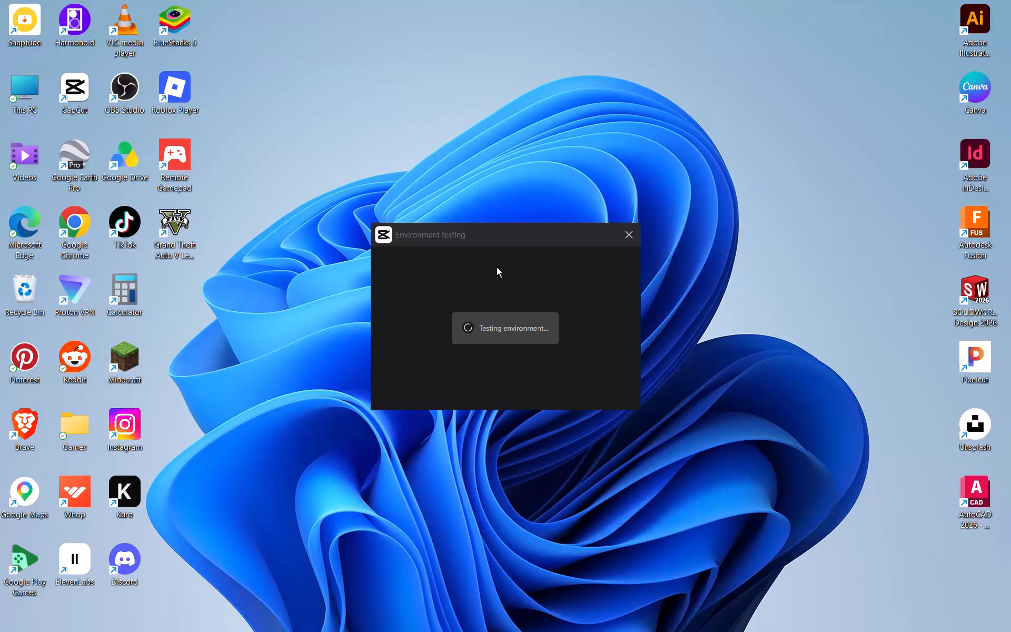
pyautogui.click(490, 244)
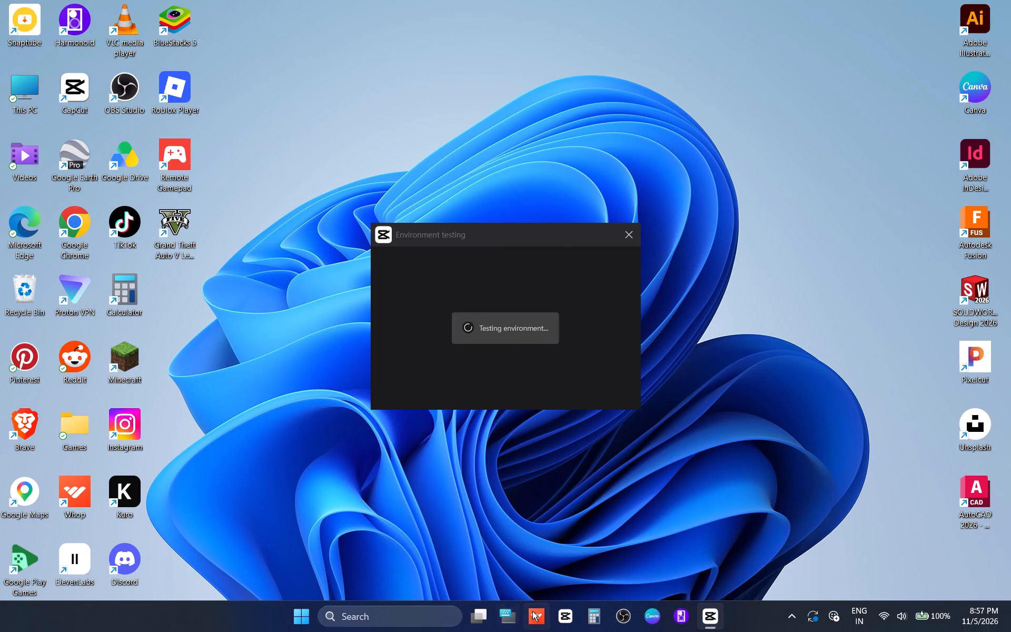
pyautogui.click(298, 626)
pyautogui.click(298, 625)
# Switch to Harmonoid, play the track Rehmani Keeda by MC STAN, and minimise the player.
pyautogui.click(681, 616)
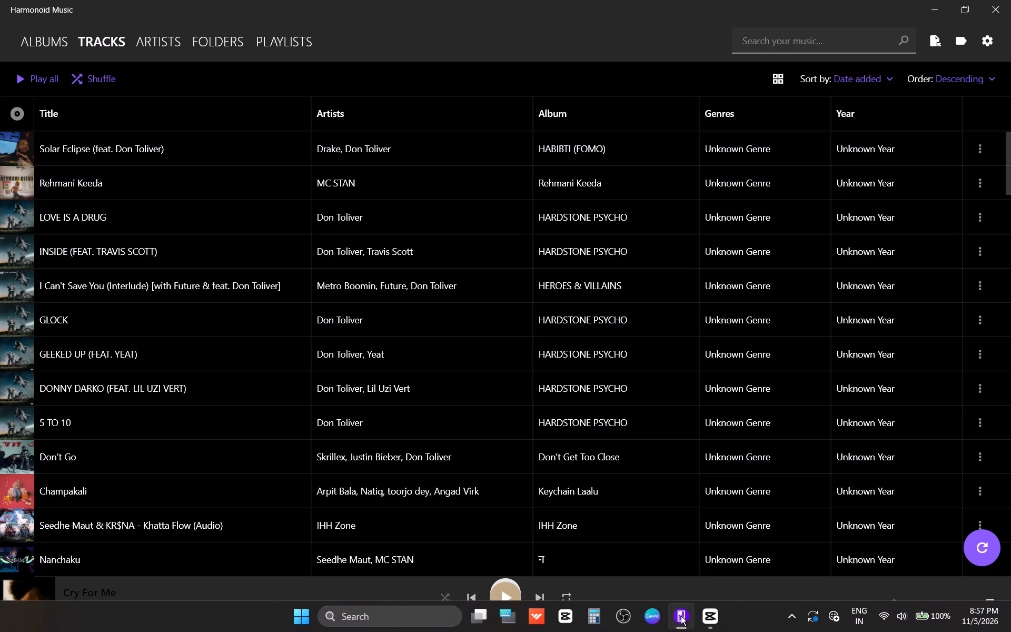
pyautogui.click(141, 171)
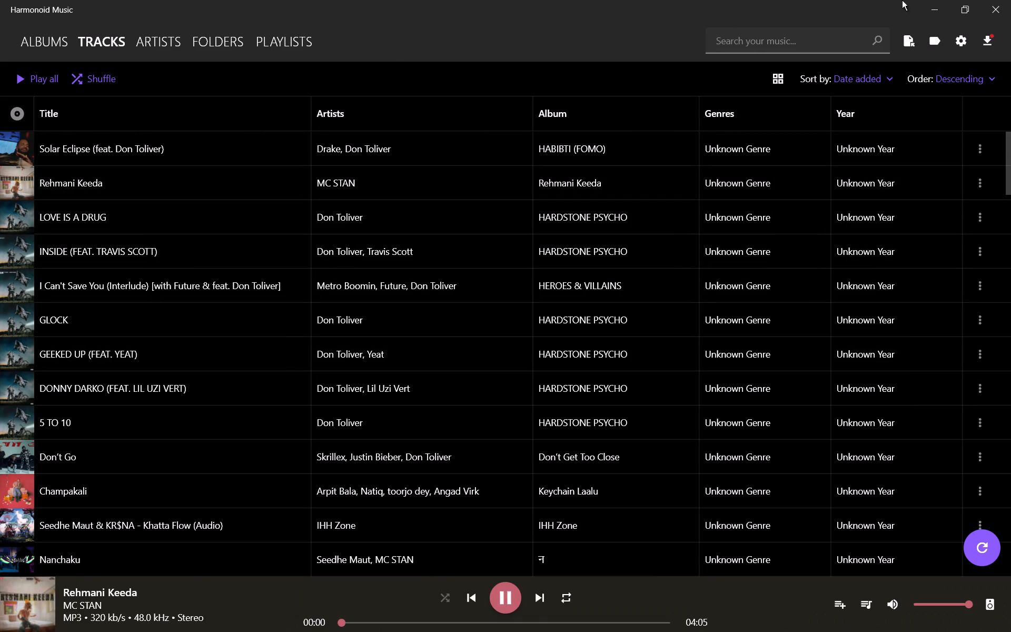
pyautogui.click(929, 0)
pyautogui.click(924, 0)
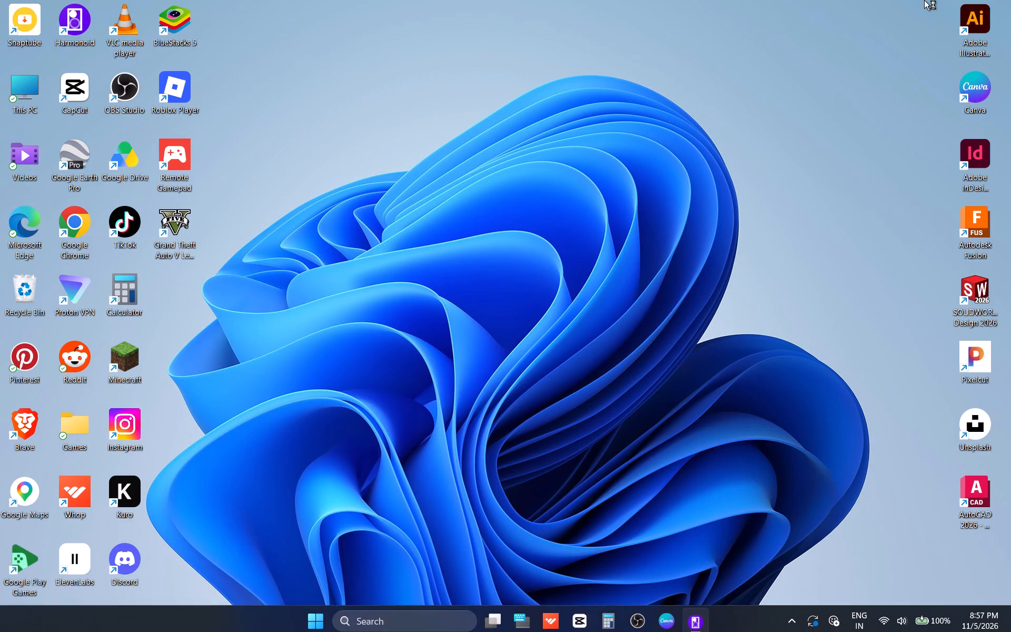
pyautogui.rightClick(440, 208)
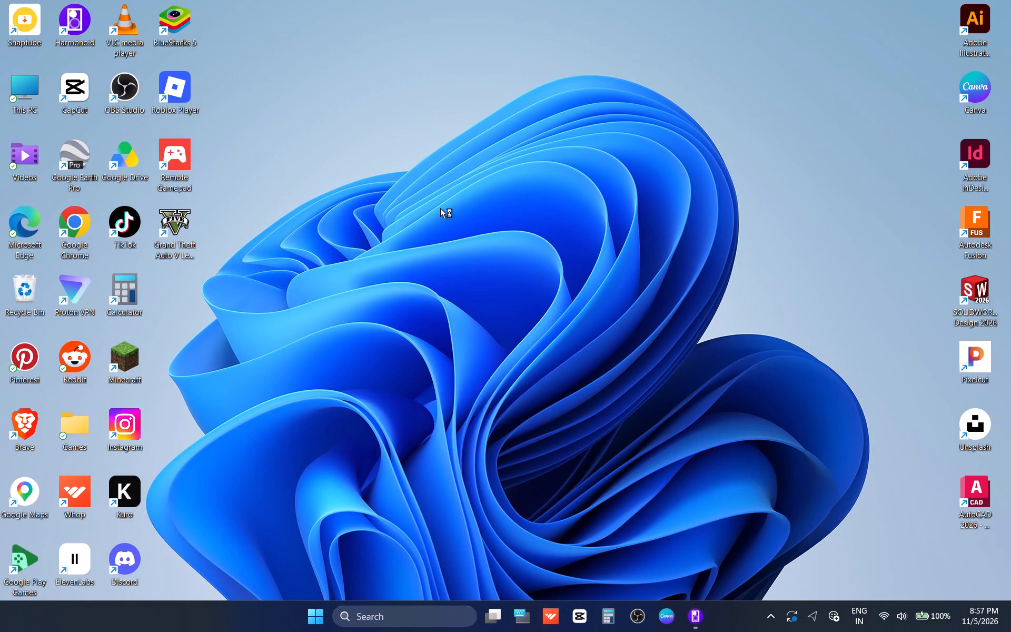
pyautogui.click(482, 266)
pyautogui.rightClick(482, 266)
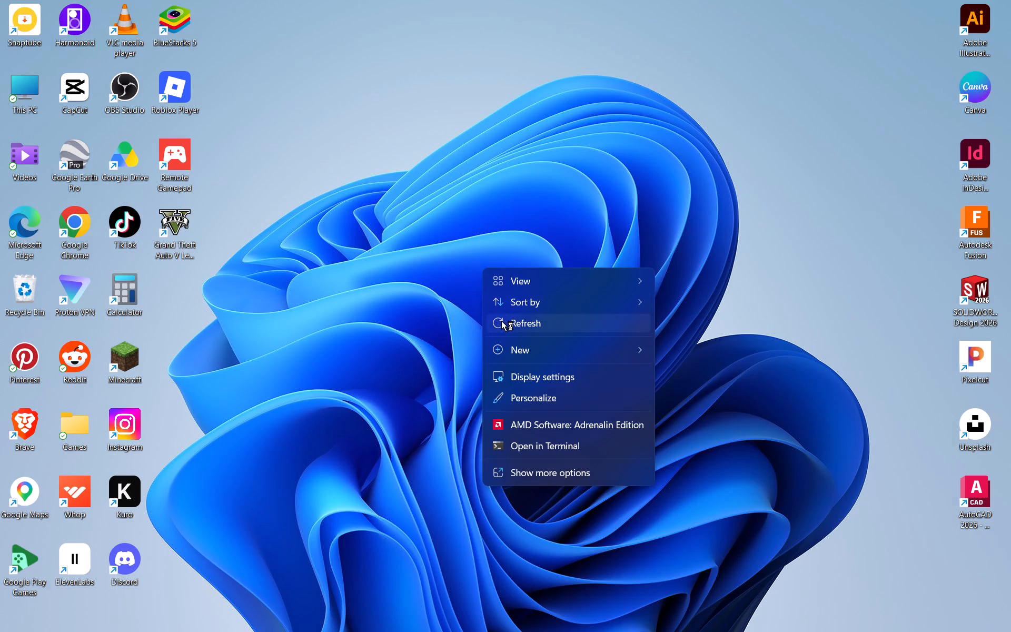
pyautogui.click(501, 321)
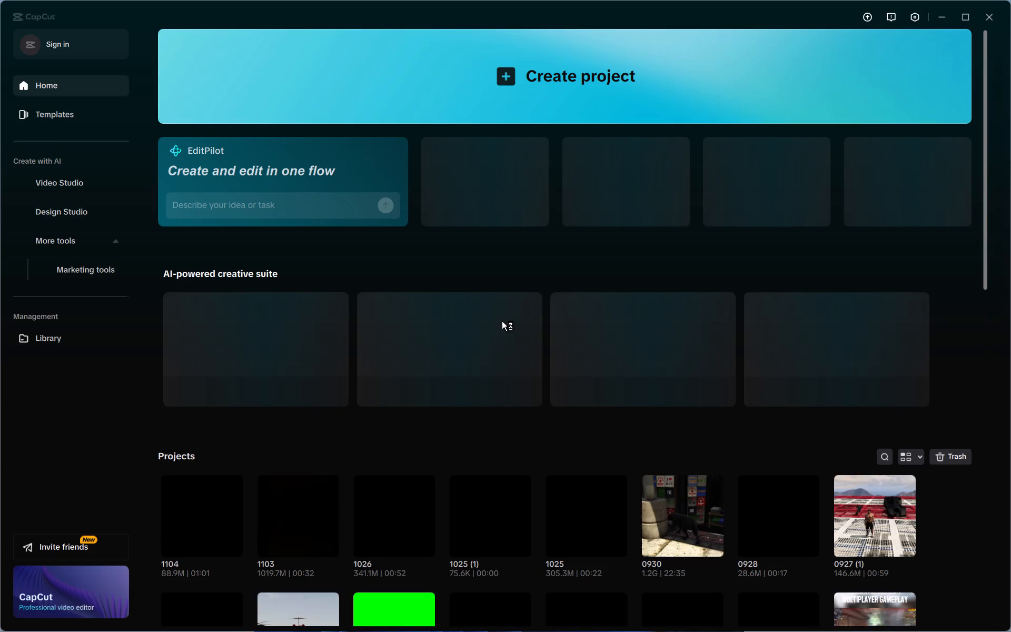
# Create a new empty video project in CapCut.
pyautogui.click(483, 104)
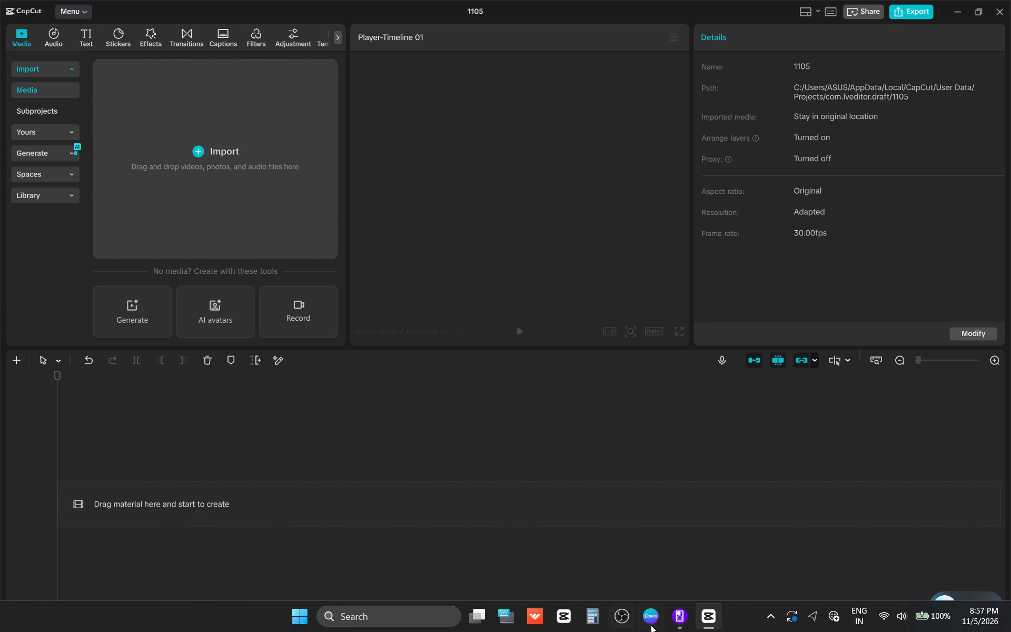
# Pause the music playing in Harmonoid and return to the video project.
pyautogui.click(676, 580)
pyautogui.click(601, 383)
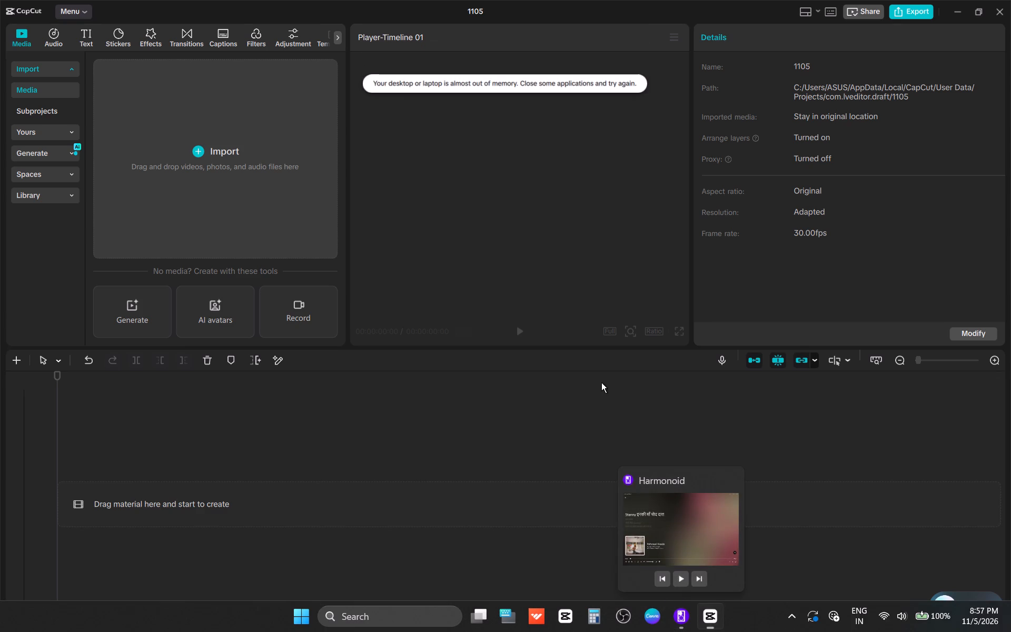
pyautogui.click(327, 95)
pyautogui.click(230, 172)
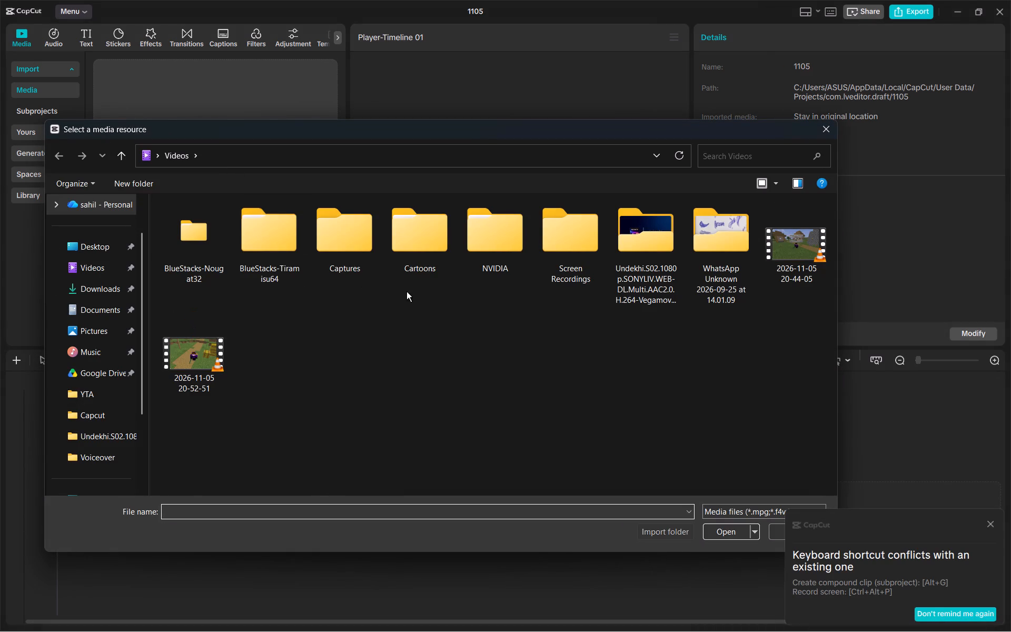
pyautogui.keyDown('ctrl'); pyautogui.click(196, 367); pyautogui.keyUp('ctrl')
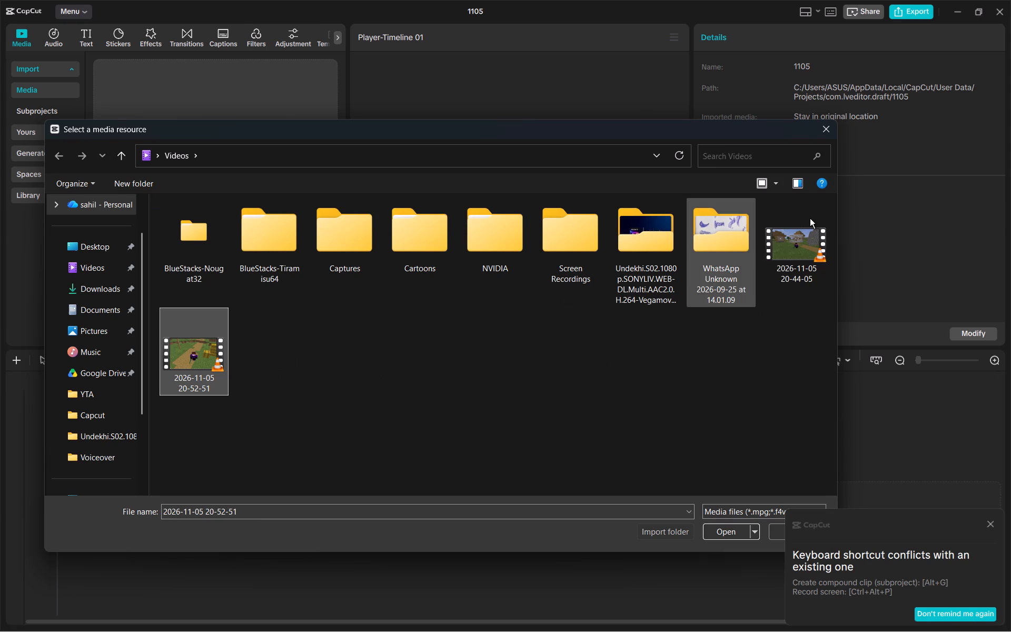
pyautogui.keyDown('ctrl'); pyautogui.click(810, 218); pyautogui.keyUp('ctrl')
pyautogui.keyDown('ctrl'); pyautogui.click(738, 534); pyautogui.keyUp('ctrl')
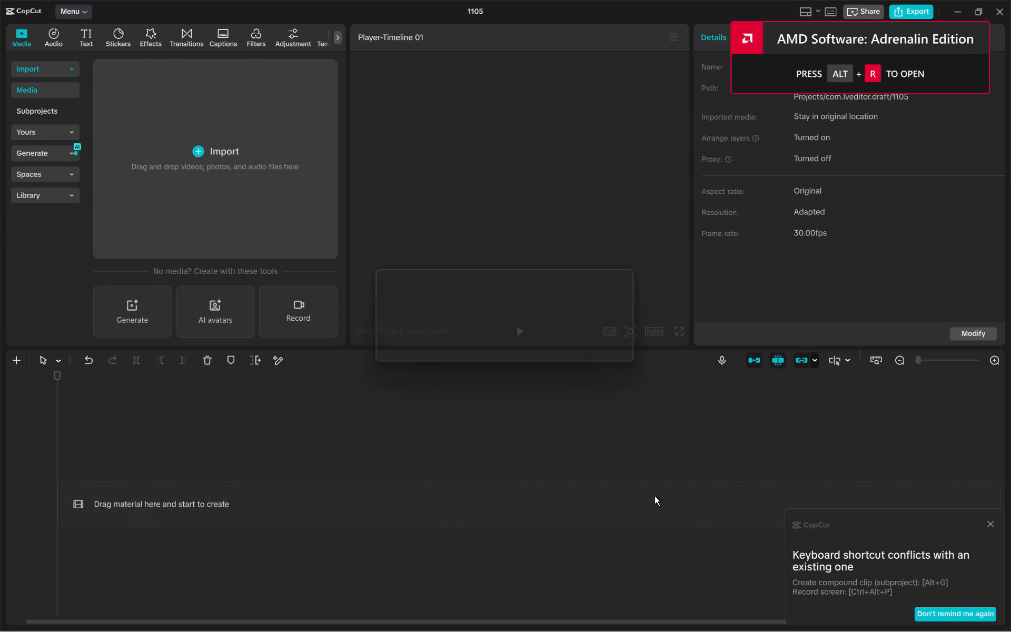
pyautogui.click(212, 187)
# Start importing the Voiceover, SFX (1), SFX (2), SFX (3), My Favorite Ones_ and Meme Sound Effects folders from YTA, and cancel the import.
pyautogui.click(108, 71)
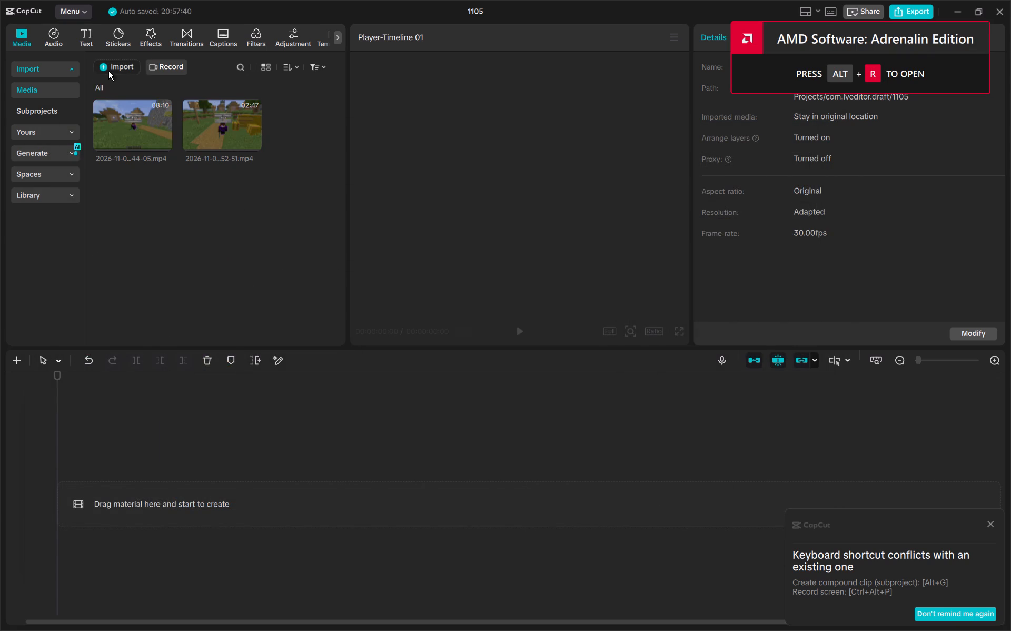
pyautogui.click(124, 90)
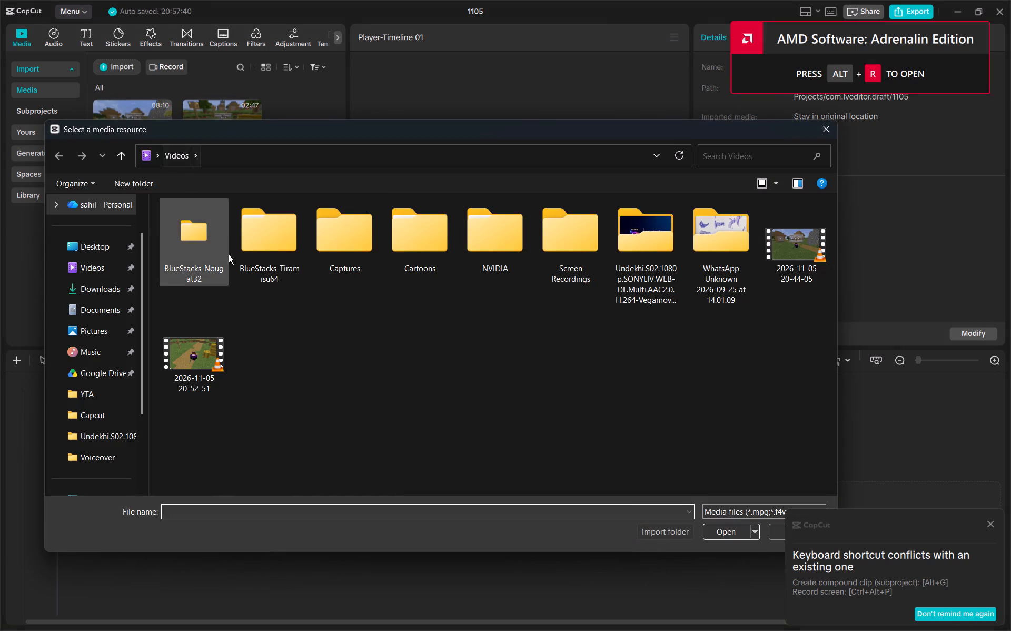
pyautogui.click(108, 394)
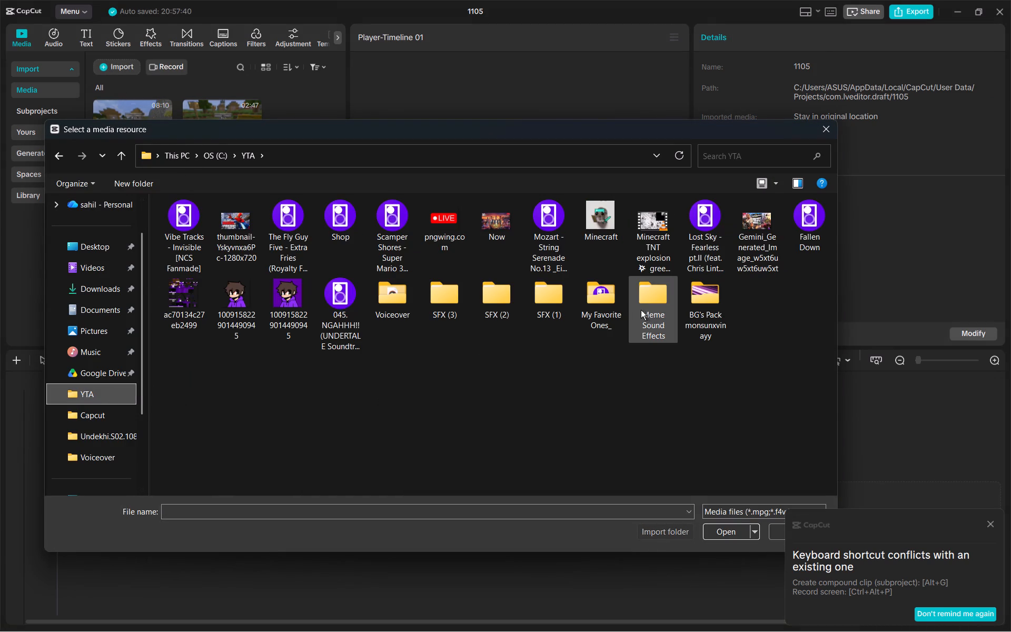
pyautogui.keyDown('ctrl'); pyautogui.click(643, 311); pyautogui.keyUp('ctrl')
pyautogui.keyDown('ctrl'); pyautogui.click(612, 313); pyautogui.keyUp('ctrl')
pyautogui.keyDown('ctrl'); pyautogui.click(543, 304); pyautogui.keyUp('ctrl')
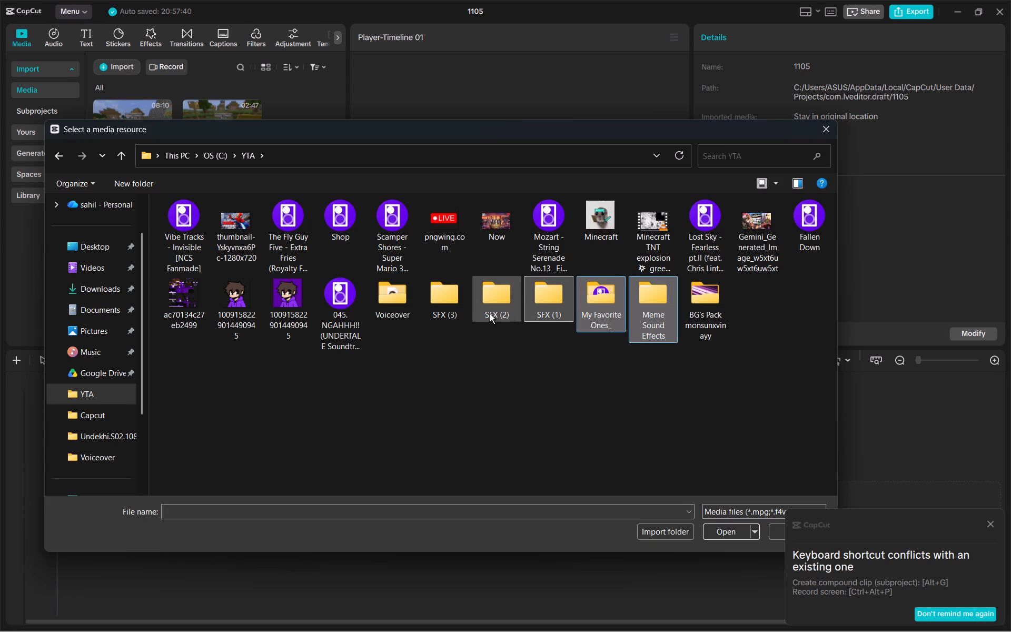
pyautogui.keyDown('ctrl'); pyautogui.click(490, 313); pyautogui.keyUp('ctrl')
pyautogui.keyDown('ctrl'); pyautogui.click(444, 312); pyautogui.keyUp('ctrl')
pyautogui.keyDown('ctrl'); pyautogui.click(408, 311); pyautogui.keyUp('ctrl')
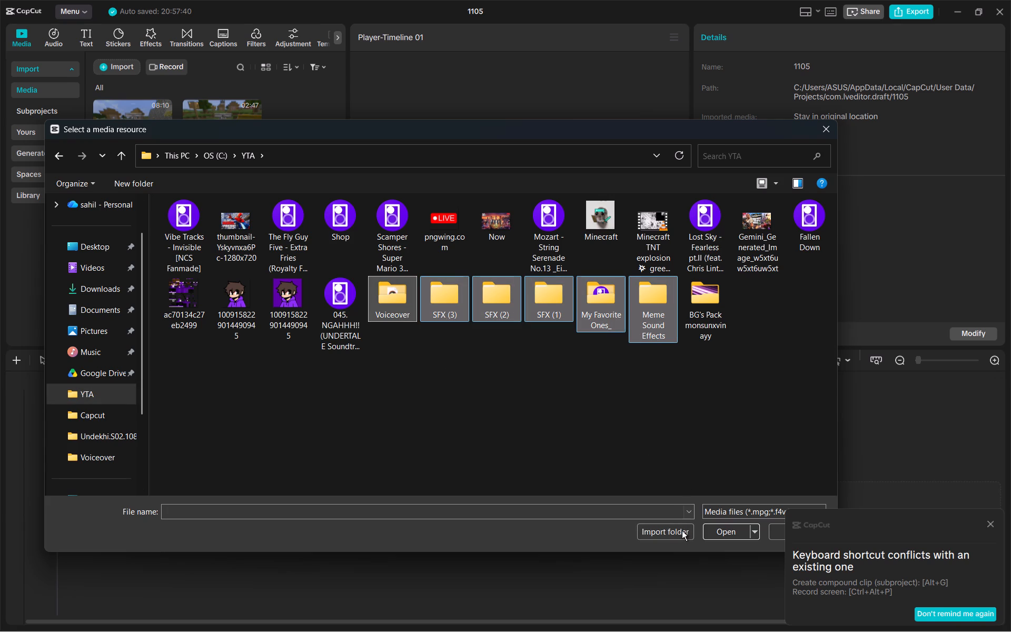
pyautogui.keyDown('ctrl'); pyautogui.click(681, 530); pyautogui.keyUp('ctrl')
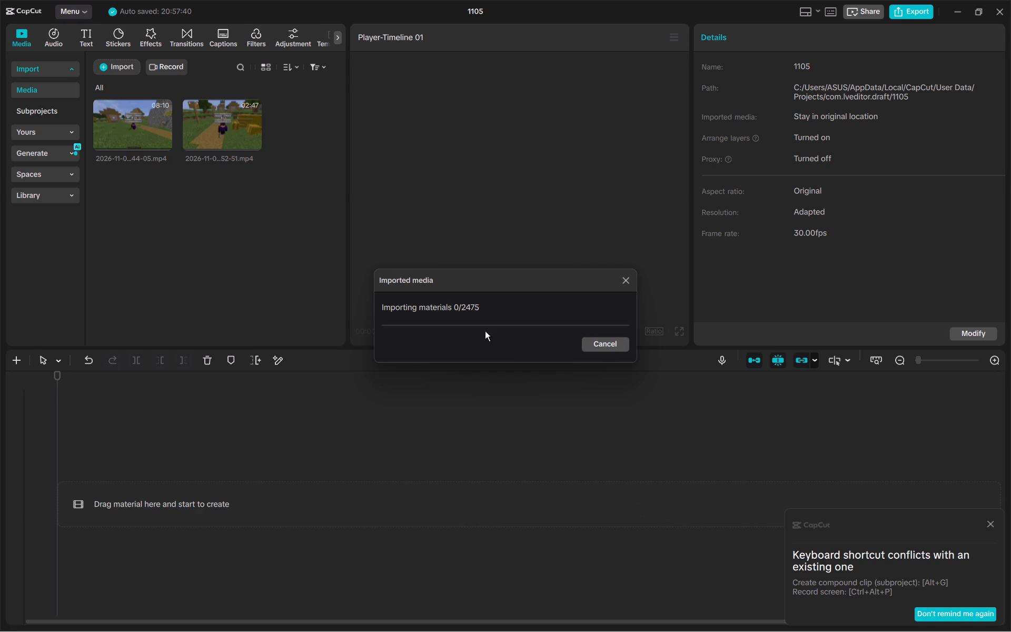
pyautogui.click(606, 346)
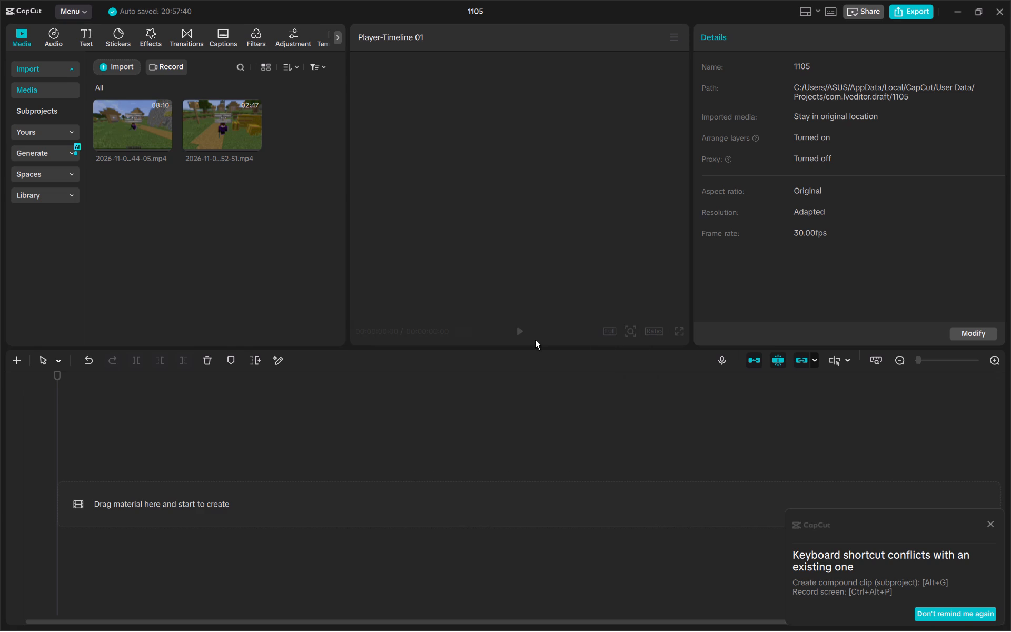
# Import only the Voiceover folder from the YTA folder into the project media.
pyautogui.click(127, 72)
pyautogui.click(150, 97)
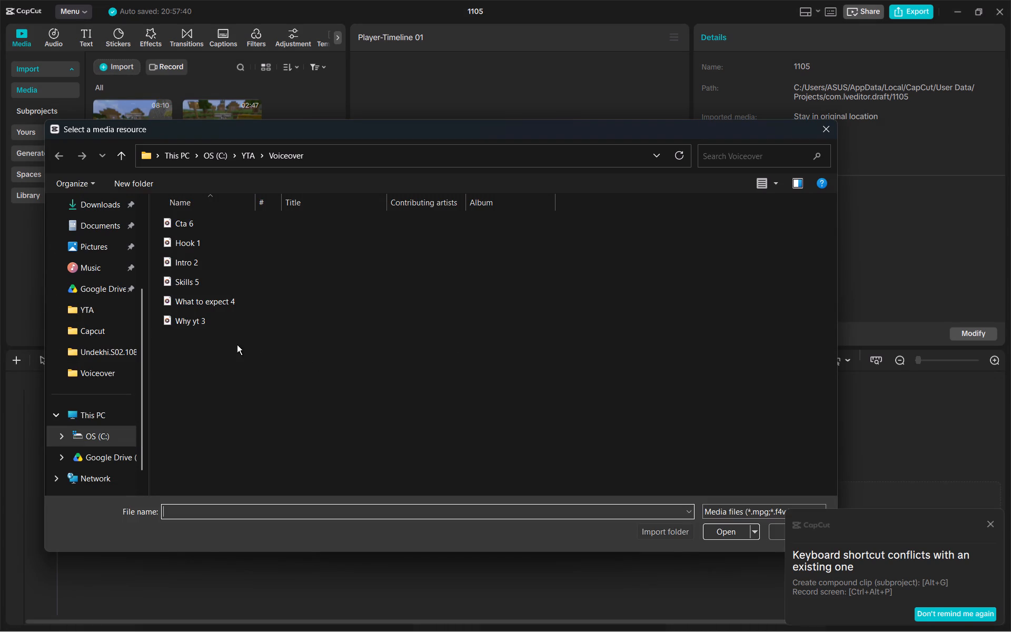
pyautogui.click(102, 312)
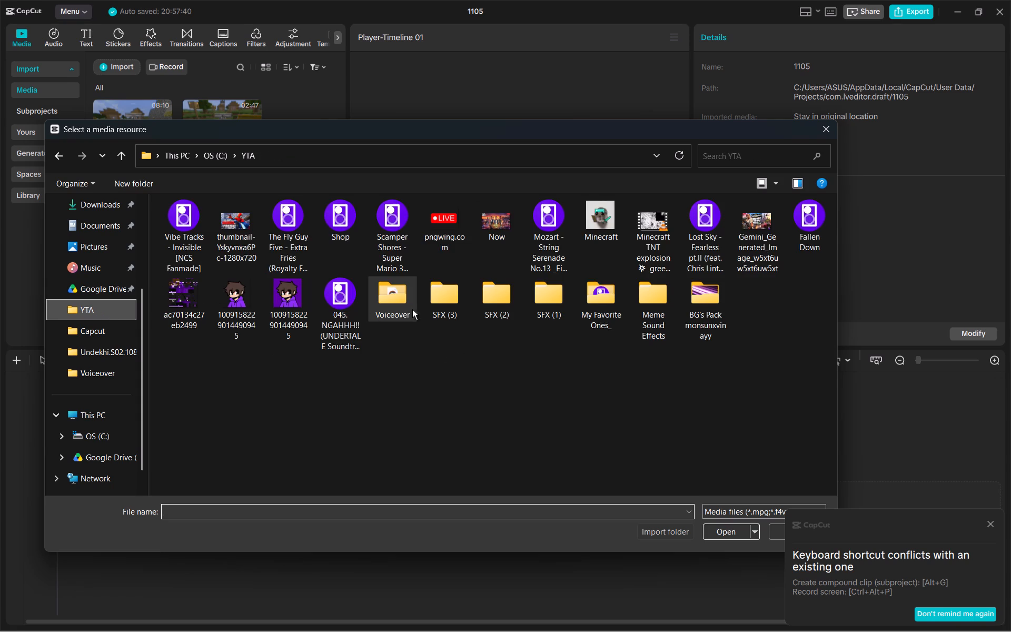
pyautogui.click(400, 301)
pyautogui.click(990, 520)
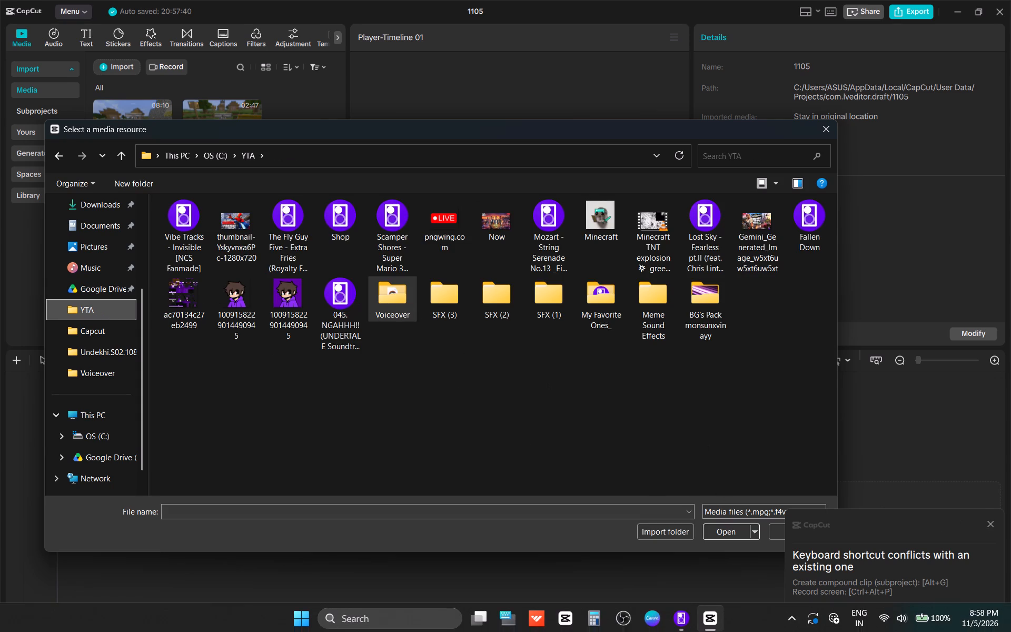
pyautogui.click(658, 146)
pyautogui.moveTo(655, 129); pyautogui.dragTo(645, 191)
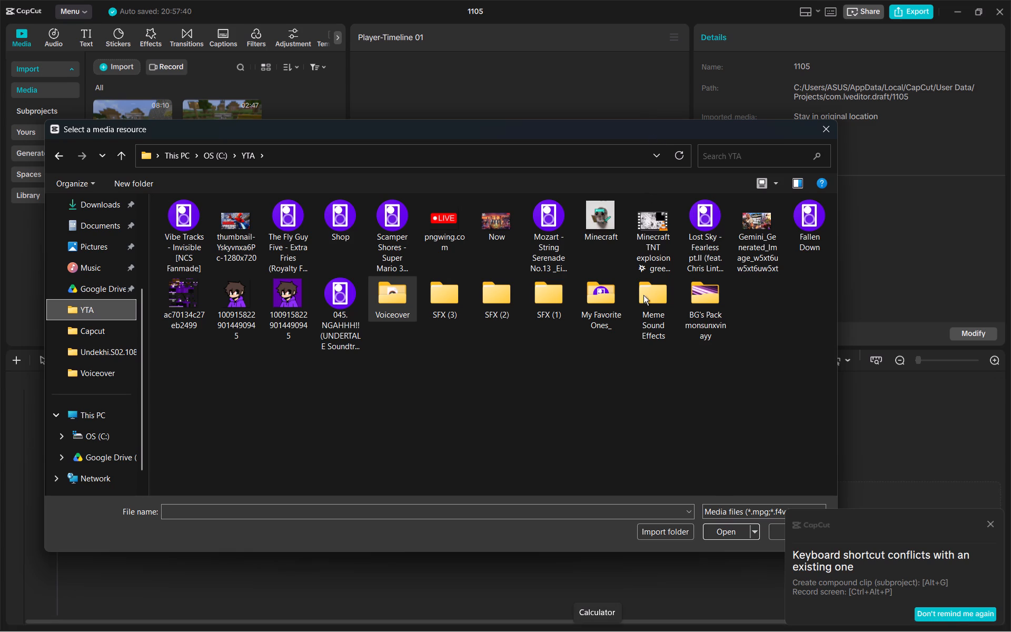
pyautogui.click(986, 522)
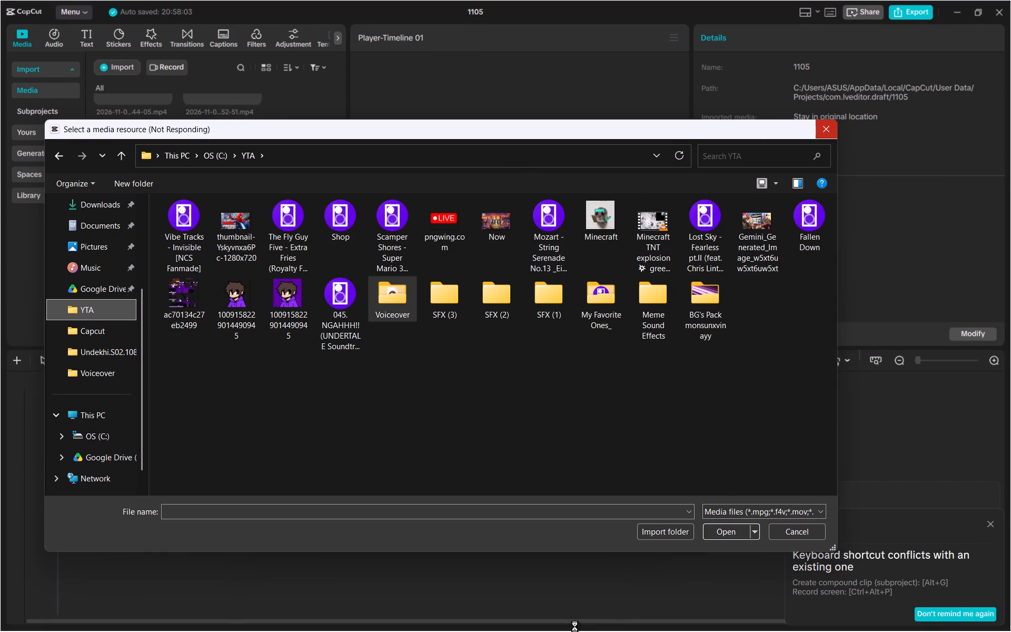
pyautogui.click(392, 304)
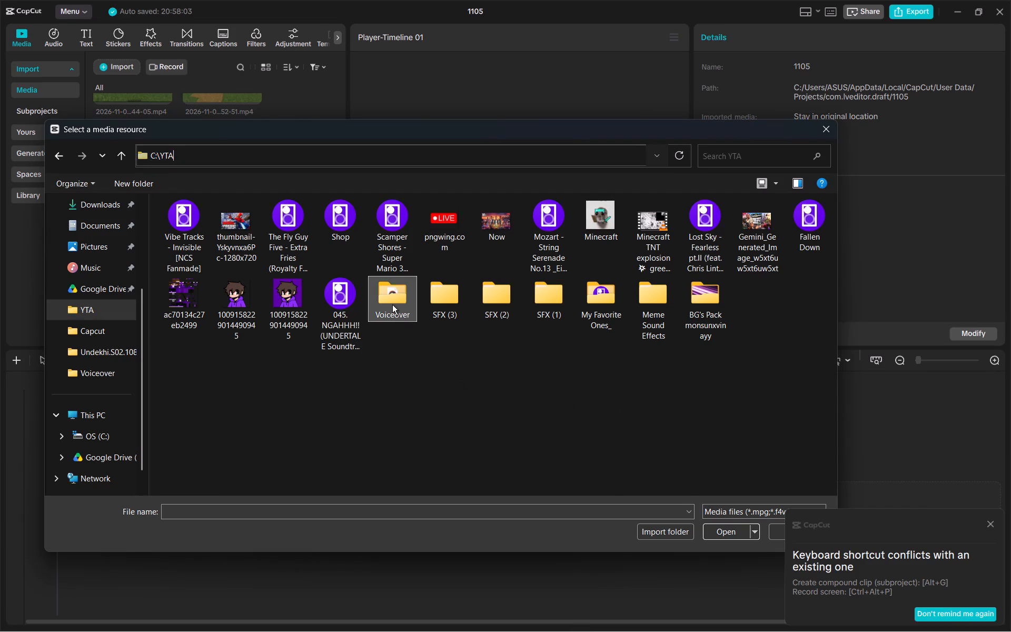
pyautogui.click(682, 531)
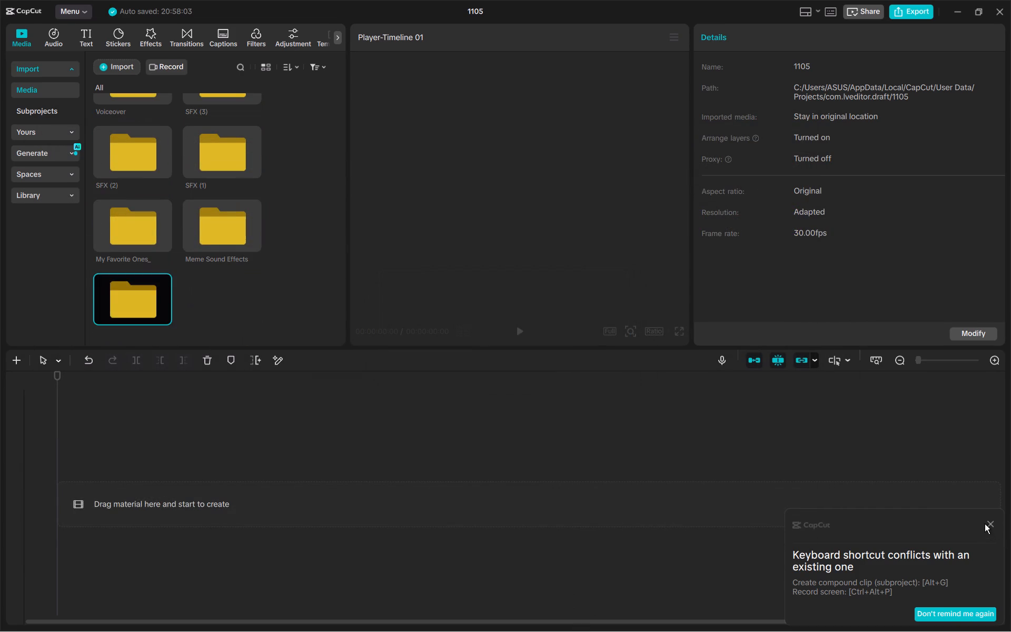
# Dismiss the keyboard shortcut conflict notification.
pyautogui.click(991, 522)
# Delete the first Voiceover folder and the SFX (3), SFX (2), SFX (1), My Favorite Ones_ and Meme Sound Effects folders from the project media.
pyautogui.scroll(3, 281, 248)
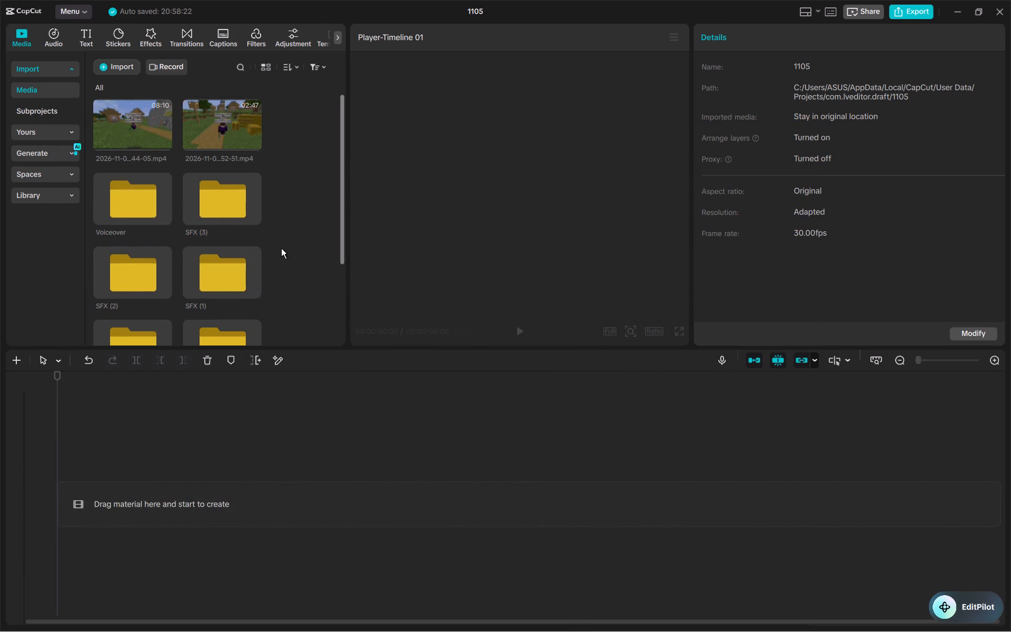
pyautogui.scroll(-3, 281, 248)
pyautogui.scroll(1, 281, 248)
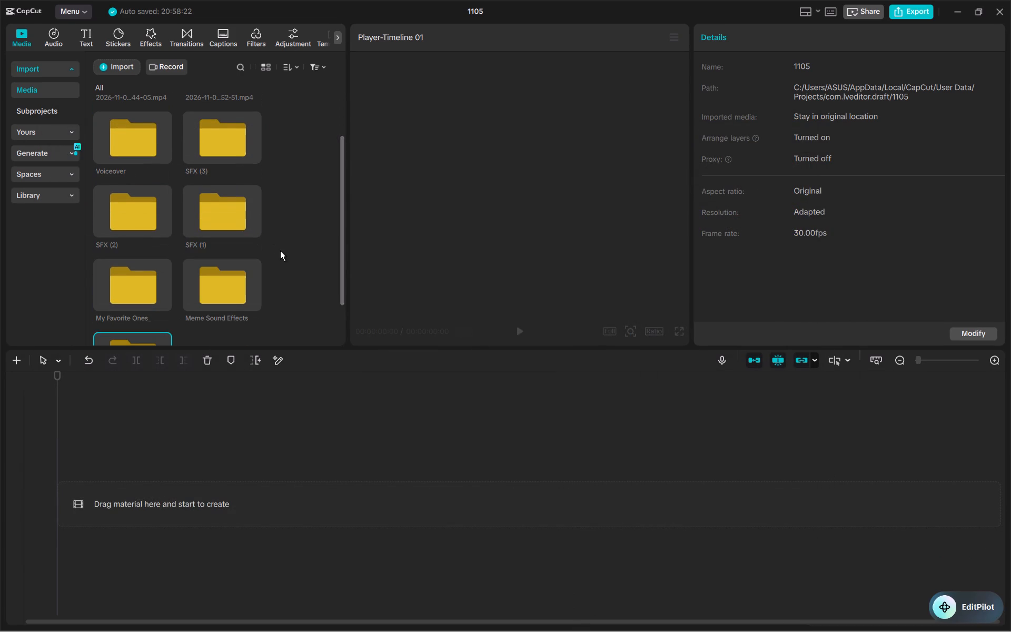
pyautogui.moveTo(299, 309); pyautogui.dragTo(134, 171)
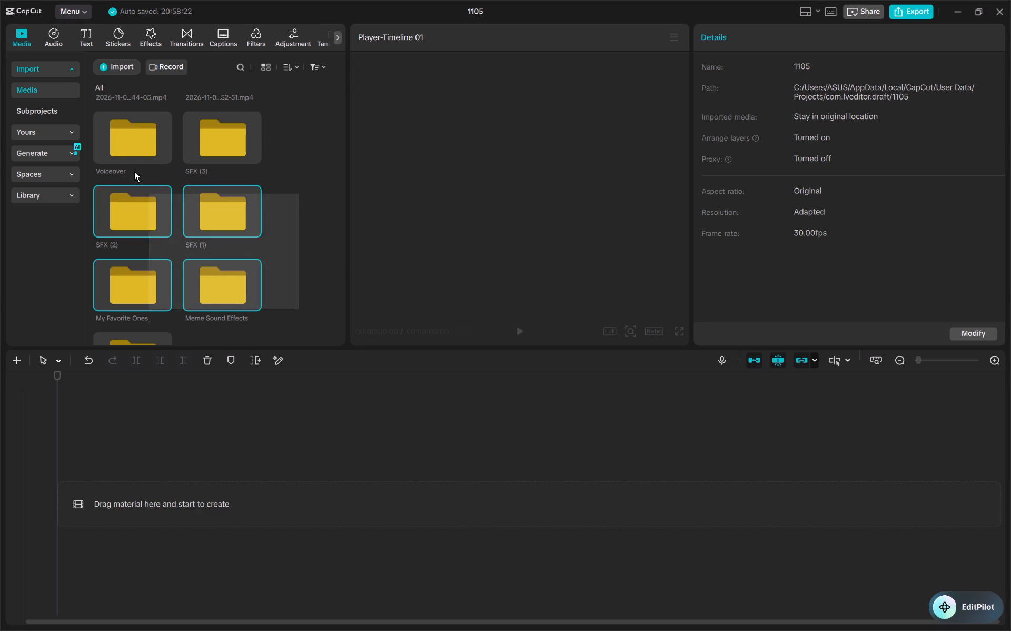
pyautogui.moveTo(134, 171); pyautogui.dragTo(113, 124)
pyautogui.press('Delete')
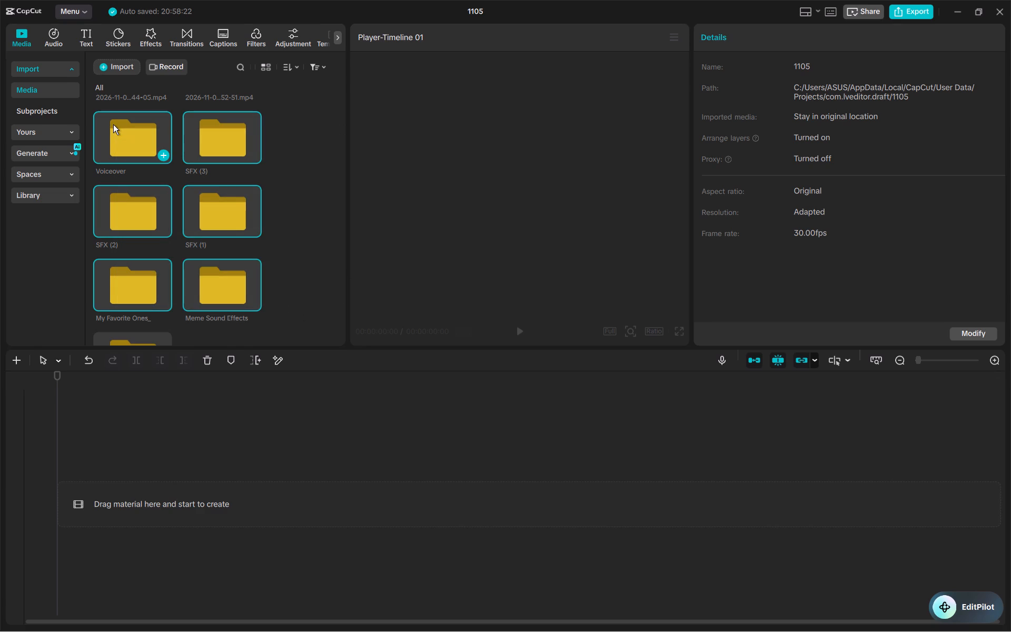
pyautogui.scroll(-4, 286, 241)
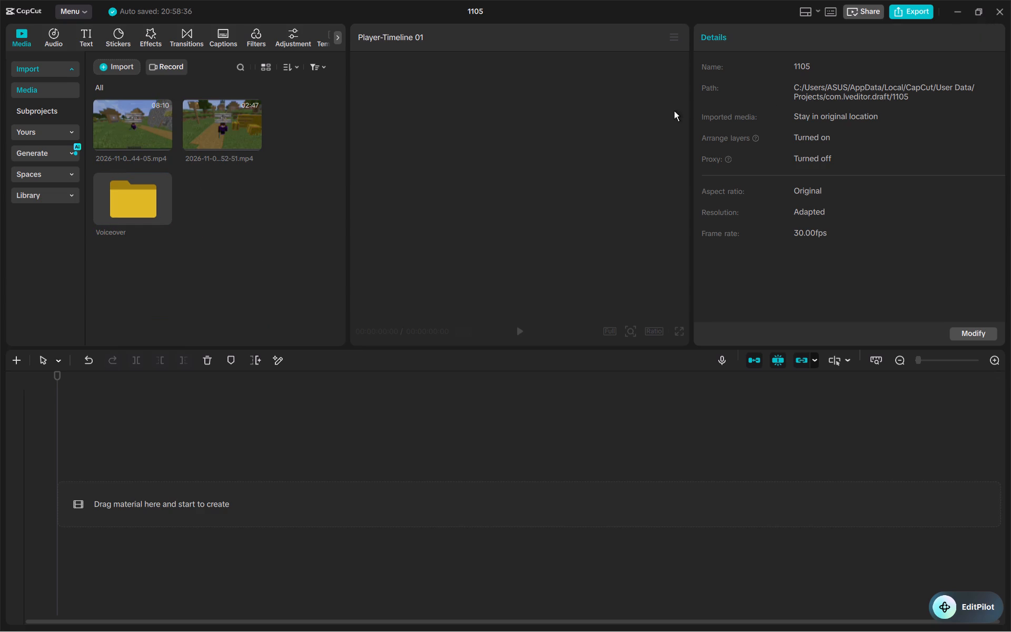
# Open the Voiceover folder in the project media to check its audio clips, and return to the full media list.
pyautogui.click(150, 203)
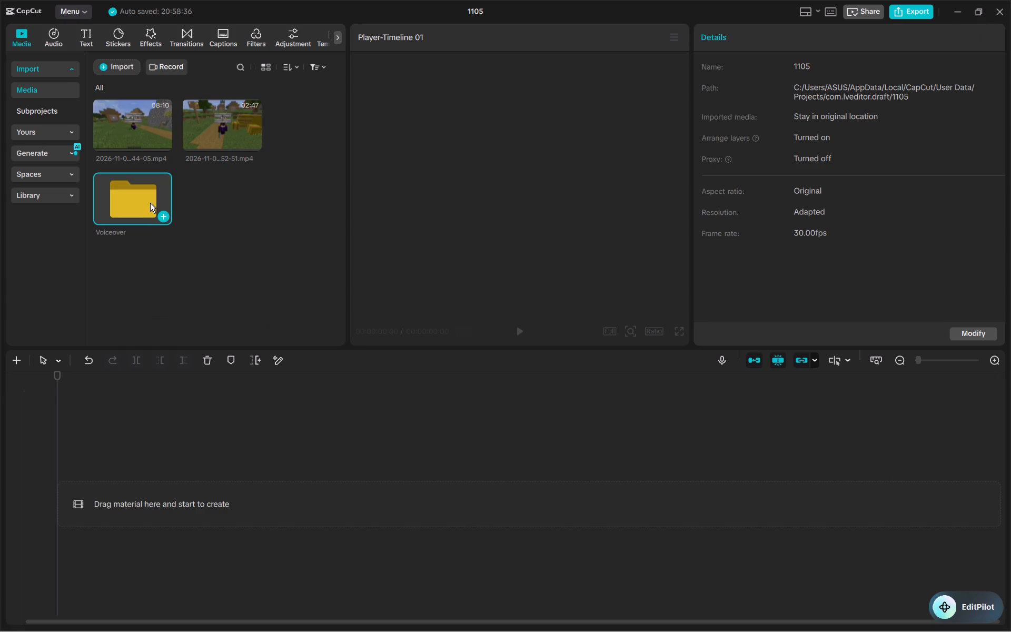
pyautogui.click(150, 203)
pyautogui.doubleClick(150, 202)
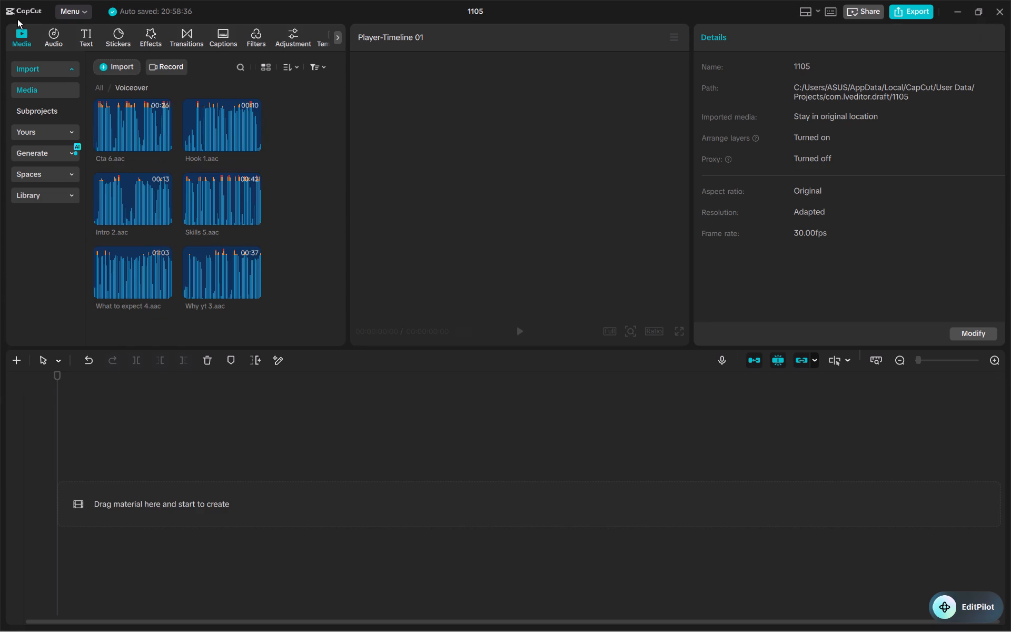
pyautogui.click(121, 64)
pyautogui.click(296, 83)
pyautogui.click(100, 87)
# Import the My Favorite Ones_ and Meme Sound Effects folders from the YTA folder into the project media.
pyautogui.click(123, 56)
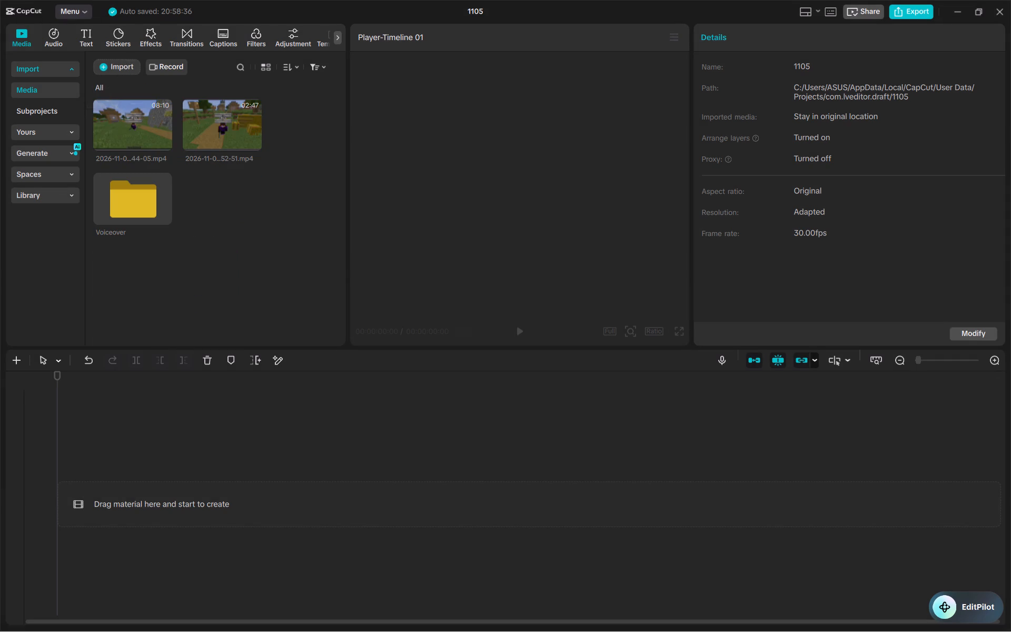
pyautogui.click(122, 60)
pyautogui.click(146, 84)
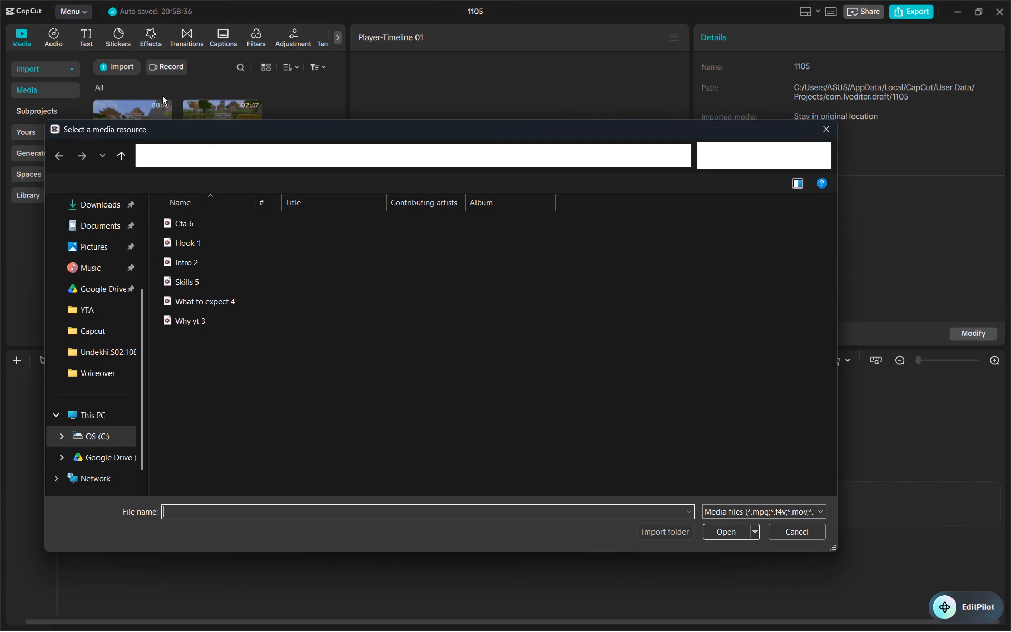
pyautogui.click(104, 317)
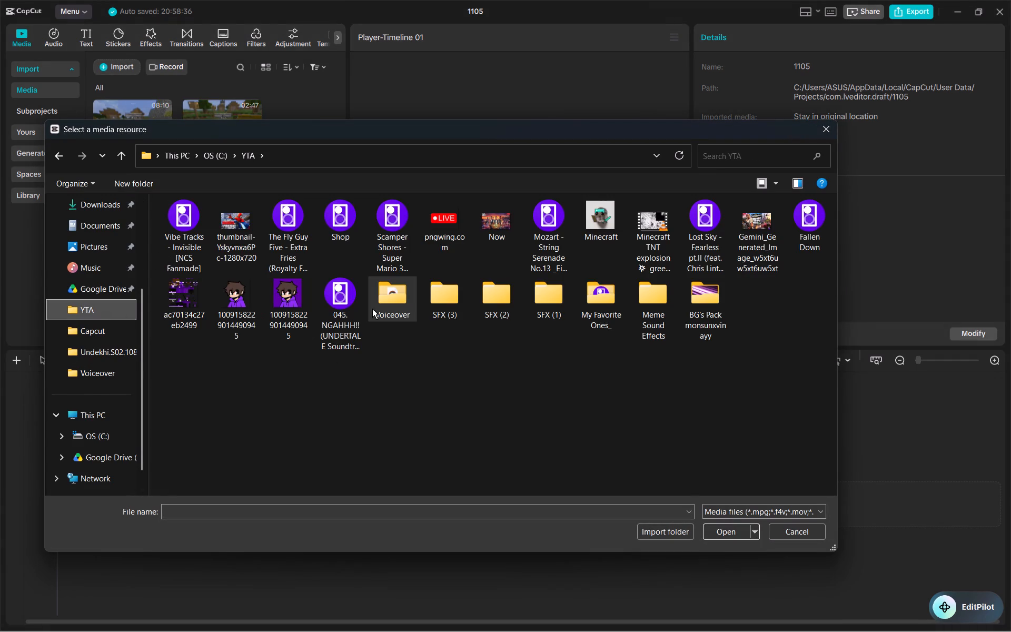
pyautogui.click(600, 291)
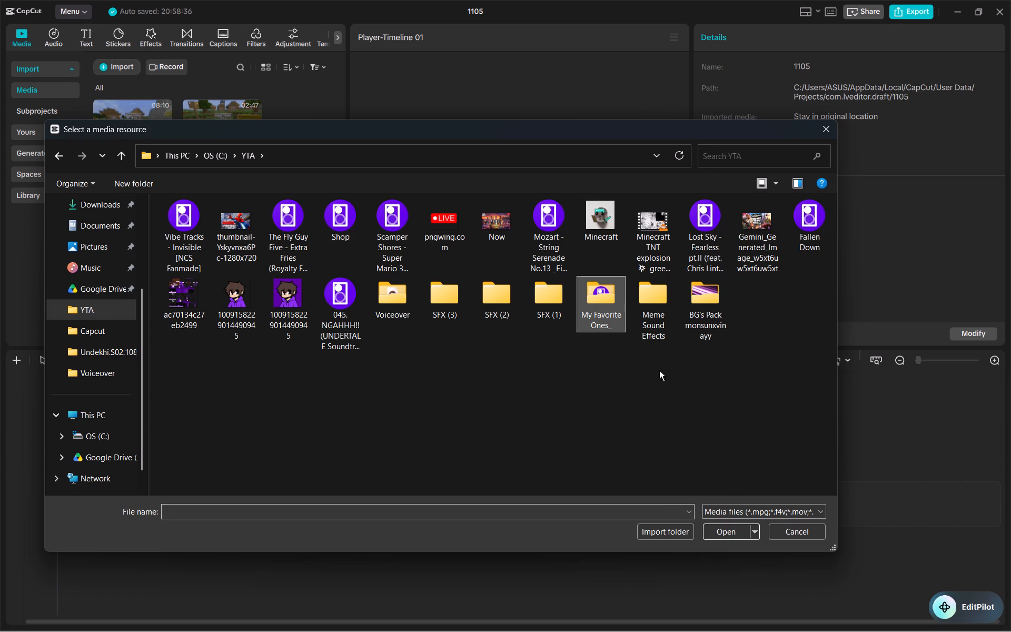
pyautogui.keyDown('ctrl'); pyautogui.click(652, 323); pyautogui.keyUp('ctrl')
pyautogui.click(674, 533)
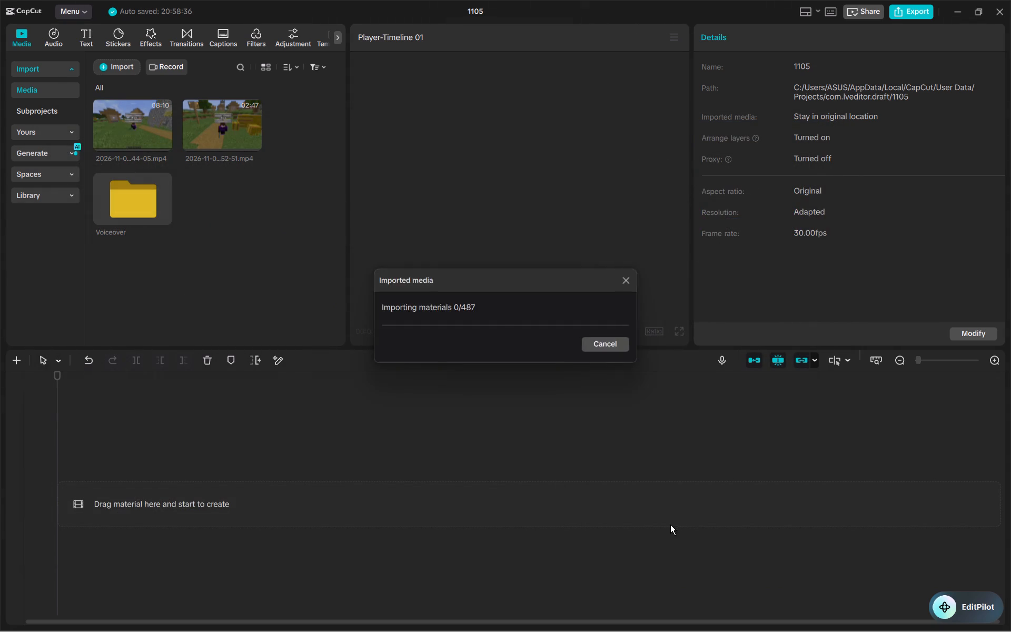
# Import the SFX (1), SFX (2) and SFX (3) folders from the YTA folder into the project media.
pyautogui.click(98, 64)
pyautogui.click(135, 93)
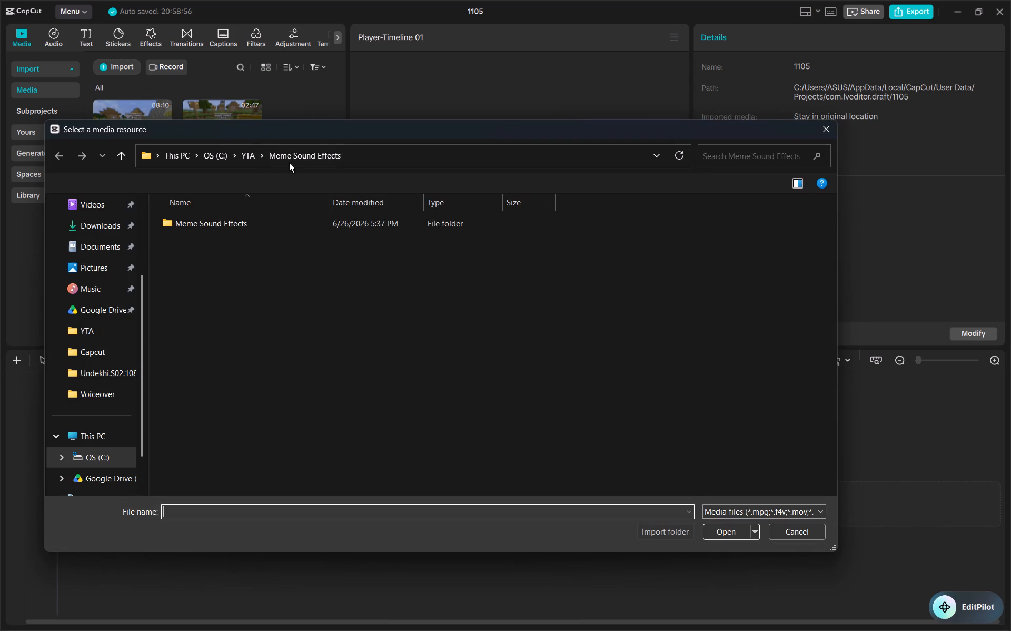
pyautogui.click(120, 330)
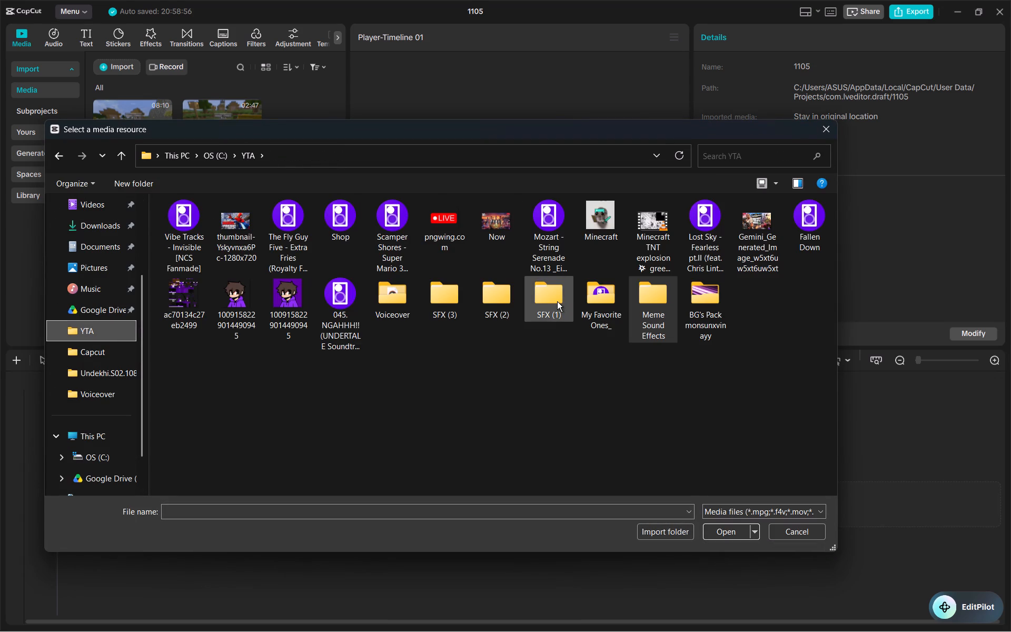
pyautogui.keyDown('ctrl'); pyautogui.click(557, 301); pyautogui.keyUp('ctrl')
pyautogui.keyDown('ctrl'); pyautogui.click(518, 301); pyautogui.keyUp('ctrl')
pyautogui.keyDown('ctrl'); pyautogui.click(456, 301); pyautogui.keyUp('ctrl')
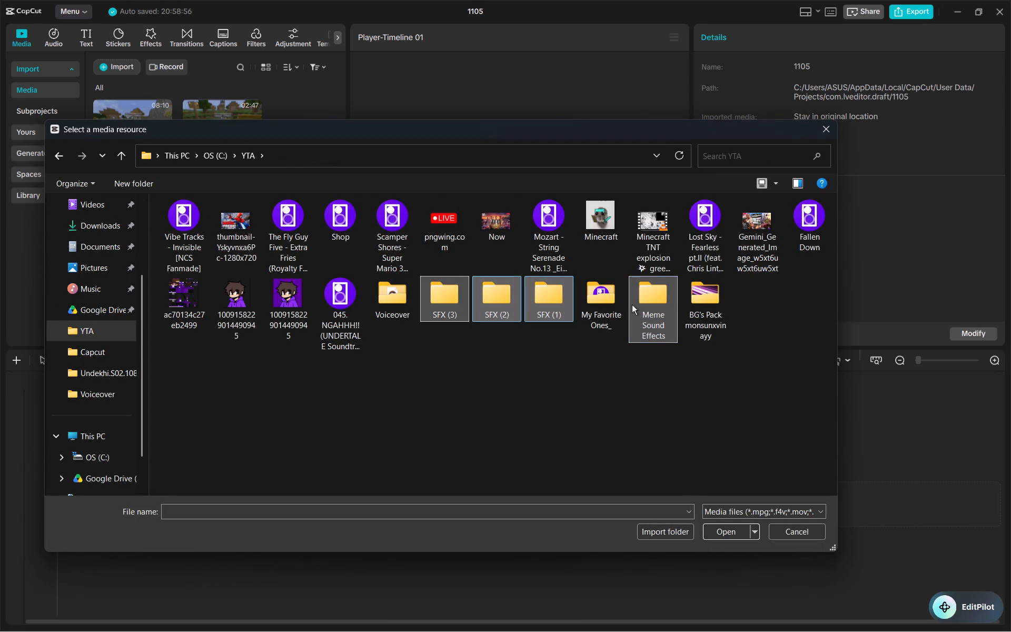
pyautogui.keyDown('ctrl'); pyautogui.click(632, 304); pyautogui.keyUp('ctrl')
pyautogui.click(674, 532)
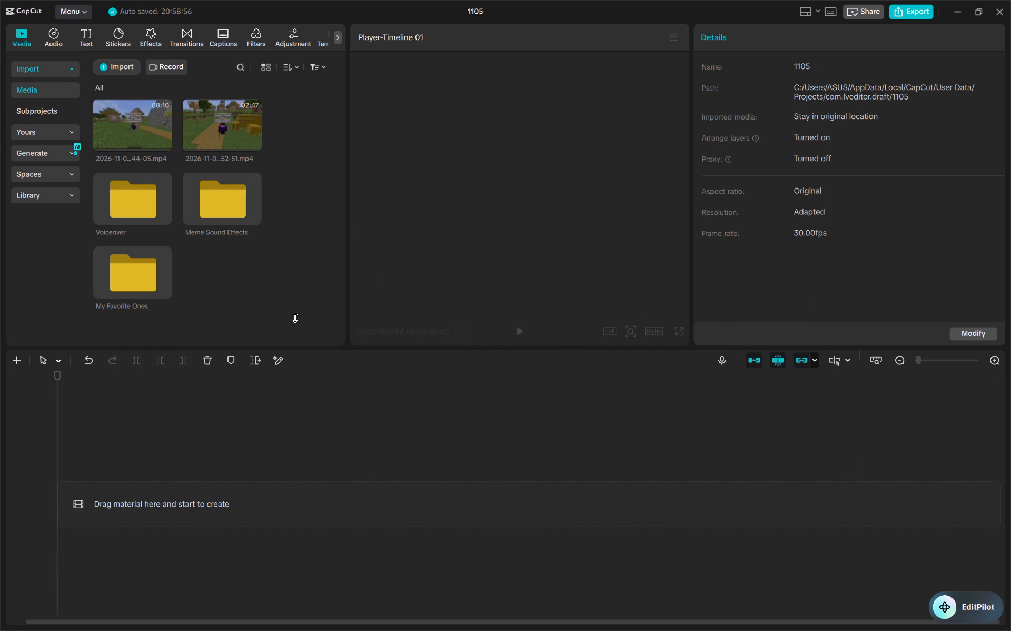
# Open the nested SFX (1) folder and preview the anime, build up 1, camera, build up 2 and boom sounds.
pyautogui.scroll(-2, 309, 202)
pyautogui.scroll(1, 309, 202)
pyautogui.scroll(-1, 309, 202)
pyautogui.scroll(1, 309, 202)
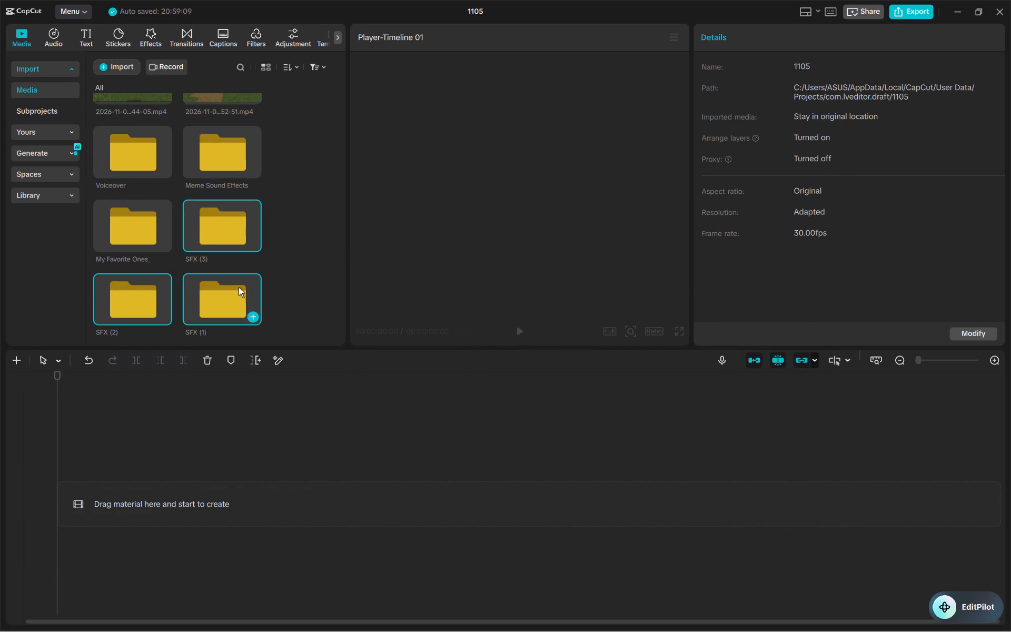
pyautogui.doubleClick(228, 295)
pyautogui.doubleClick(132, 136)
pyautogui.click(132, 136)
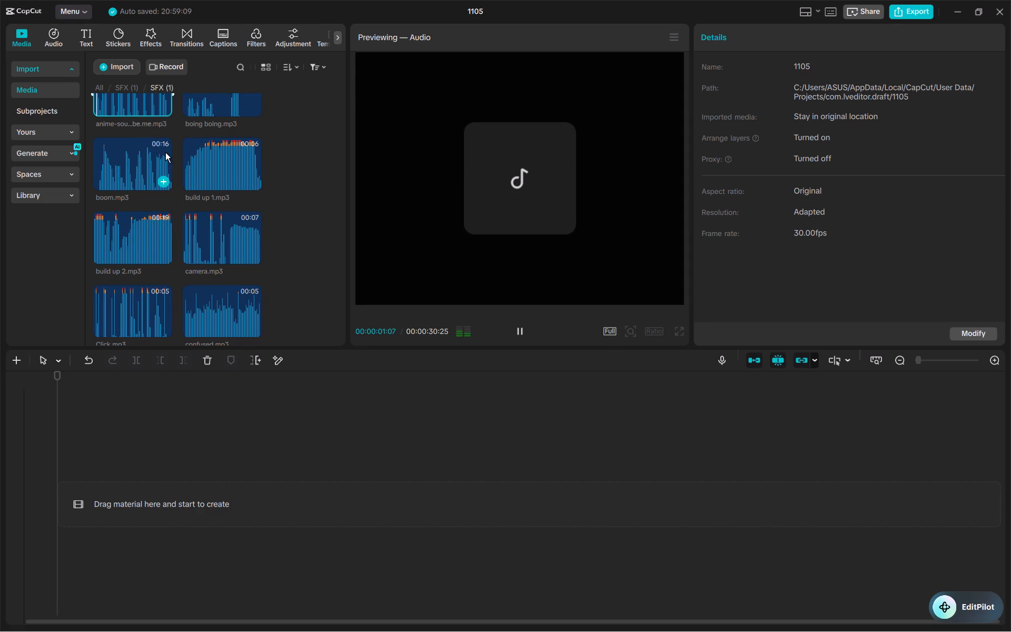
pyautogui.click(213, 163)
pyautogui.click(221, 238)
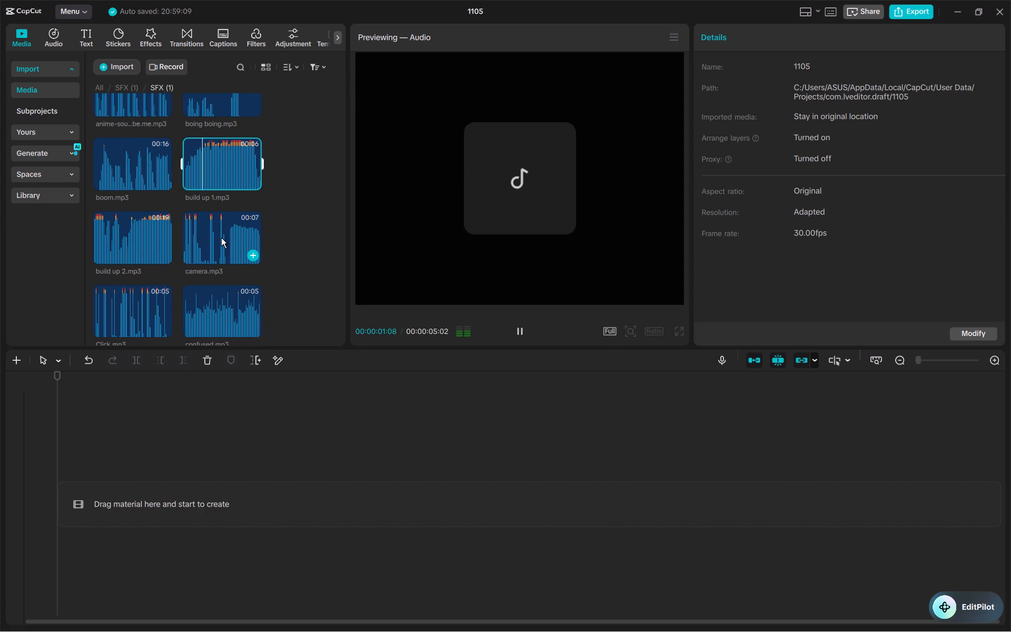
pyautogui.click(127, 243)
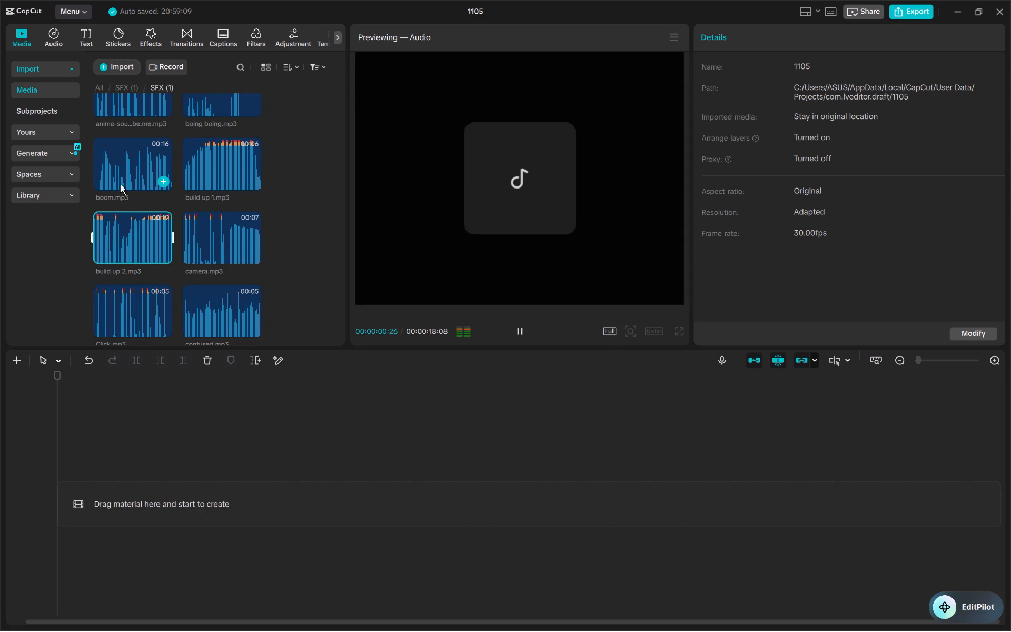
pyautogui.click(120, 169)
# Preview the camera, confused, Click, EPIC, death note and fiids sounds in the nested SFX (1) folder.
pyautogui.scroll(-1, 142, 193)
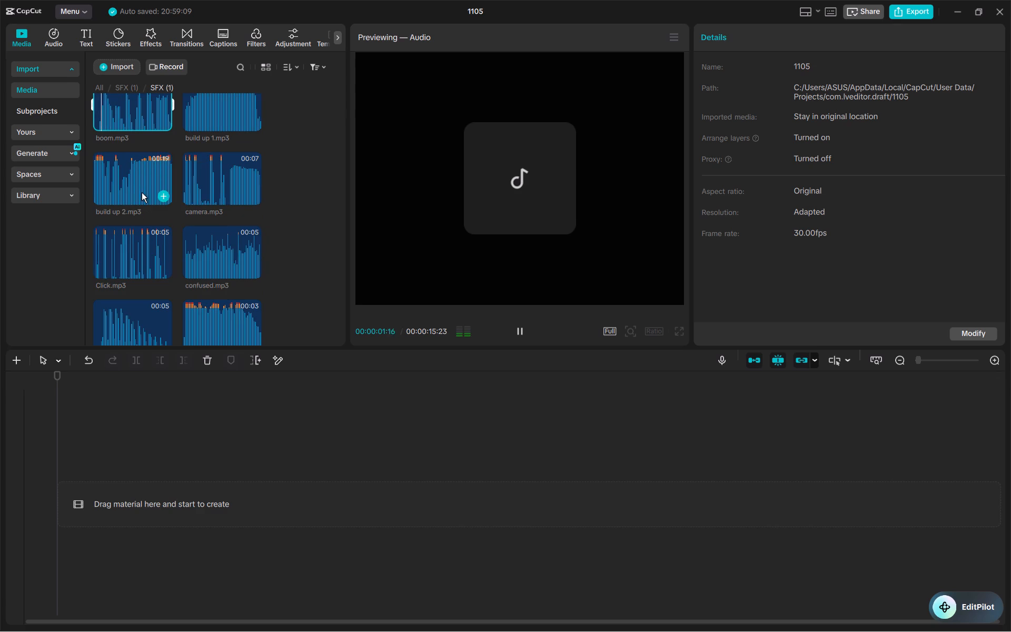
pyautogui.click(208, 186)
pyautogui.click(215, 260)
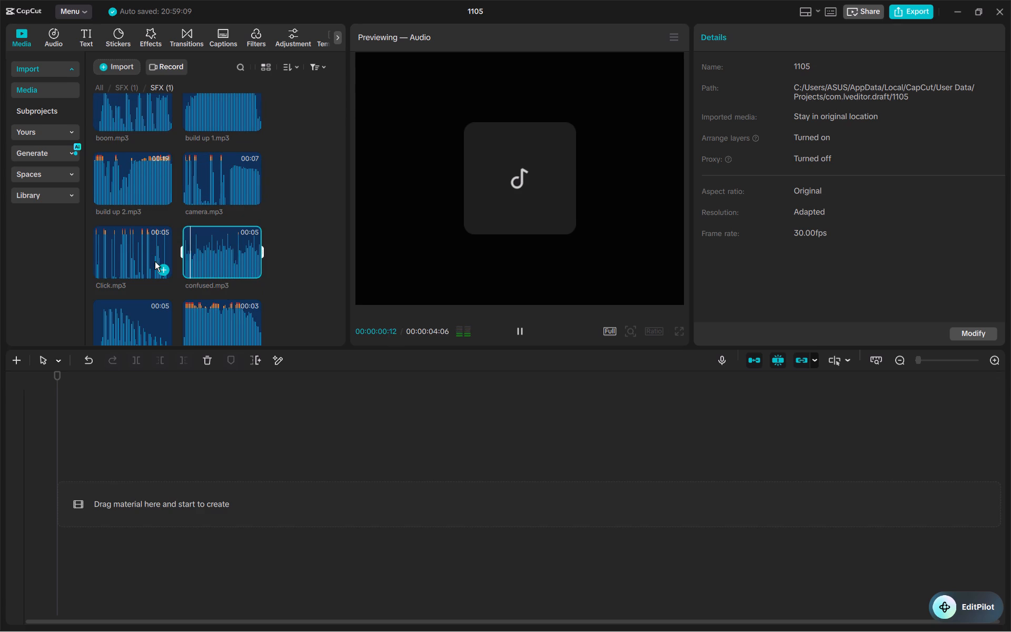
pyautogui.click(118, 261)
pyautogui.scroll(-2, 177, 255)
pyautogui.click(210, 208)
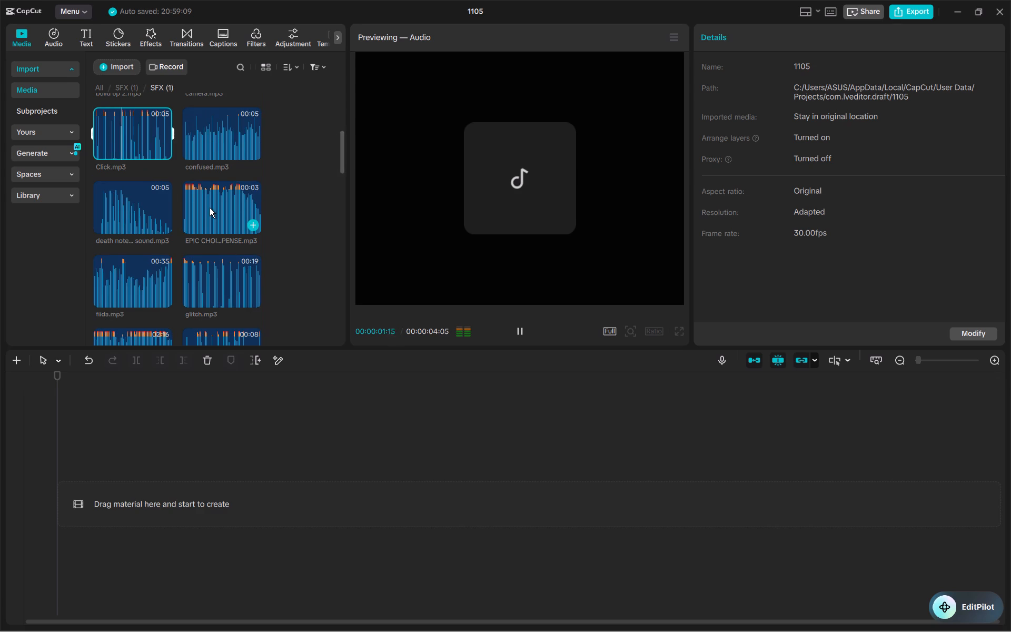
pyautogui.click(126, 210)
pyautogui.click(122, 145)
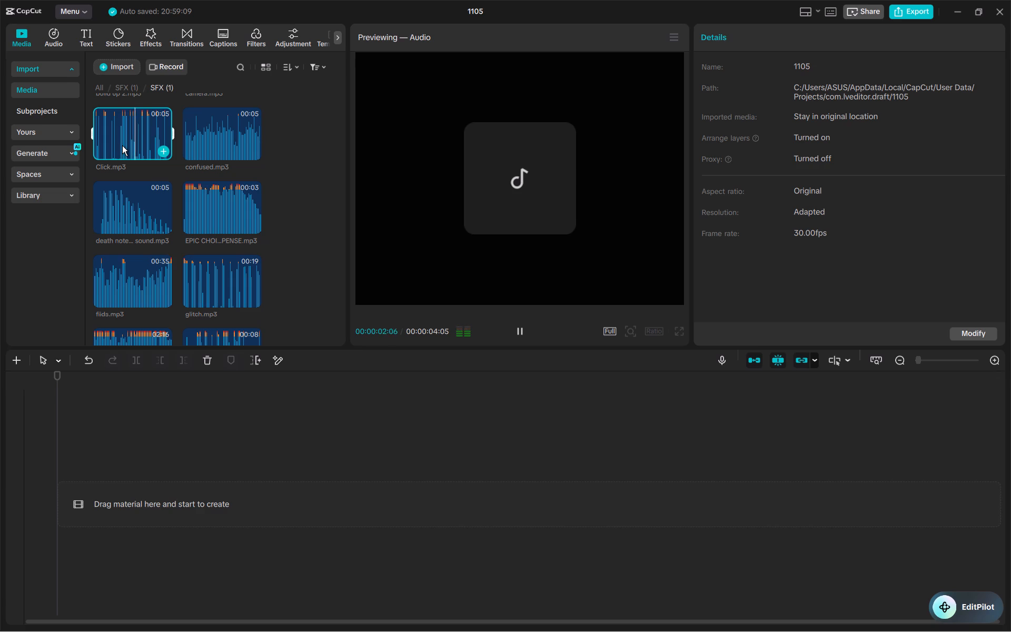
pyautogui.click(146, 278)
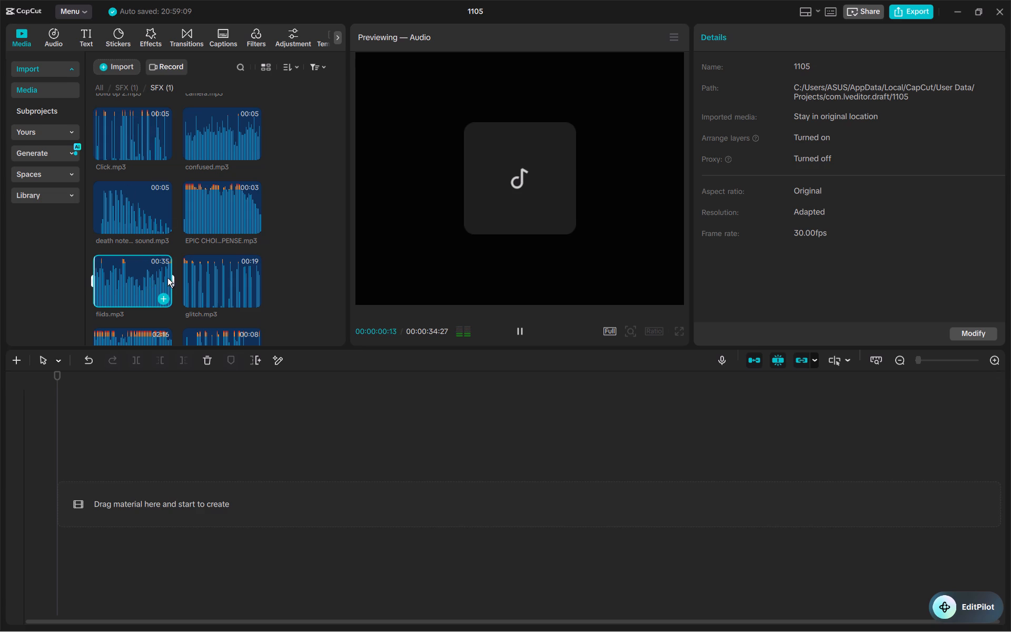
# Preview the goofy ahh, minecraft sounds, pop and sad clips in the nested SFX (1) folder.
pyautogui.scroll(-2, 191, 273)
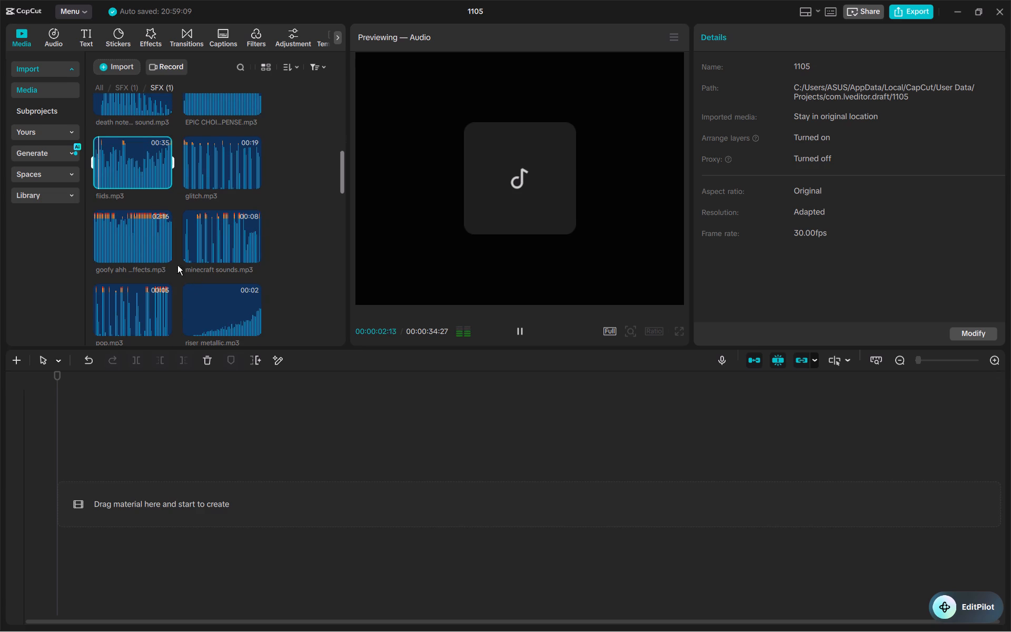
pyautogui.click(135, 245)
pyautogui.click(207, 243)
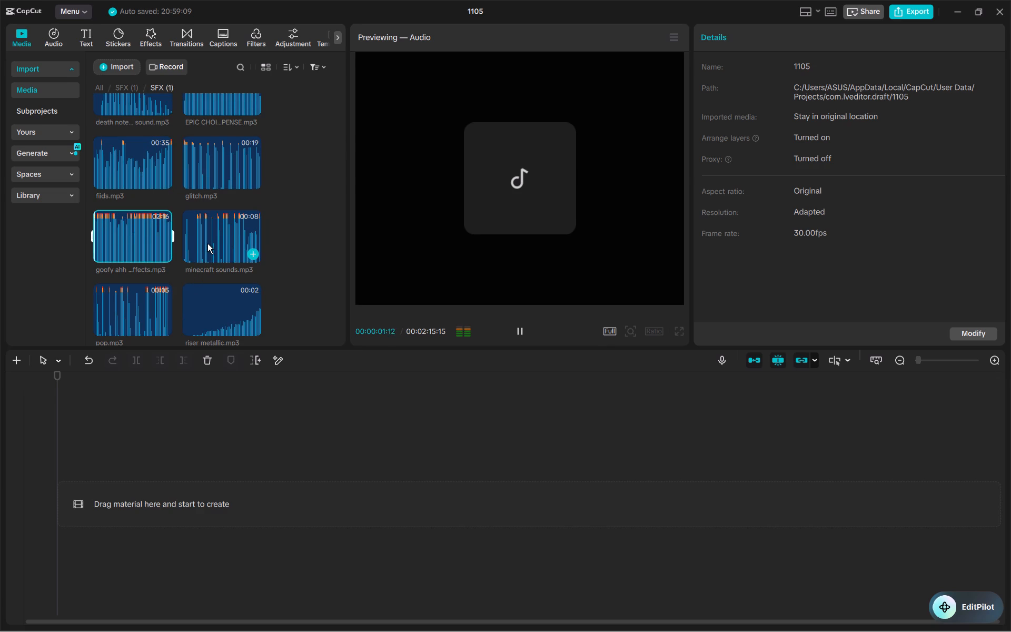
pyautogui.scroll(-2, 209, 246)
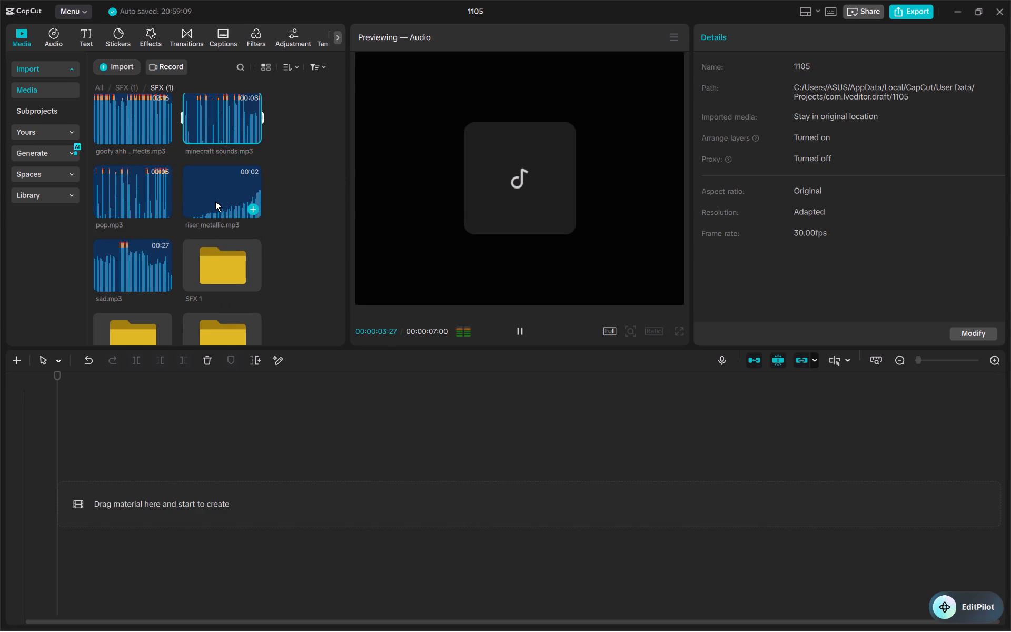
pyautogui.click(113, 196)
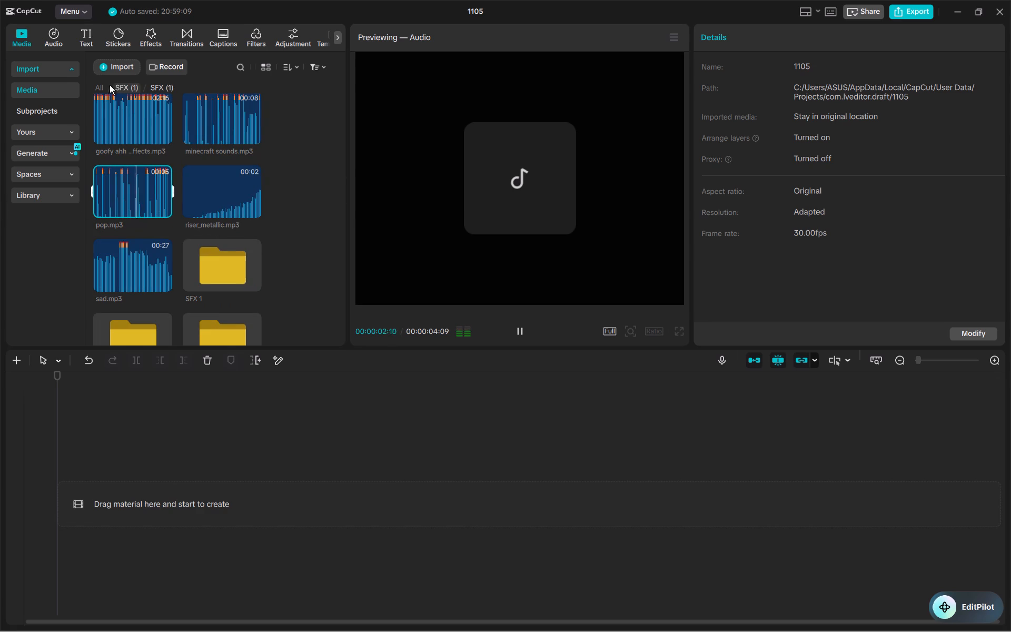
pyautogui.click(124, 271)
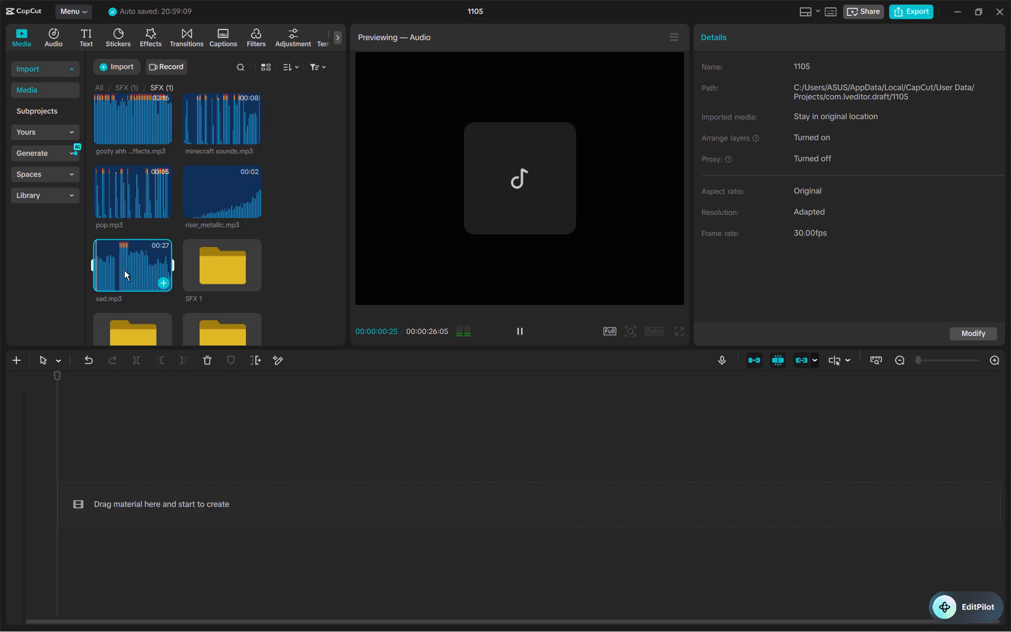
# Preview the Shine, something's wrong, VICTORY, videoplayback and Woosh sounds at the end of the SFX (1) folder.
pyautogui.scroll(-2, 130, 268)
pyautogui.scroll(-3, 214, 153)
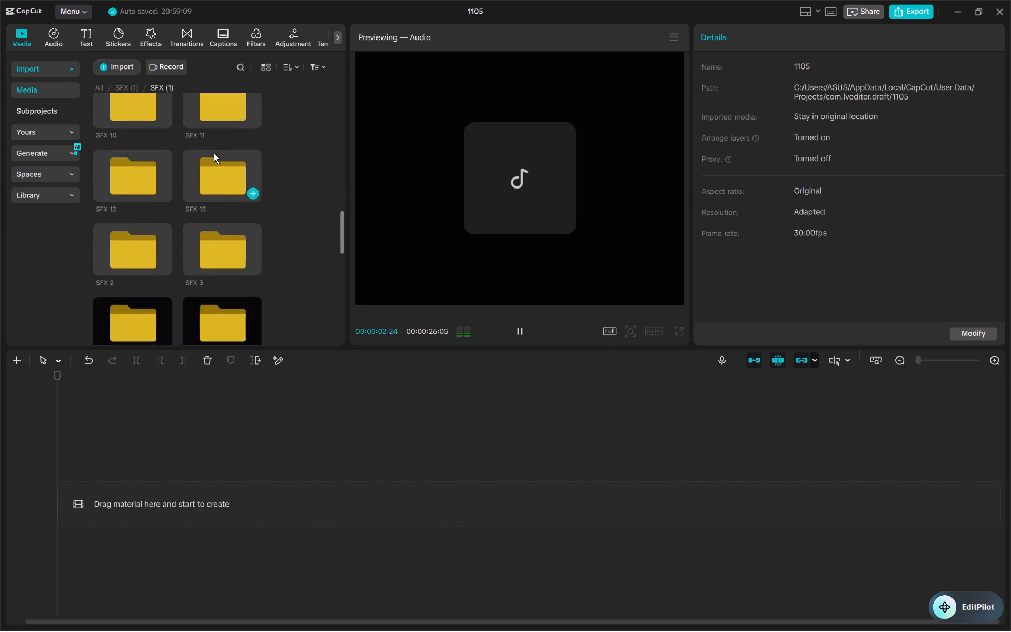
pyautogui.scroll(-8, 214, 153)
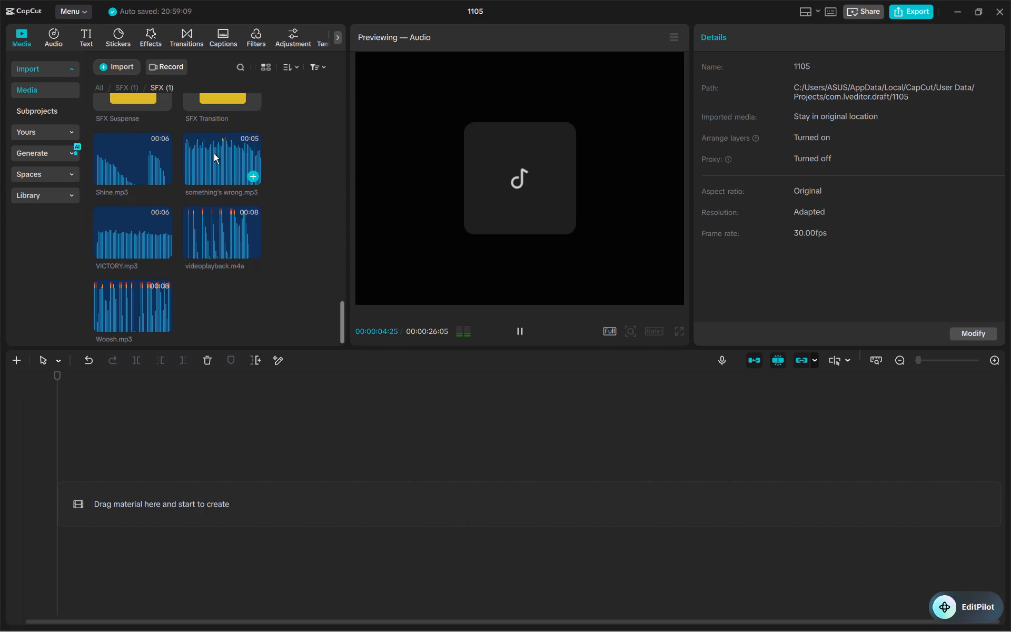
pyautogui.click(121, 156)
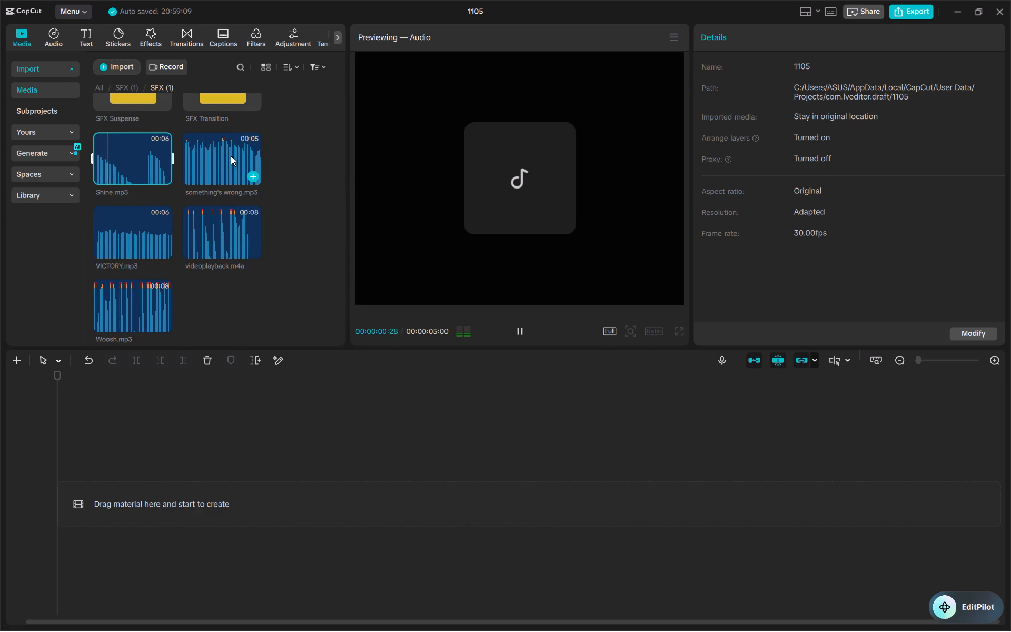
pyautogui.click(231, 156)
pyautogui.click(126, 248)
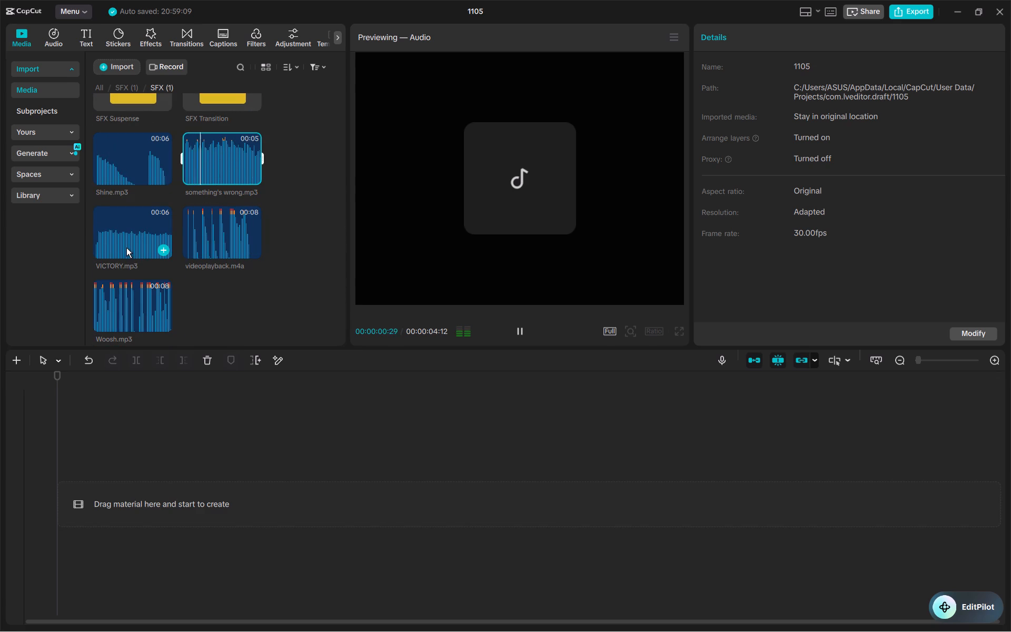
pyautogui.click(212, 233)
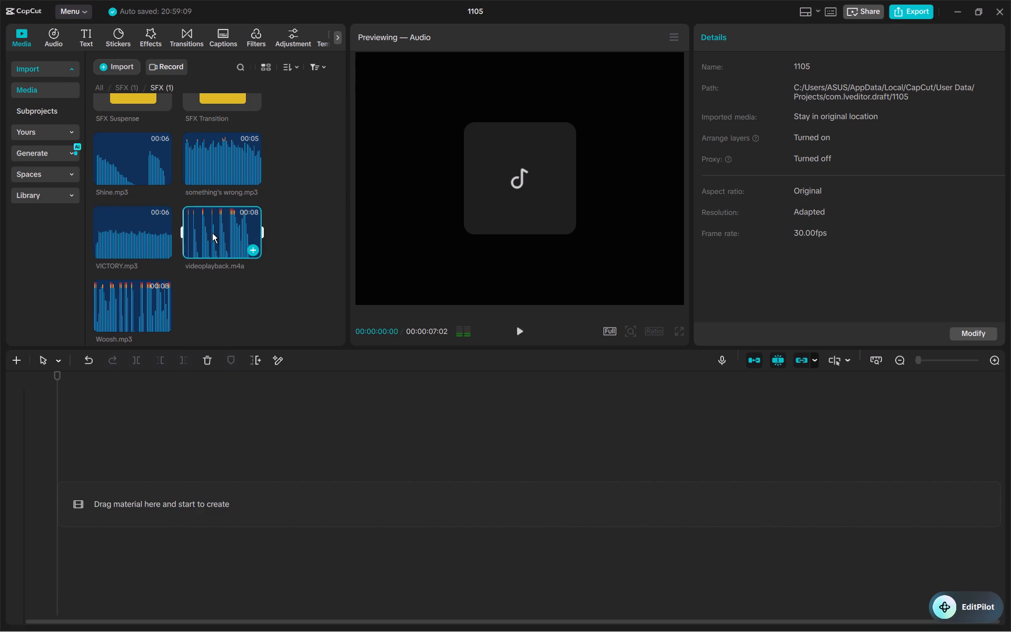
pyautogui.click(146, 293)
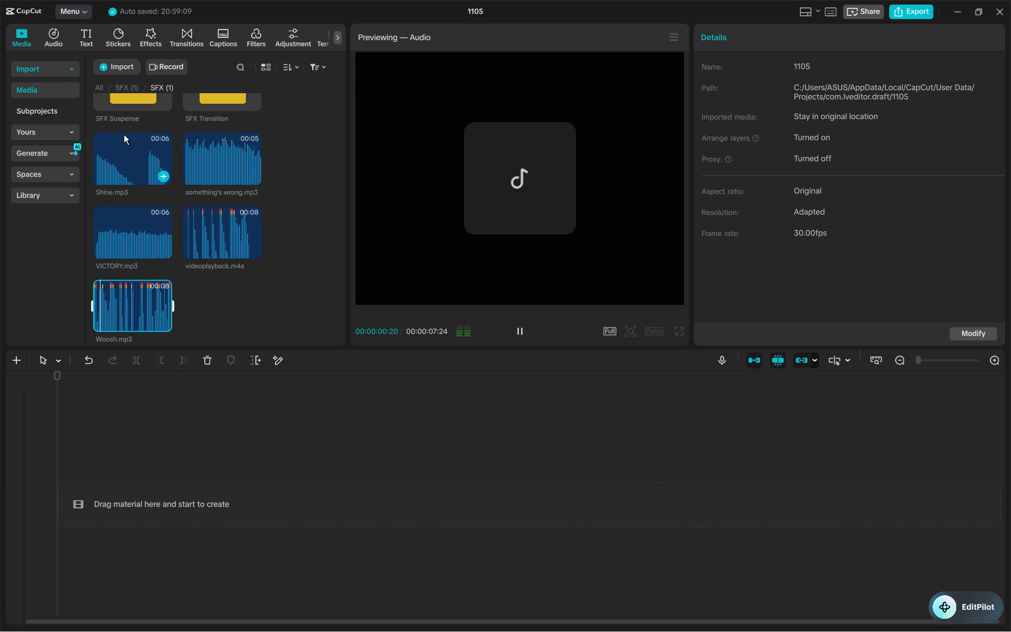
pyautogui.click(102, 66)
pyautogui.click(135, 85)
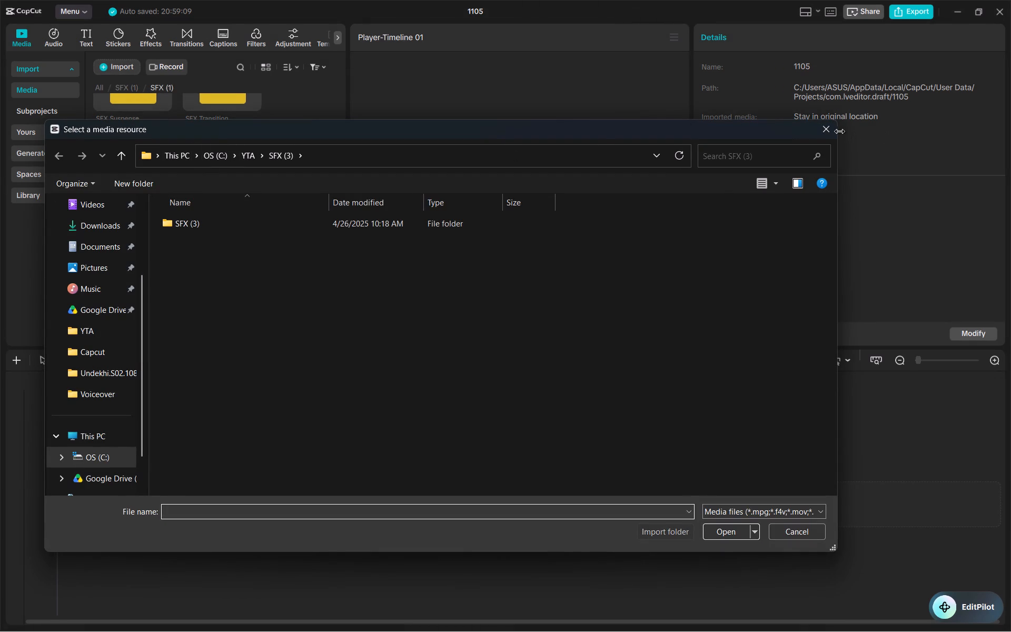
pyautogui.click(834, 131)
# Import the Extra Fries, Shop, Scamper Shores, Mozart String Serenade, Fallen Down and 045. NGAHHH!! music from the YTA folder into the top-level media library.
pyautogui.click(97, 85)
pyautogui.click(109, 73)
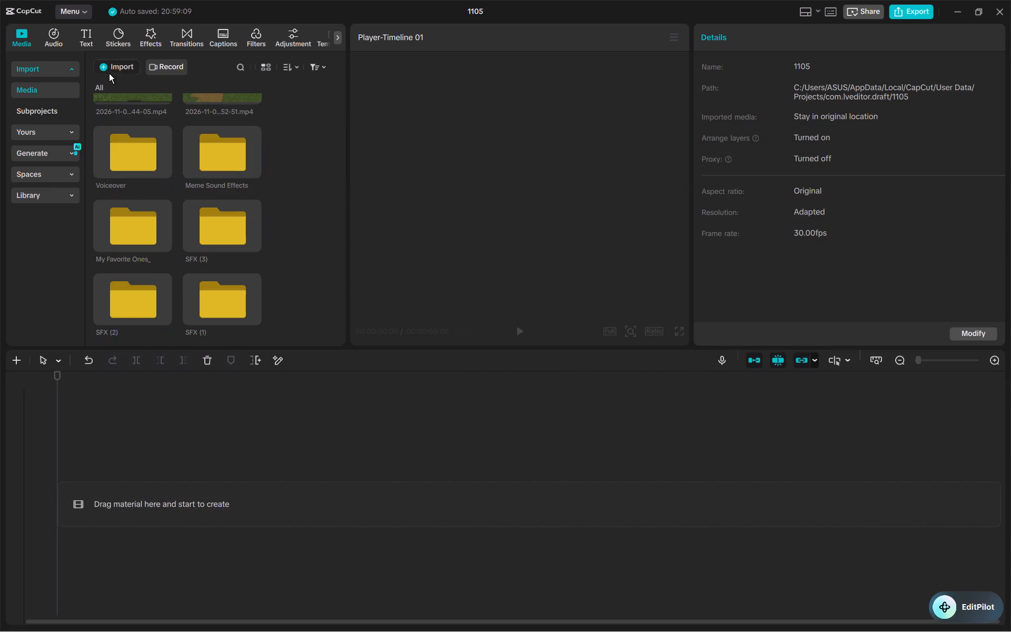
pyautogui.click(126, 94)
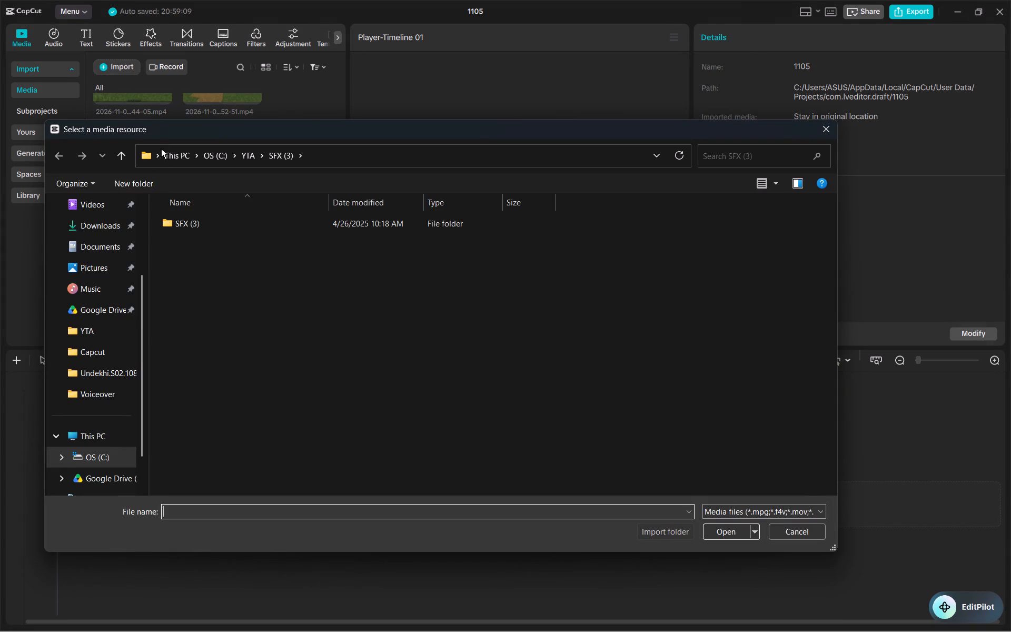
pyautogui.click(111, 325)
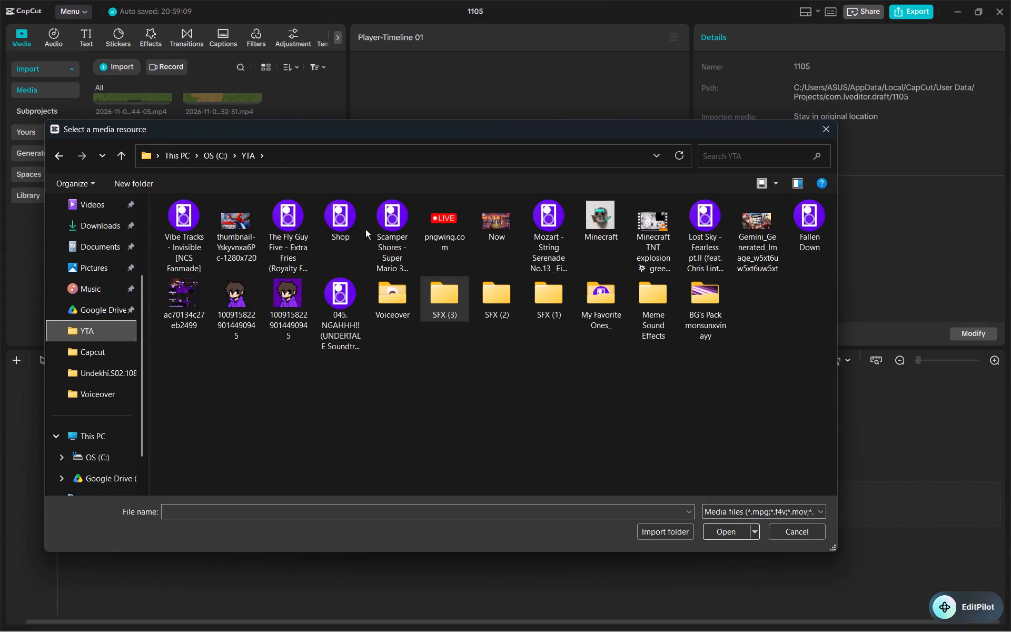
pyautogui.keyDown('ctrl'); pyautogui.click(180, 228); pyautogui.keyUp('ctrl')
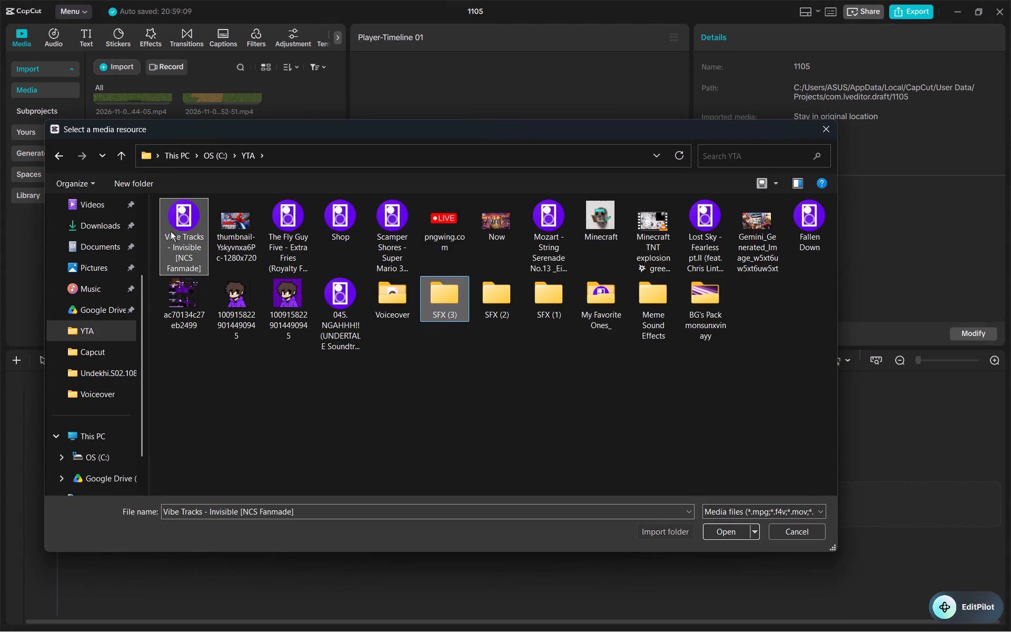
pyautogui.keyDown('ctrl'); pyautogui.click(171, 231); pyautogui.keyUp('ctrl')
pyautogui.keyDown('ctrl'); pyautogui.click(272, 225); pyautogui.keyUp('ctrl')
pyautogui.keyDown('ctrl'); pyautogui.click(328, 217); pyautogui.keyUp('ctrl')
pyautogui.keyDown('ctrl'); pyautogui.click(380, 236); pyautogui.keyUp('ctrl')
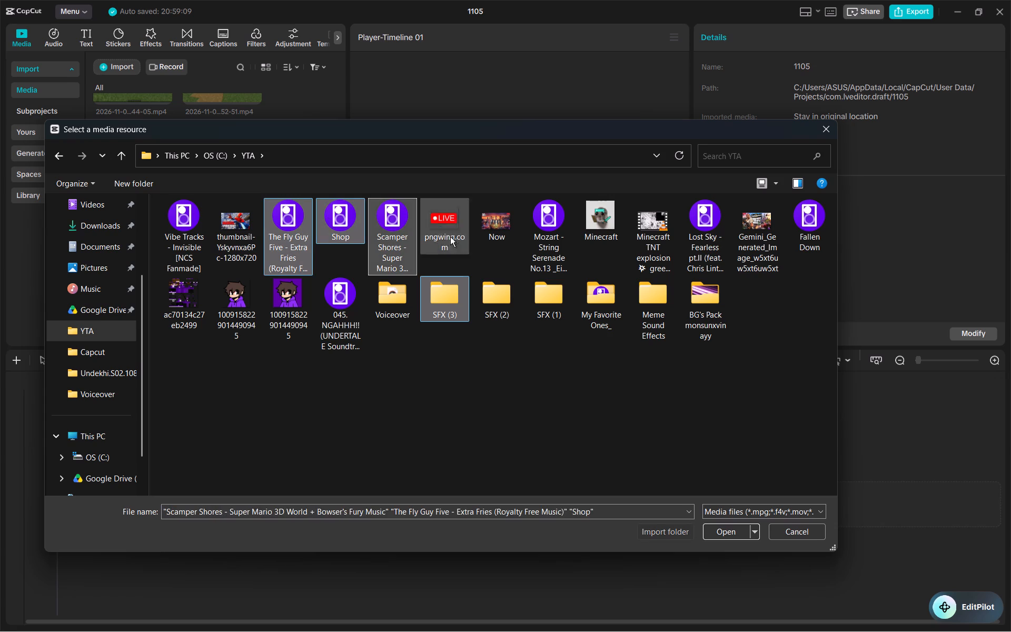
pyautogui.keyDown('ctrl'); pyautogui.click(535, 228); pyautogui.keyUp('ctrl')
pyautogui.keyDown('ctrl'); pyautogui.click(789, 223); pyautogui.keyUp('ctrl')
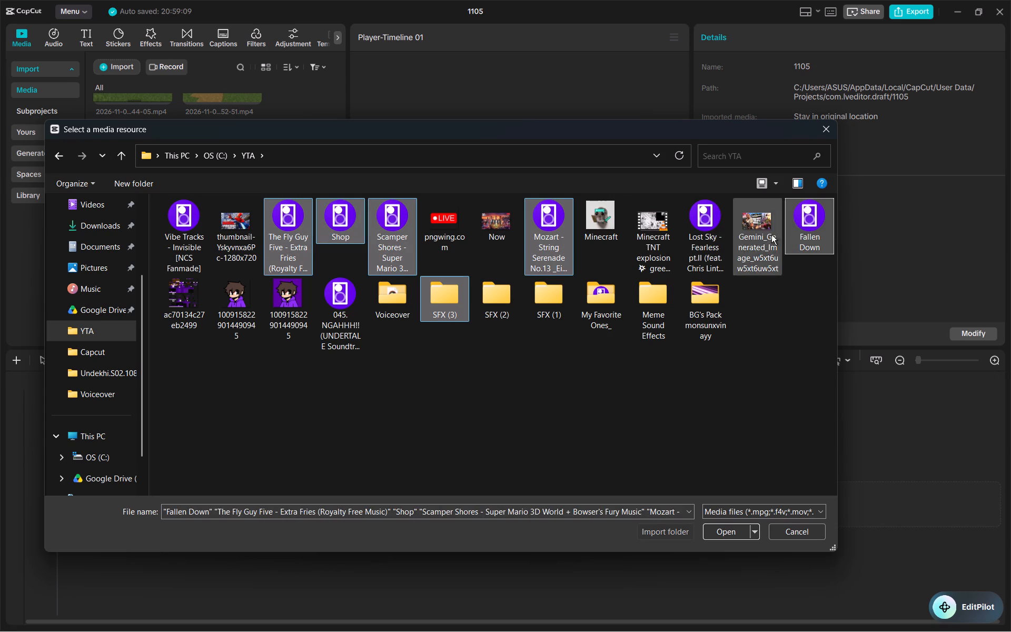
pyautogui.keyDown('ctrl'); pyautogui.click(331, 314); pyautogui.keyUp('ctrl')
pyautogui.click(707, 525)
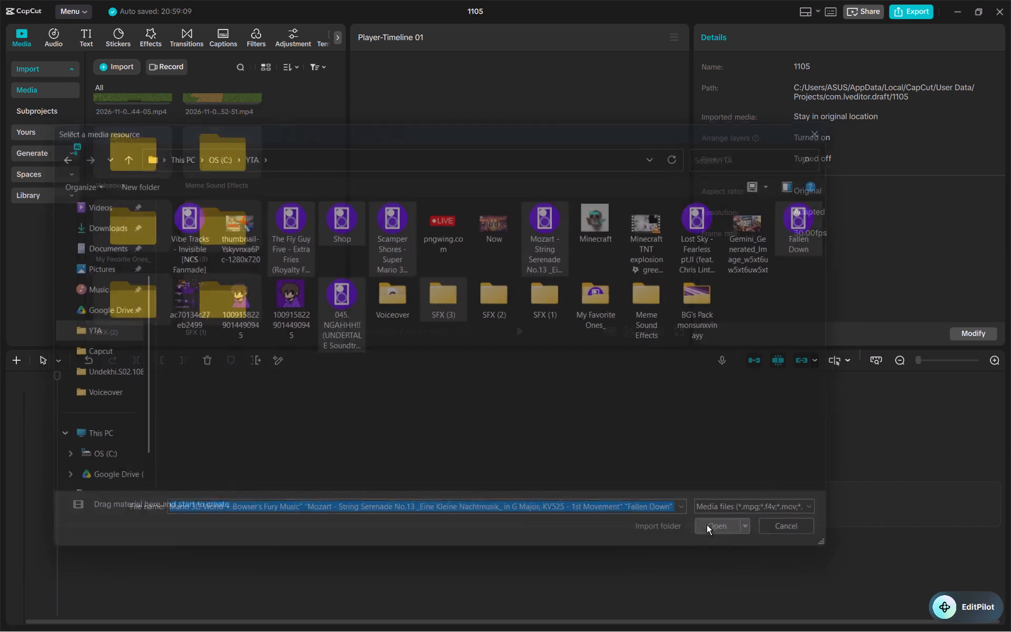
# Preview the imported NGAHHH!!, Fallen Down, Scamper Shores, Mozart, Shop and The Fly Guy Five music tracks.
pyautogui.click(227, 296)
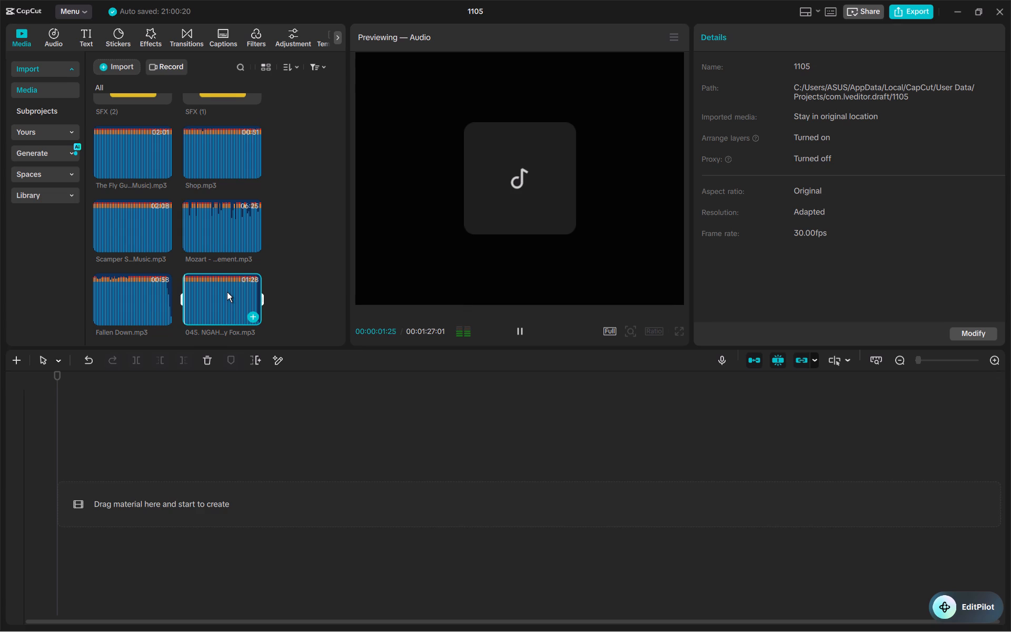
pyautogui.click(145, 302)
pyautogui.click(150, 232)
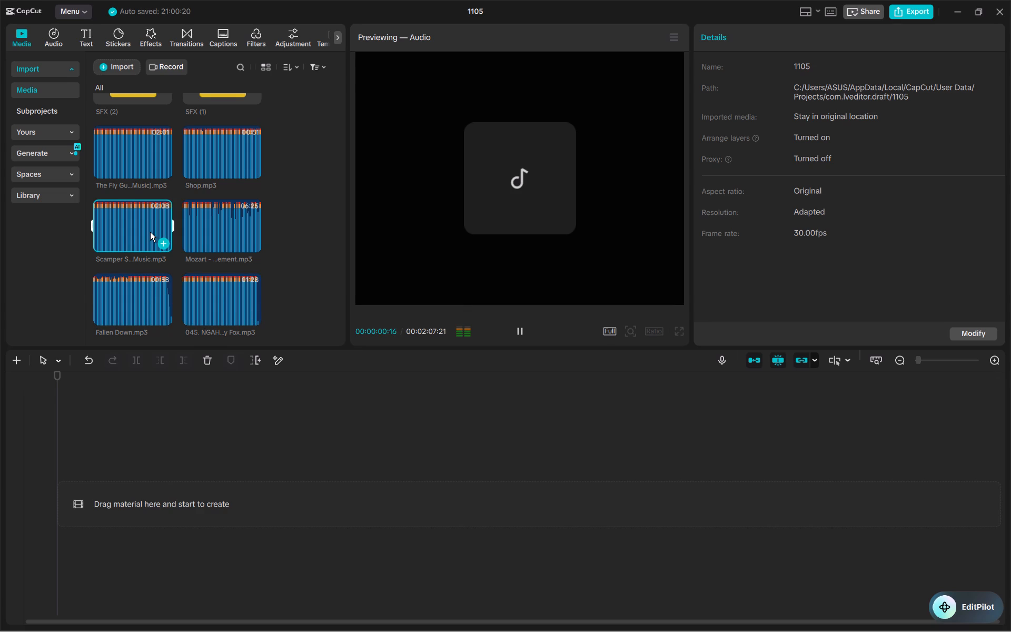
pyautogui.click(193, 225)
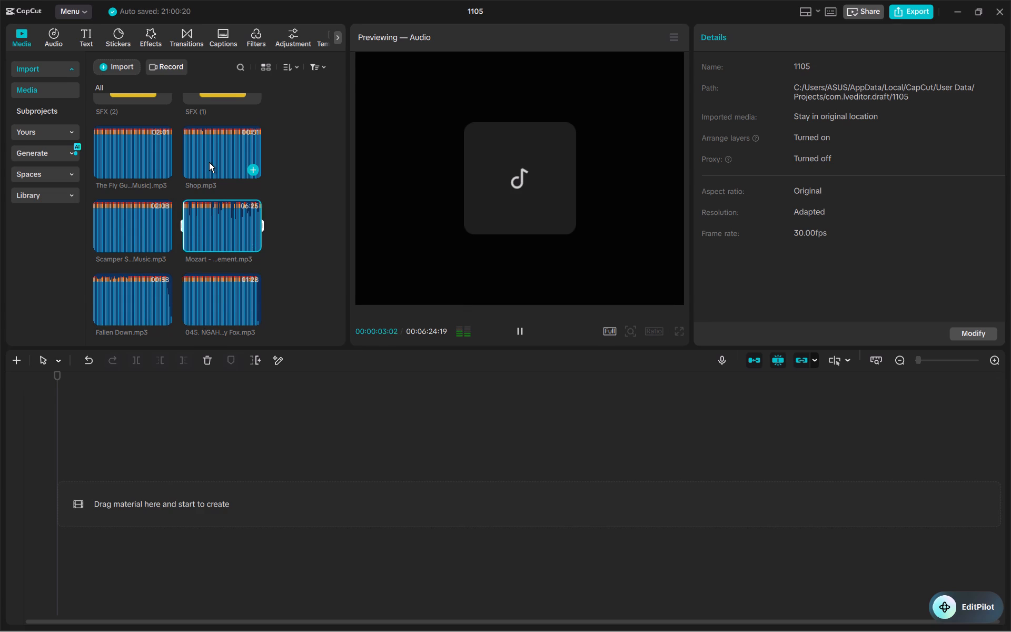
pyautogui.click(209, 162)
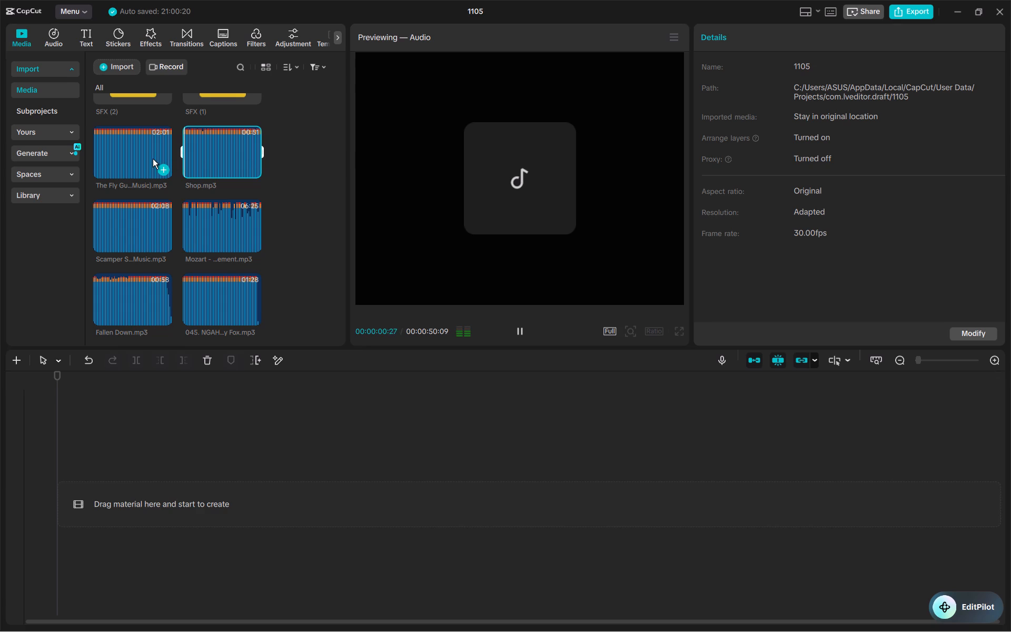
pyautogui.click(148, 153)
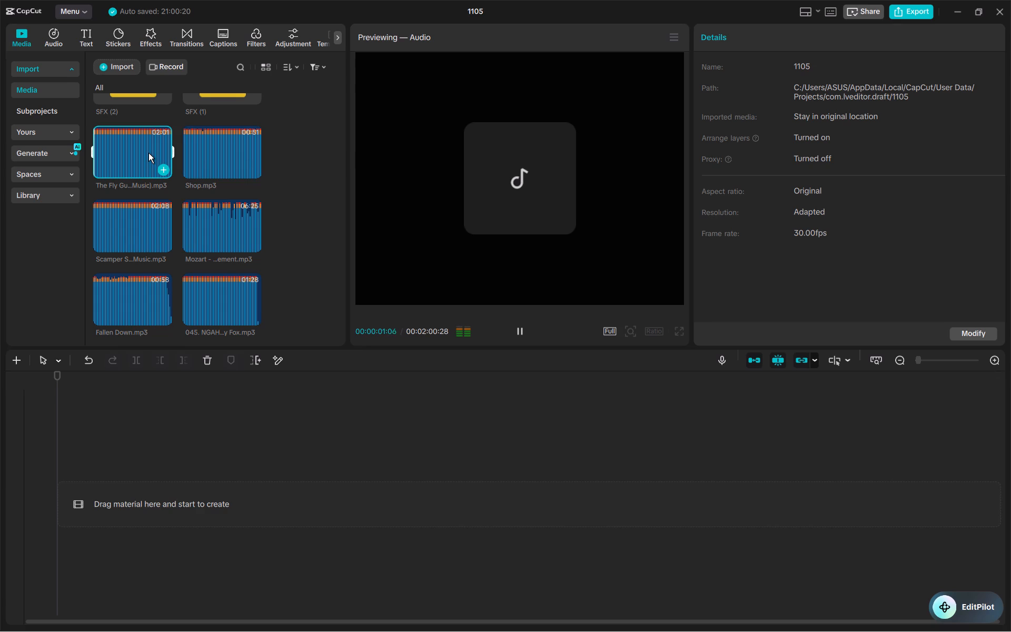
pyautogui.click(271, 161)
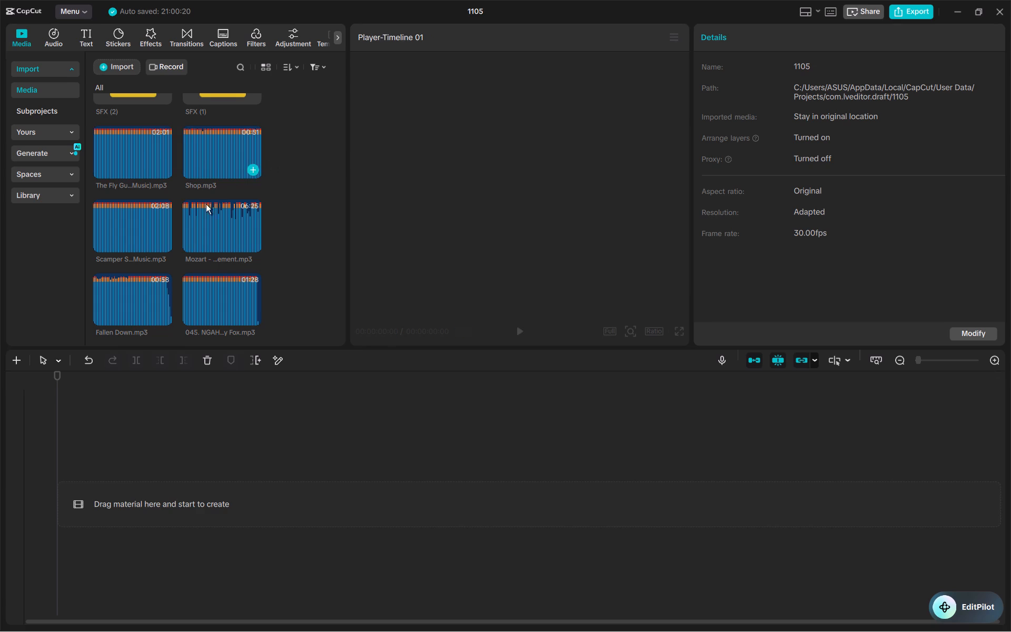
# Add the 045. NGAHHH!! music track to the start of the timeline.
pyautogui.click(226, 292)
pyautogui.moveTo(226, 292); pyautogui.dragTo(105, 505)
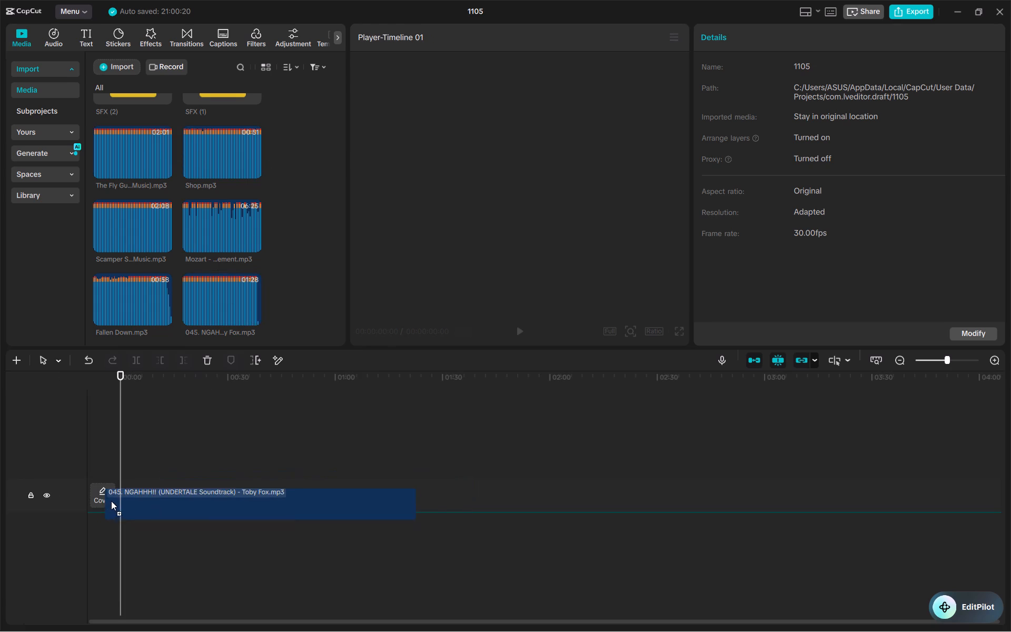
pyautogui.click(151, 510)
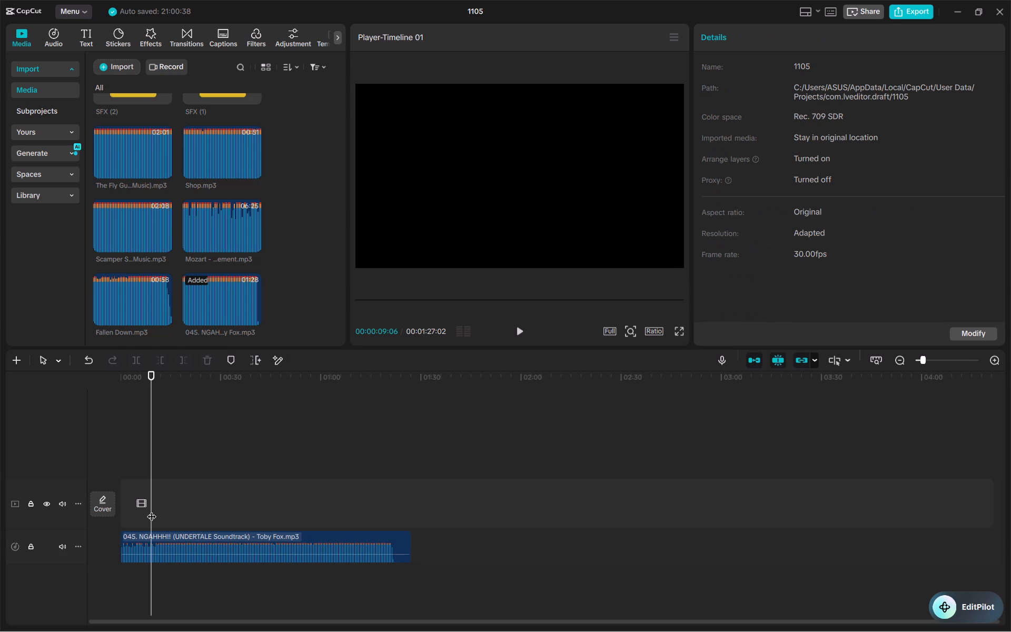
# Add both Minecraft gameplay recordings to the main video track, starting with the 20-44-05 recording at the beginning.
pyautogui.scroll(6, 173, 229)
pyautogui.click(235, 132)
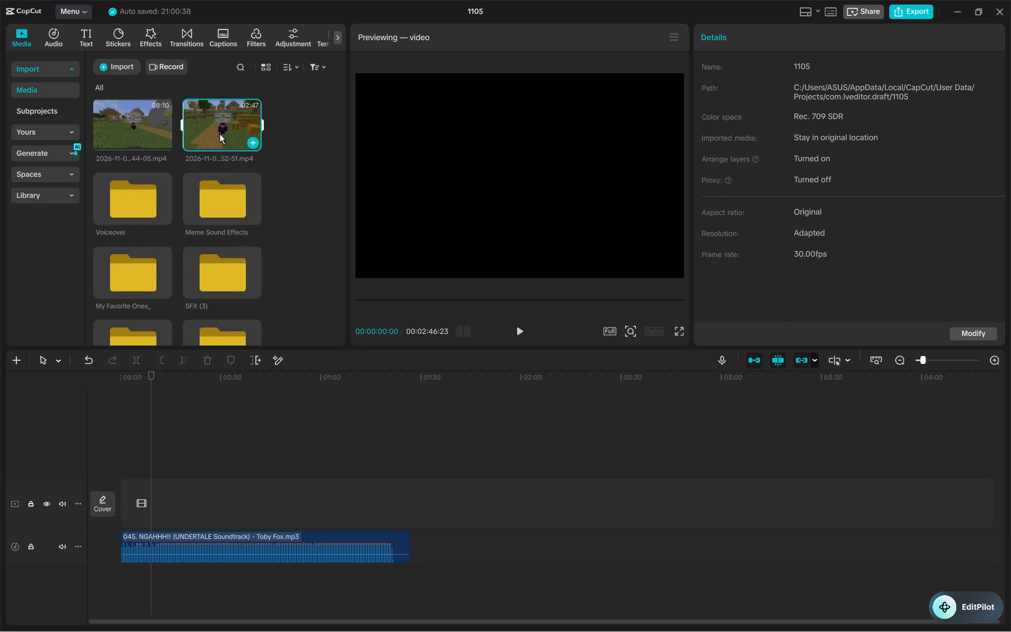
pyautogui.keyDown('ctrl'); pyautogui.click(143, 133); pyautogui.keyUp('ctrl')
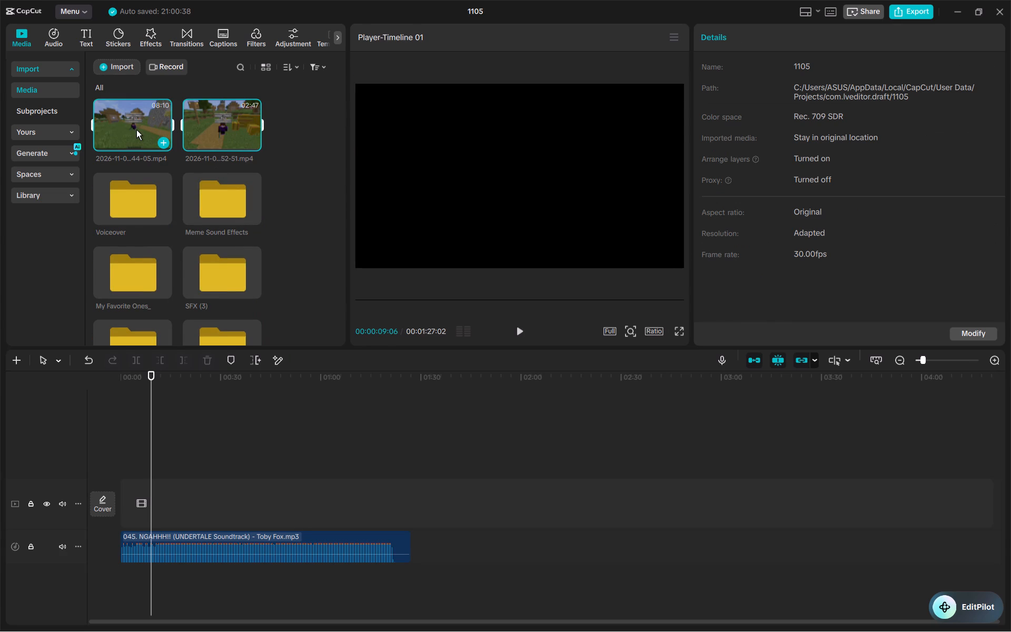
pyautogui.moveTo(136, 129); pyautogui.dragTo(146, 510)
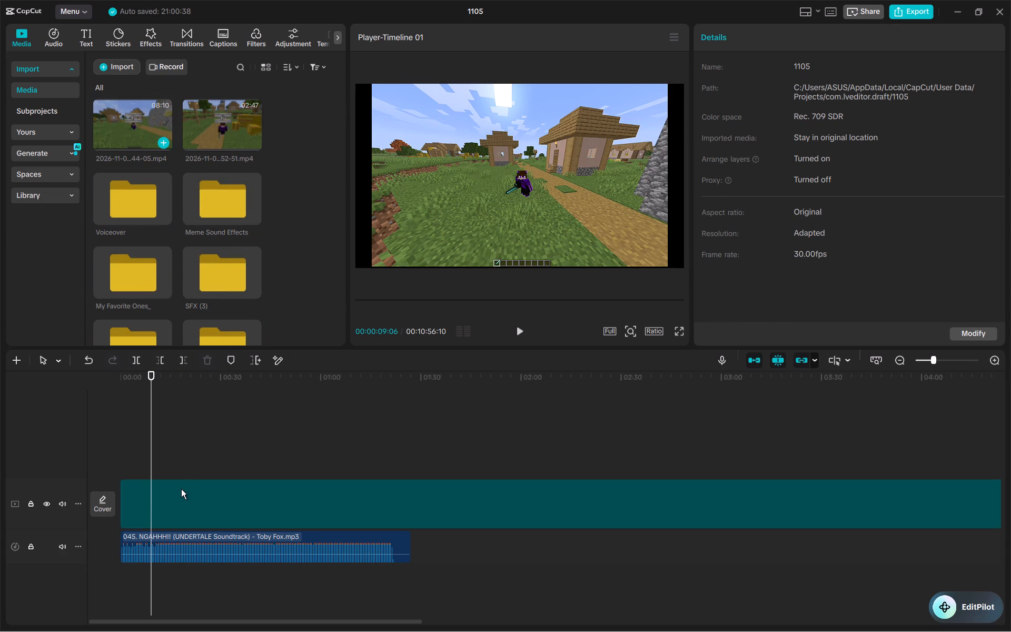
# Set the project's aspect ratio to 16:9 and enlarge the 20-44-05 recording to fill the whole frame.
pyautogui.click(660, 329)
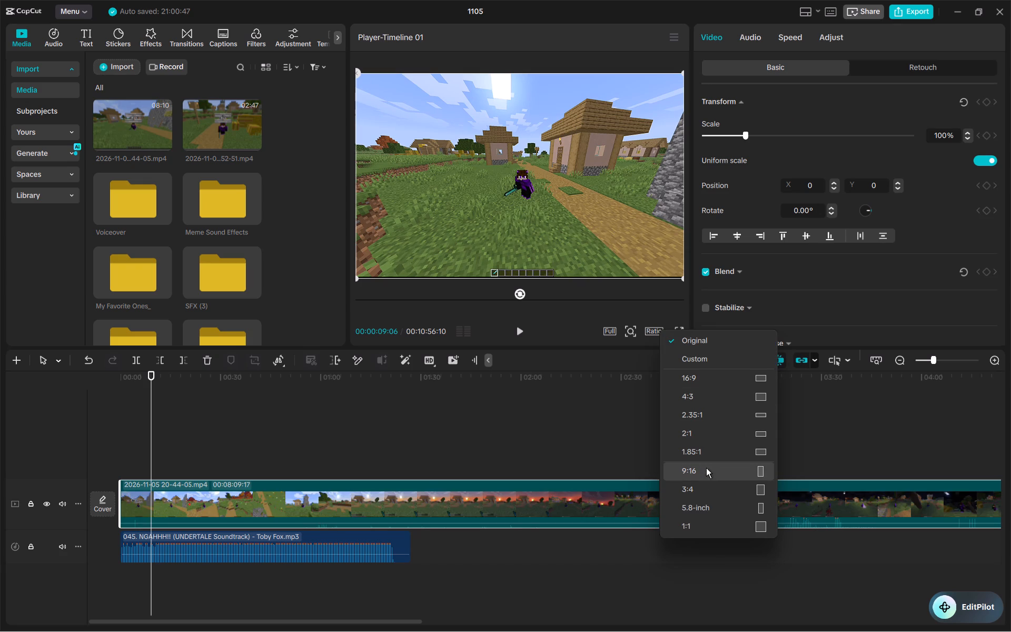
pyautogui.click(717, 373)
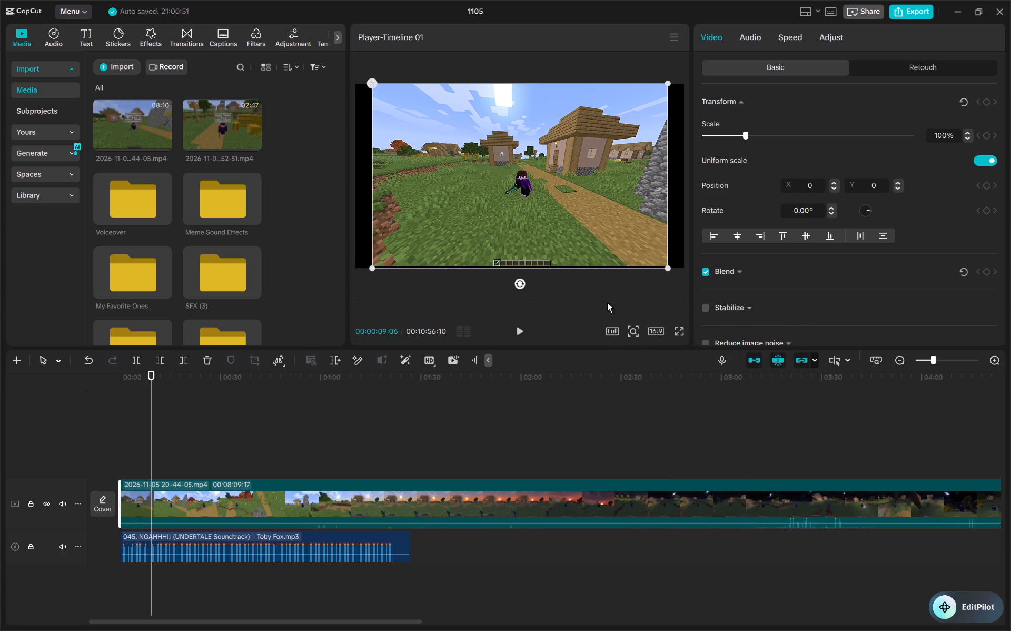
pyautogui.moveTo(670, 271); pyautogui.dragTo(687, 290)
# Play the gameplay with its music at the start and around 30 seconds, and check the picture in full screen.
pyautogui.click(214, 467)
pyautogui.moveTo(214, 466); pyautogui.dragTo(197, 468)
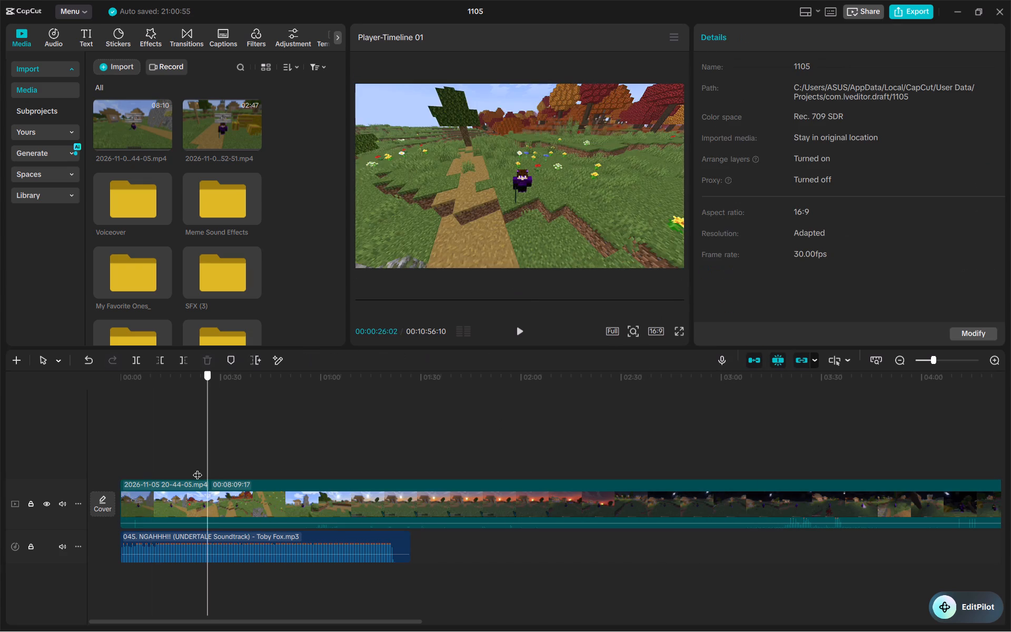
pyautogui.moveTo(197, 468); pyautogui.dragTo(98, 483)
pyautogui.press('space')
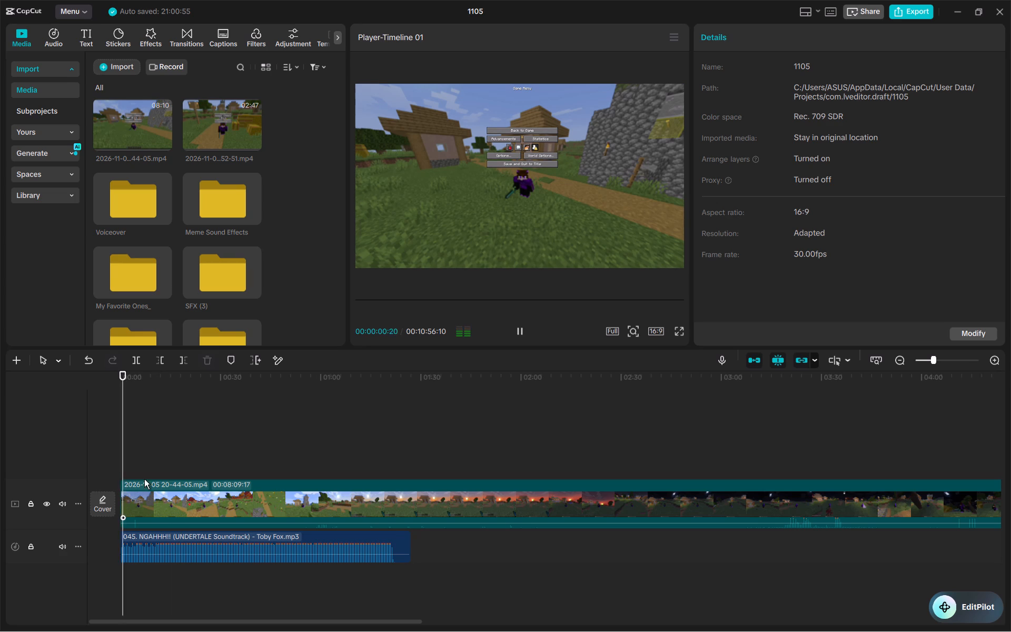
pyautogui.click(217, 456)
pyautogui.press('space')
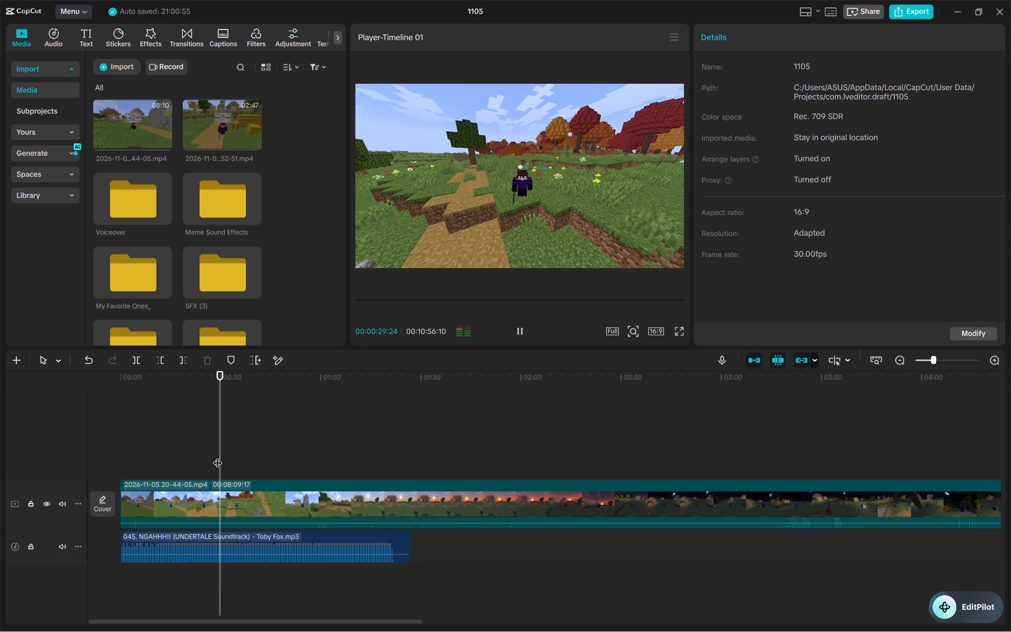
pyautogui.press('space')
pyautogui.click(678, 331)
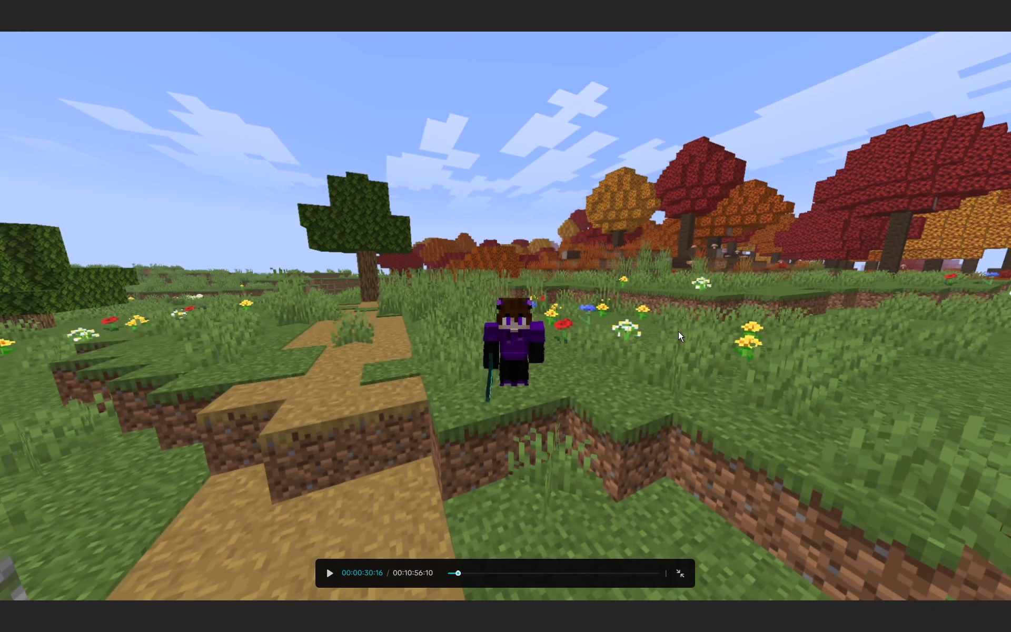
pyautogui.click(681, 571)
# Continue playback from about 30 seconds, and review the night-time gameplay near 2:38.
pyautogui.press('space')
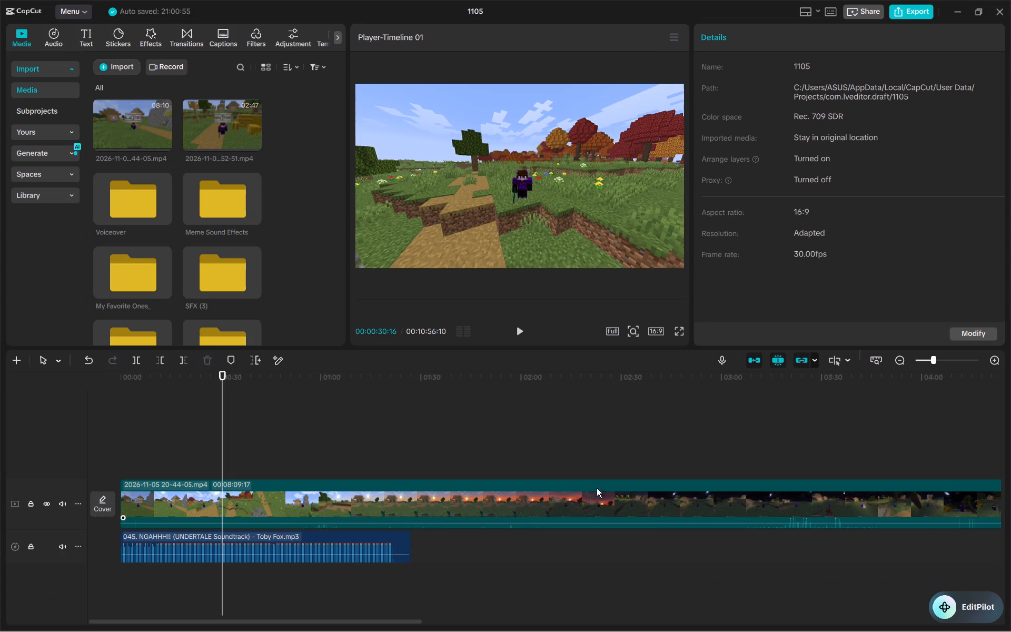
pyautogui.press('space')
pyautogui.press('space')
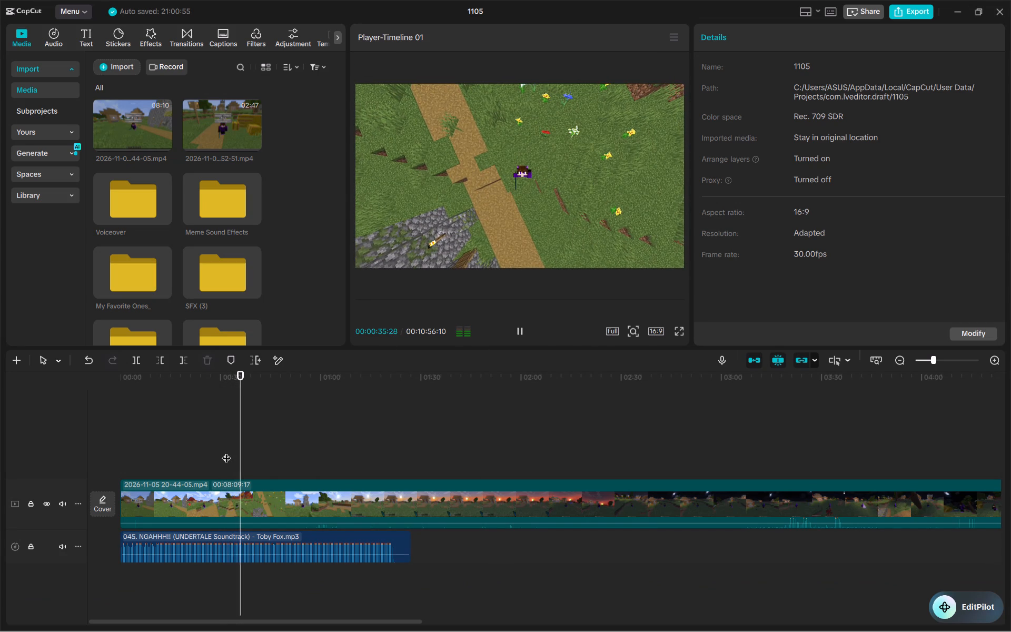
pyautogui.press('space')
pyautogui.press('space')
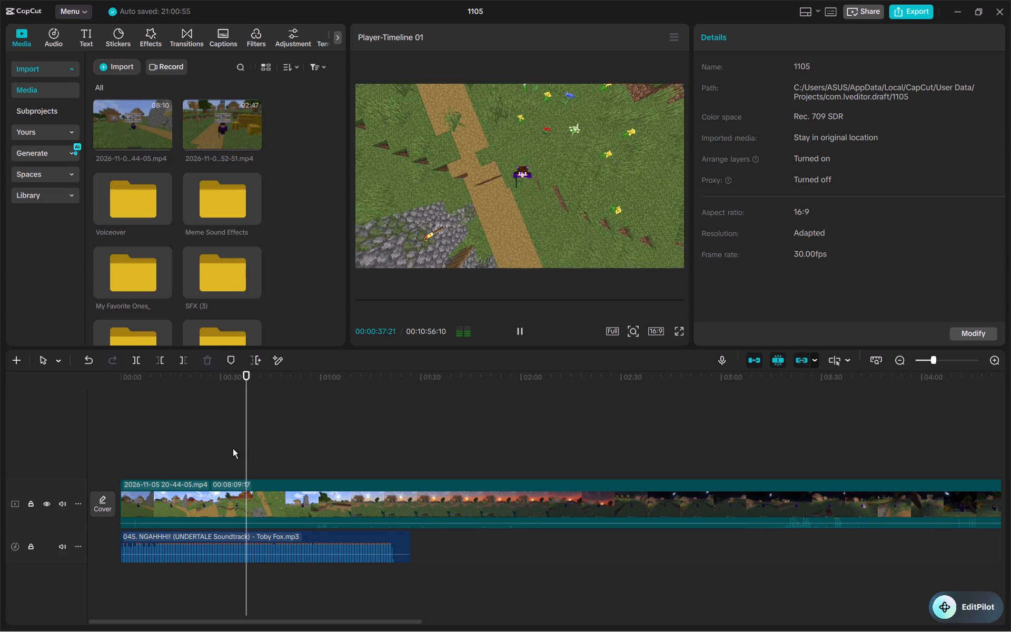
pyautogui.press('space')
pyautogui.click(641, 455)
pyautogui.press('space')
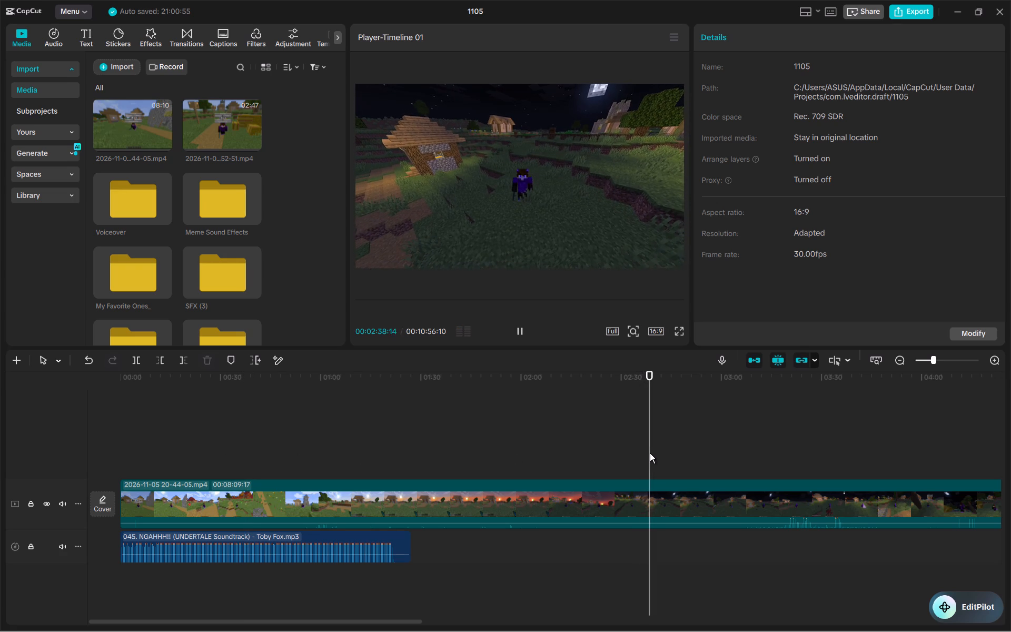
pyautogui.press('space')
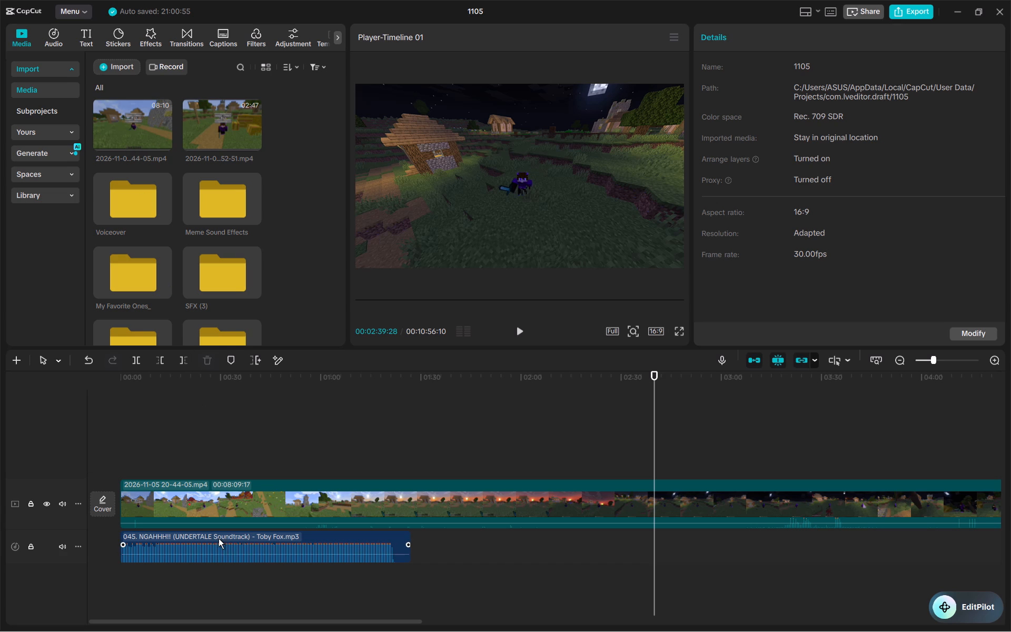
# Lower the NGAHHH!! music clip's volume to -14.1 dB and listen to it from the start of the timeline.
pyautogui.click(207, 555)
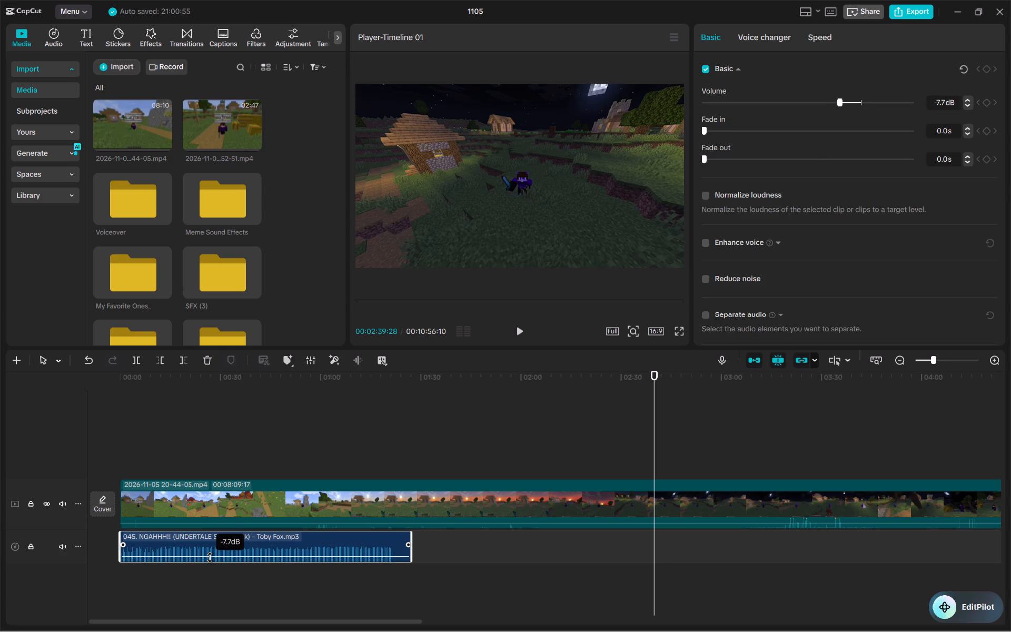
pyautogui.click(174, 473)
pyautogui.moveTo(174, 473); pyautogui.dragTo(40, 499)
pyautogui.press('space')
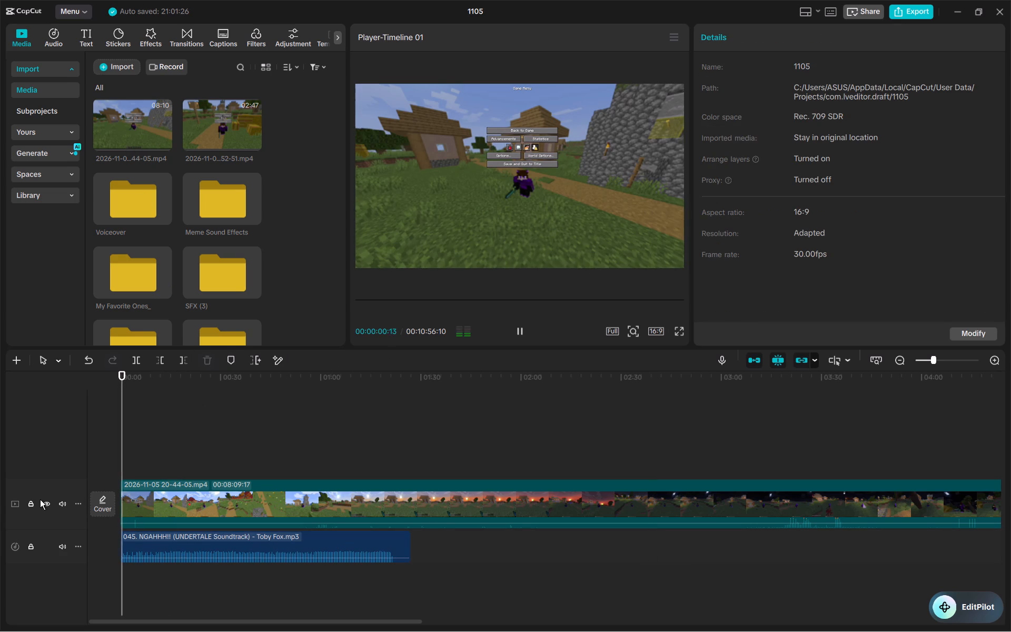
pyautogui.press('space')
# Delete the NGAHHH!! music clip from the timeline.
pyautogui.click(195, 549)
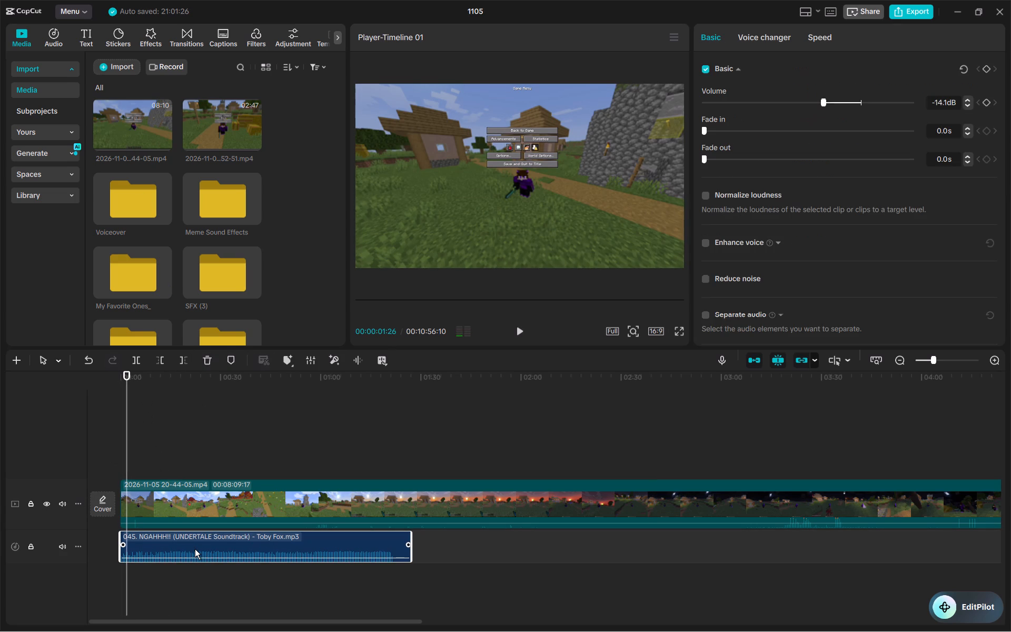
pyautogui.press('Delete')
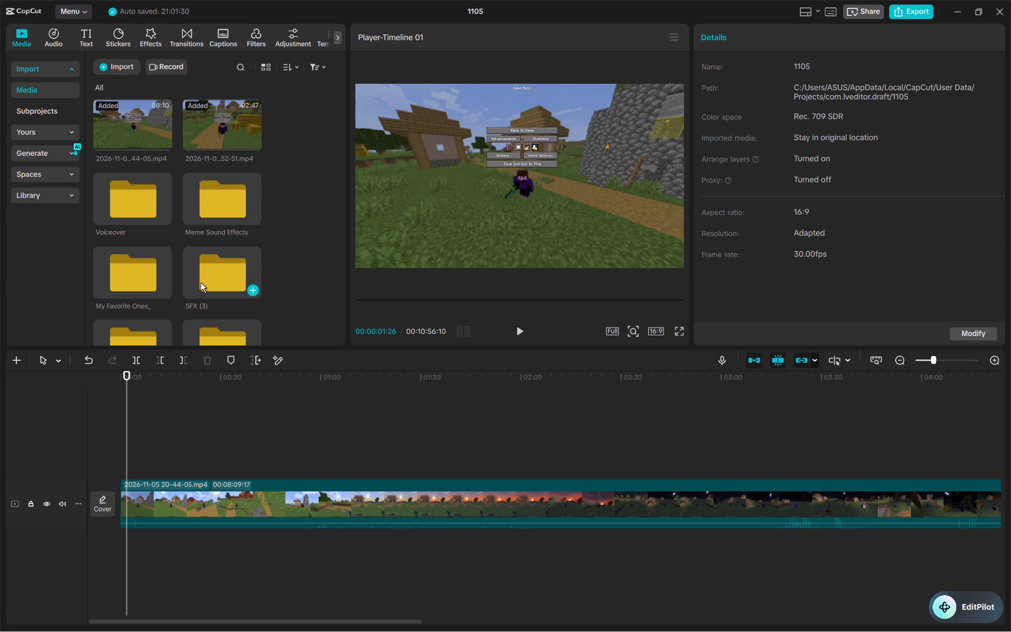
# From the Voiceover folder, place Hook 1.aac at the start of the timeline under the gameplay, with Intro 2.aac directly after it.
pyautogui.doubleClick(163, 202)
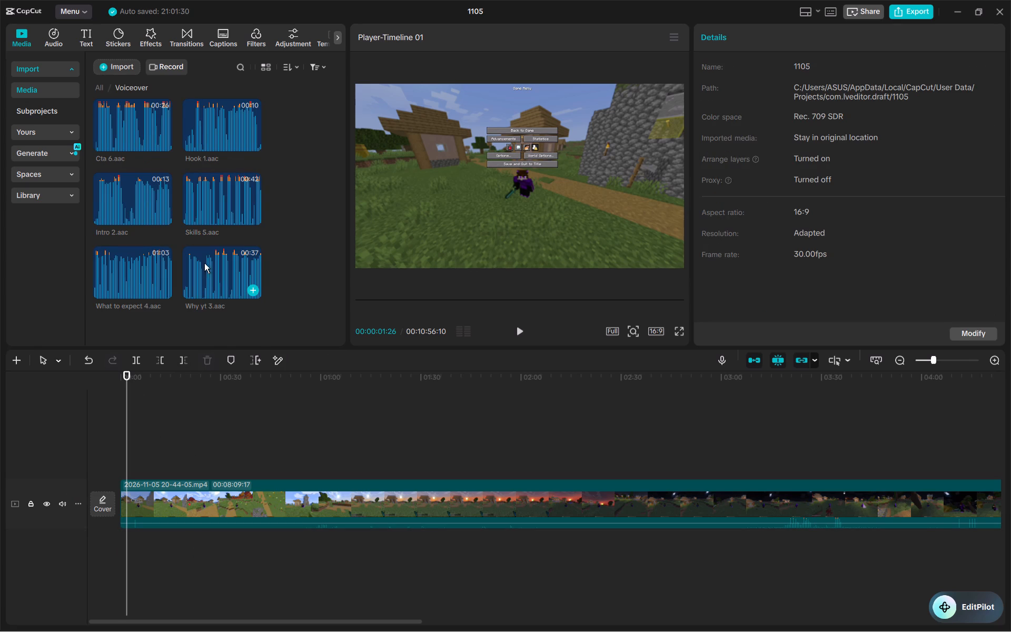
pyautogui.click(225, 138)
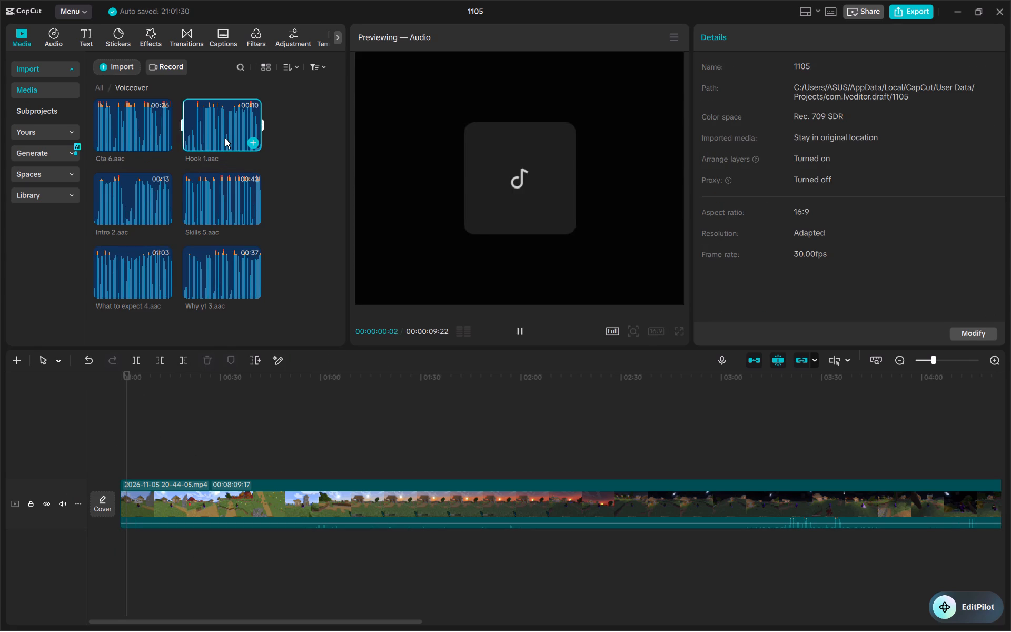
pyautogui.moveTo(223, 133); pyautogui.dragTo(113, 568)
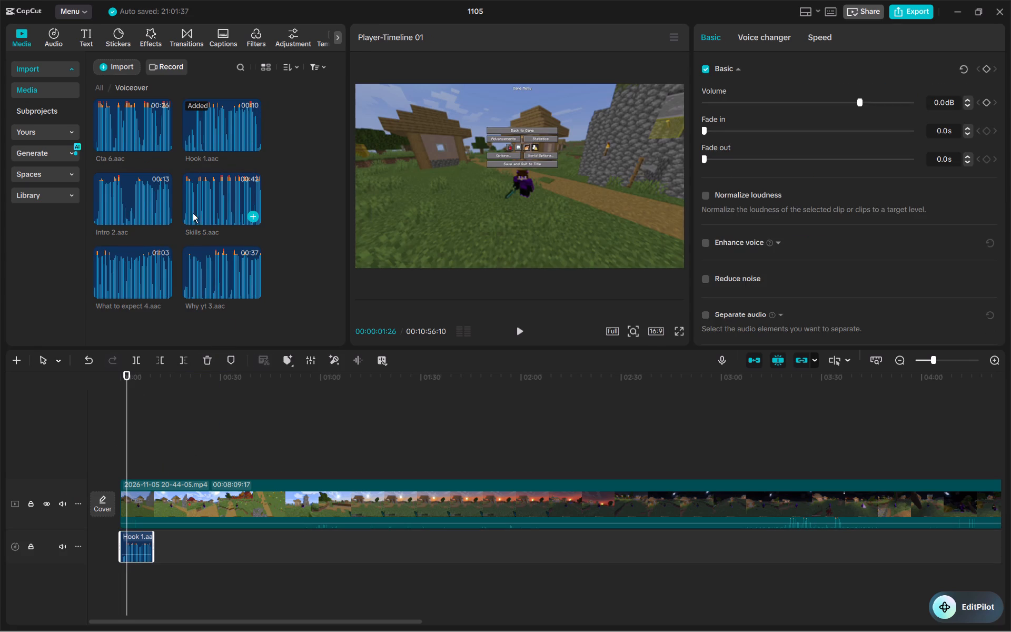
pyautogui.moveTo(146, 193); pyautogui.dragTo(188, 531)
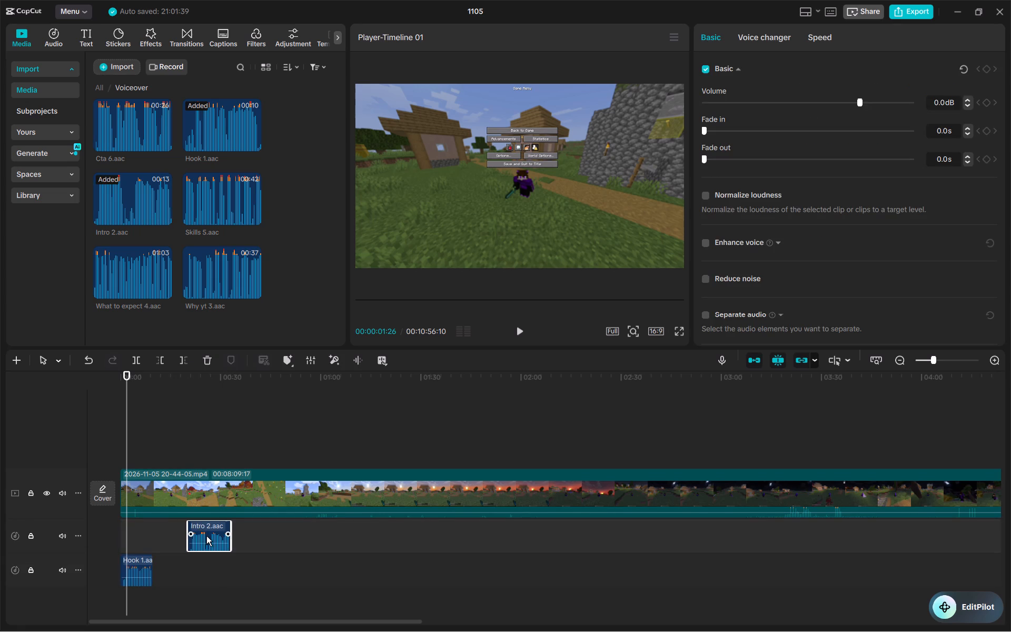
pyautogui.moveTo(206, 536); pyautogui.dragTo(174, 567)
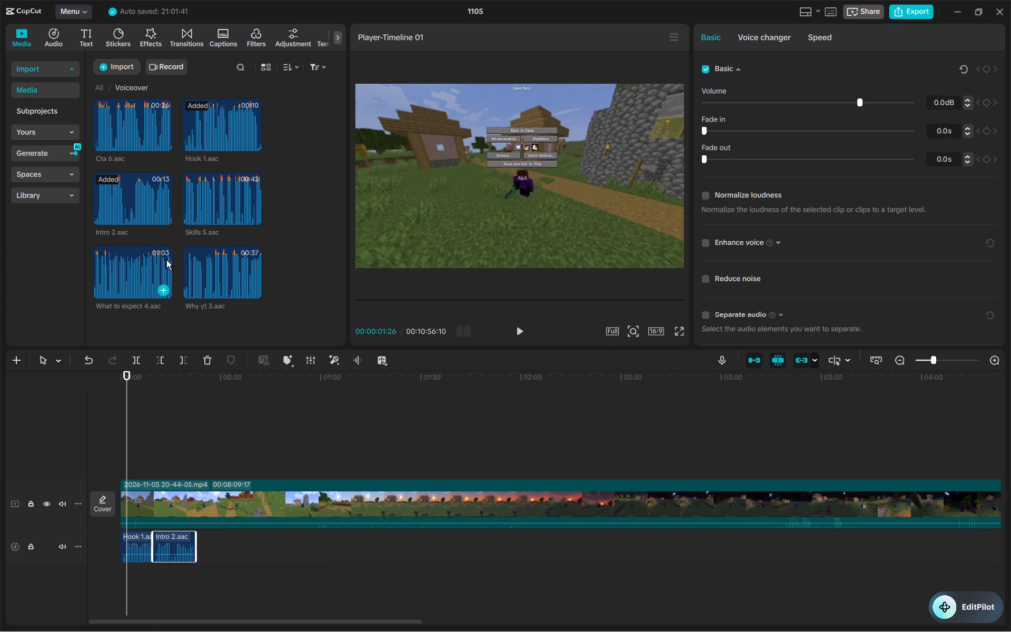
# Append Why yt 3.aac, What to expect 4.aac, Skills 5.aac and Cta 6.aac in that order after Intro 2.aac on the same audio track.
pyautogui.moveTo(199, 269); pyautogui.dragTo(191, 550)
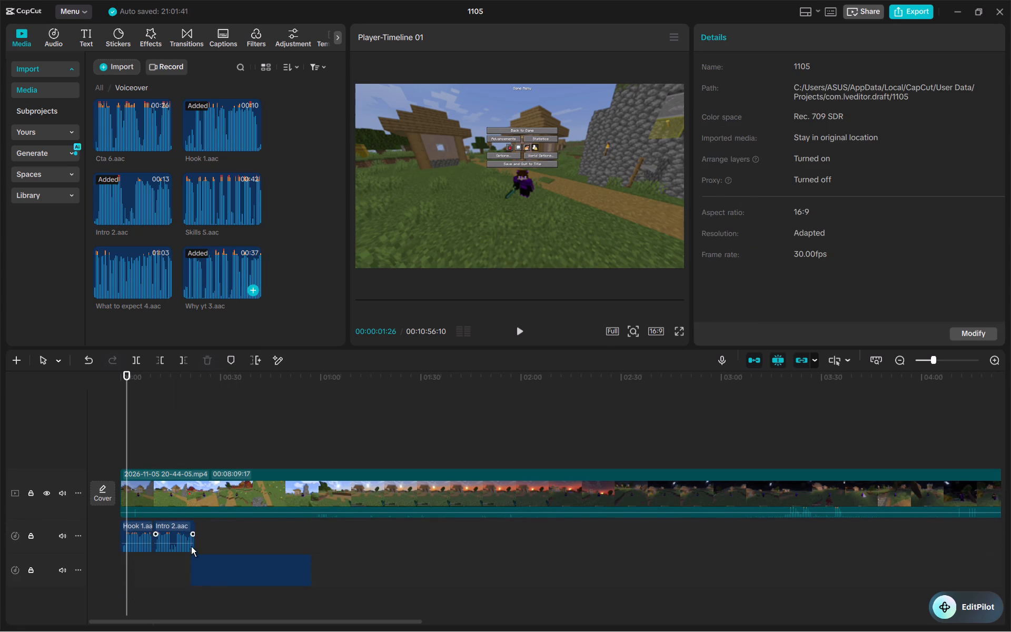
pyautogui.moveTo(211, 572); pyautogui.dragTo(213, 540)
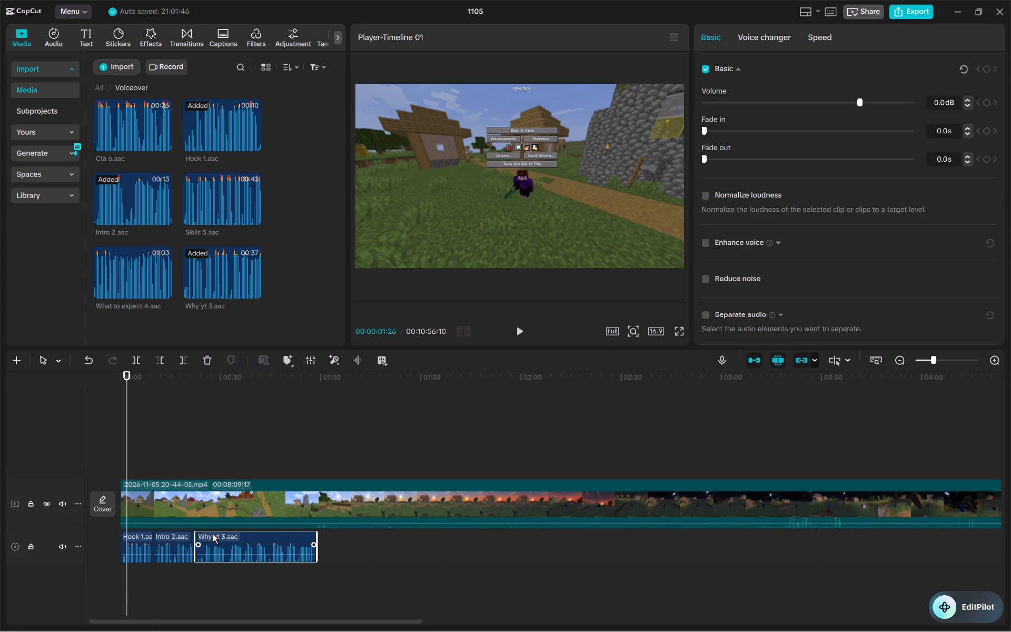
pyautogui.moveTo(138, 283); pyautogui.dragTo(317, 550)
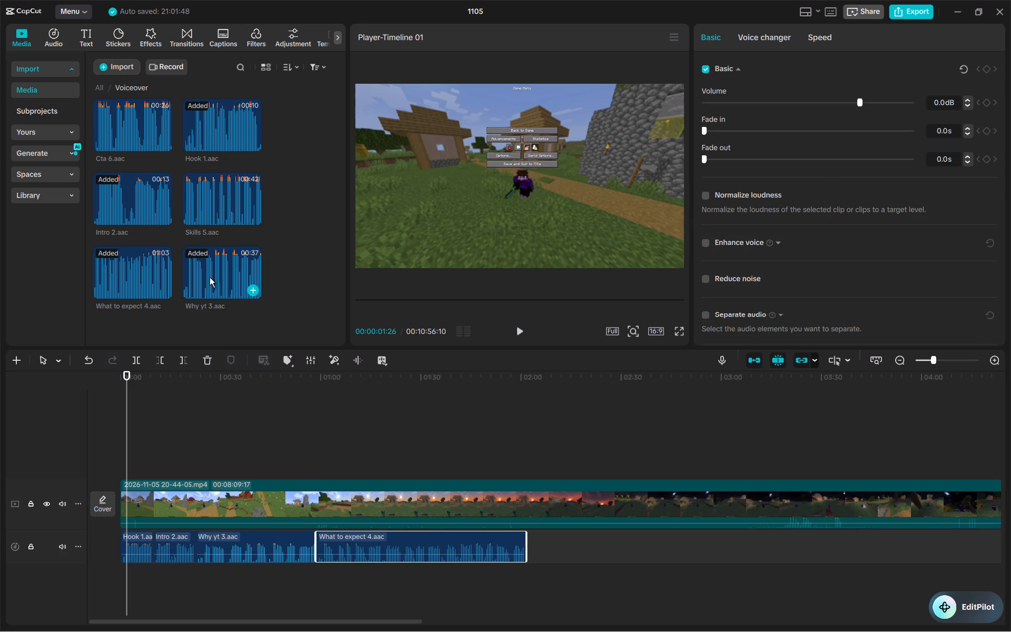
pyautogui.moveTo(215, 210); pyautogui.dragTo(523, 551)
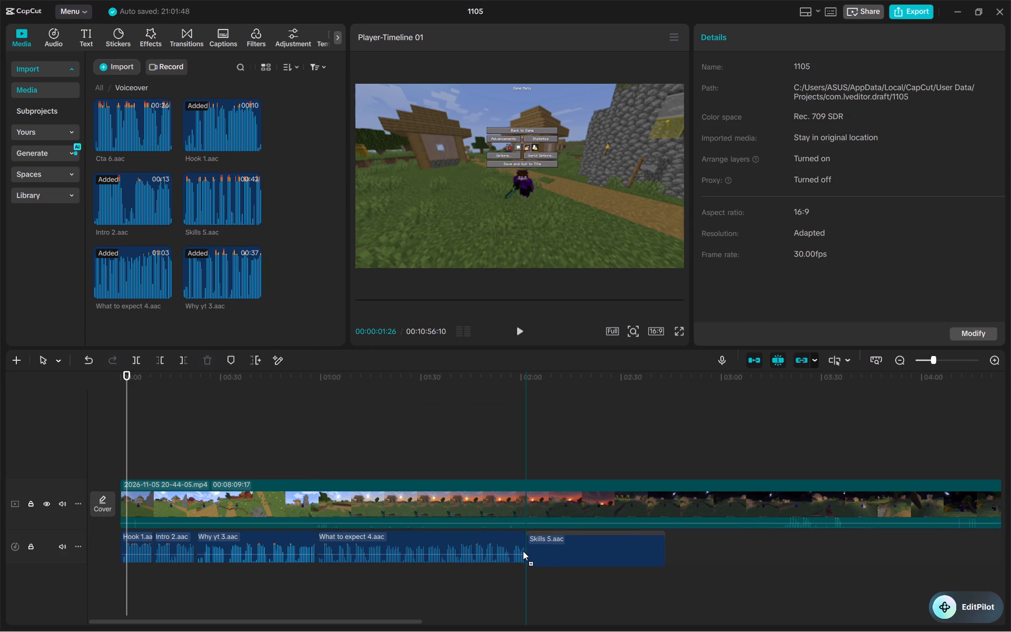
pyautogui.moveTo(126, 133); pyautogui.dragTo(659, 547)
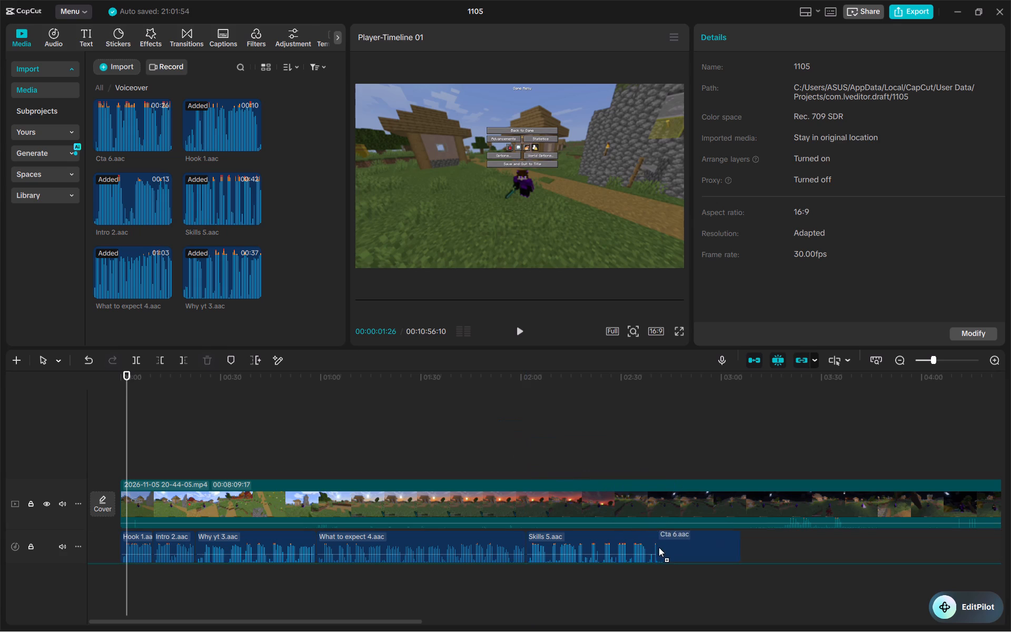
pyautogui.moveTo(659, 547); pyautogui.dragTo(667, 552)
# Play the first few seconds of the timeline to check the opening of the Hook 1.aac voiceover against the gameplay.
pyautogui.click(250, 434)
pyautogui.moveTo(250, 434); pyautogui.dragTo(33, 460)
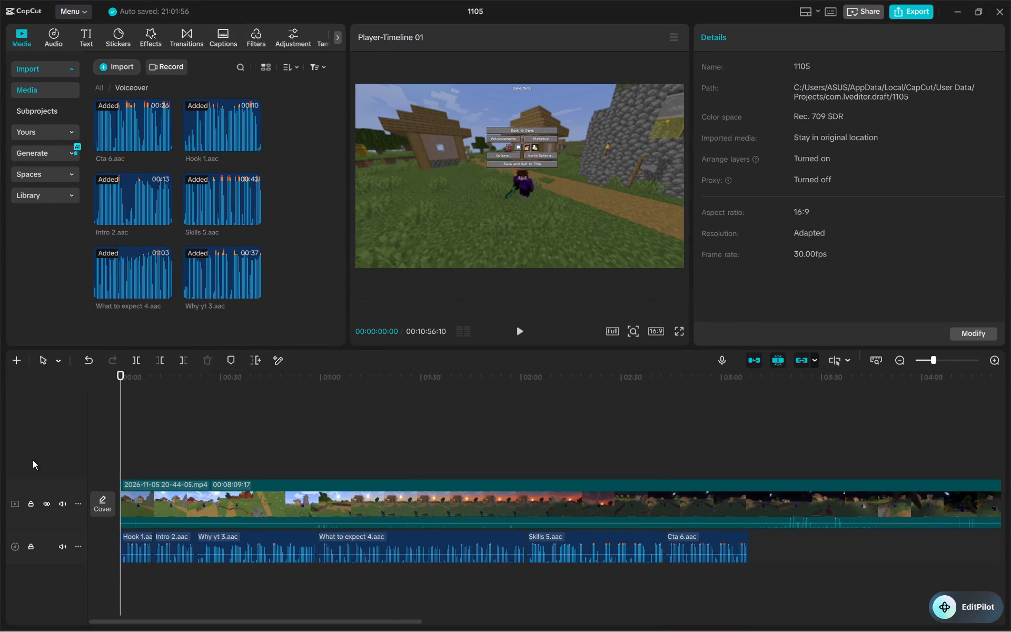
pyautogui.press('space')
pyautogui.press('space')
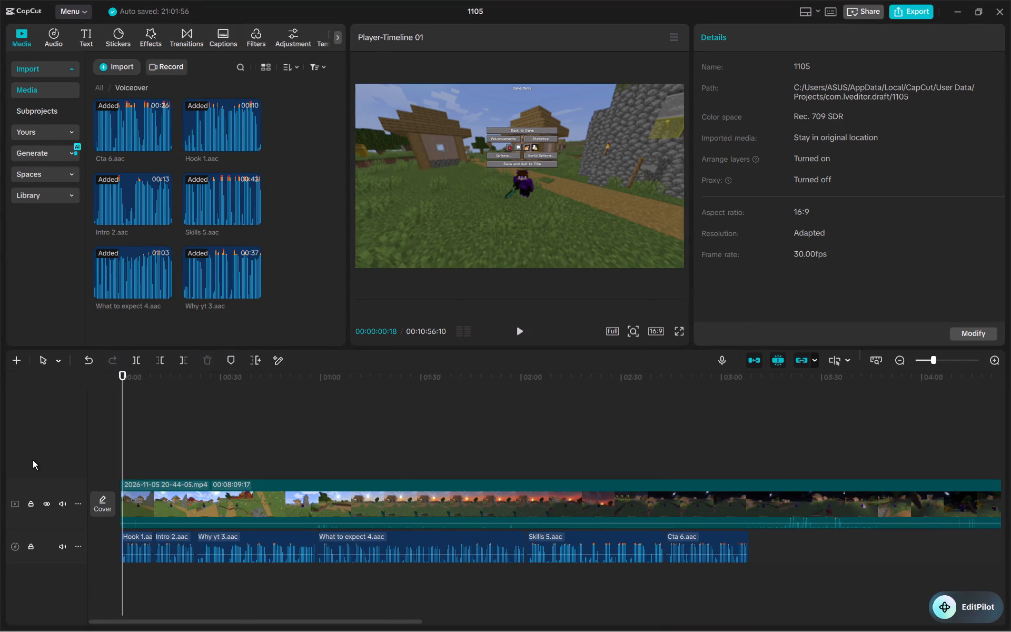
pyautogui.press('space')
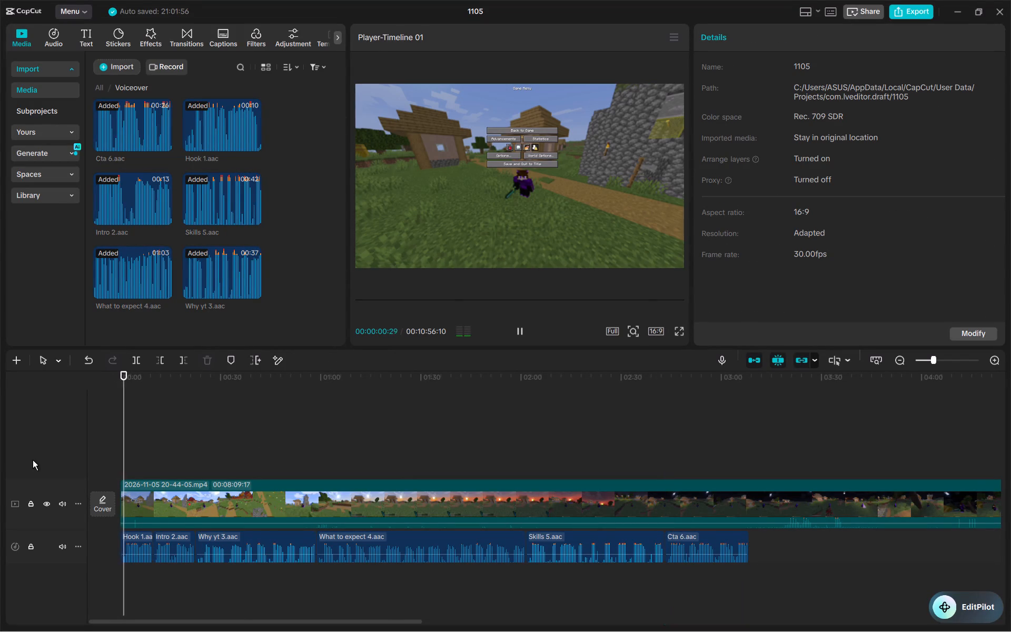
pyautogui.press('space')
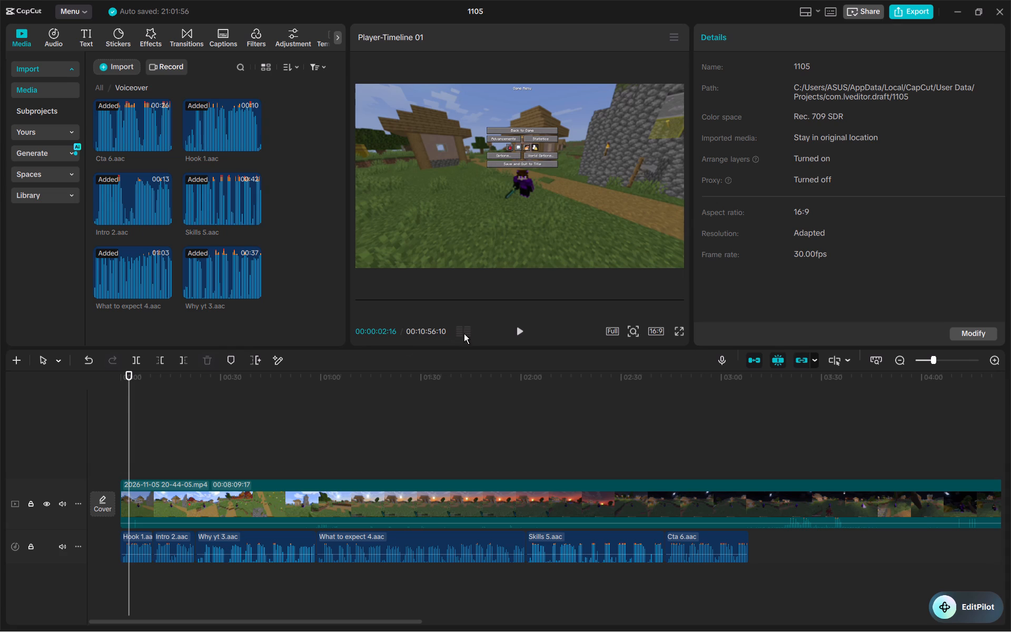
pyautogui.moveTo(464, 333); pyautogui.dragTo(469, 314)
pyautogui.press('space')
pyautogui.press('space')
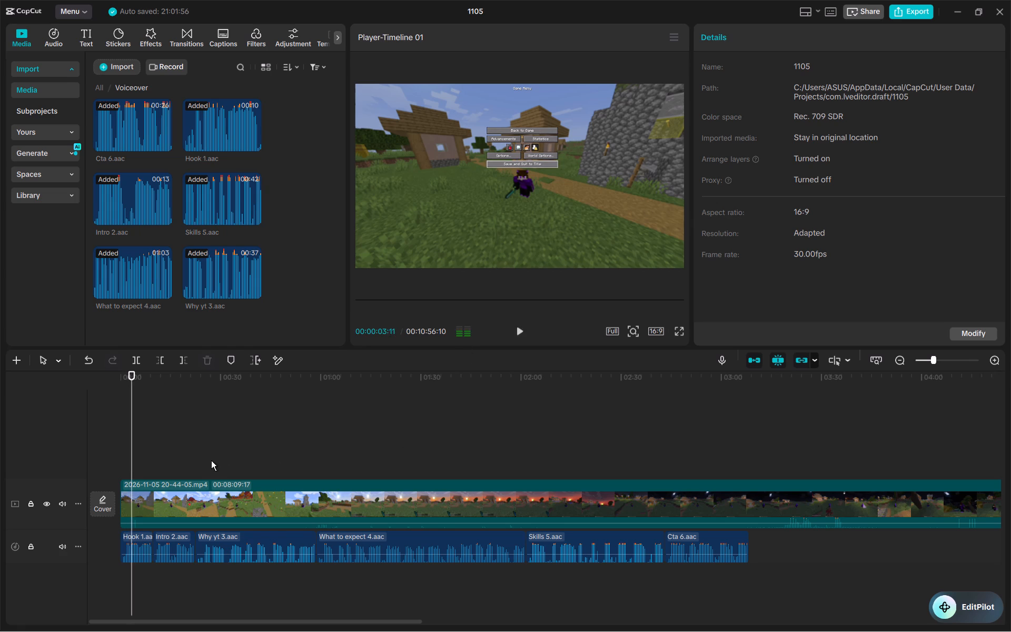
pyautogui.press('space')
pyautogui.press('space')
# Replay the timeline from the start and listen to the Hook 1.aac voiceover over the opening gameplay in closer detail.
pyautogui.keyDown('ctrl'); pyautogui.scroll(7, 204, 466); pyautogui.keyUp('ctrl')
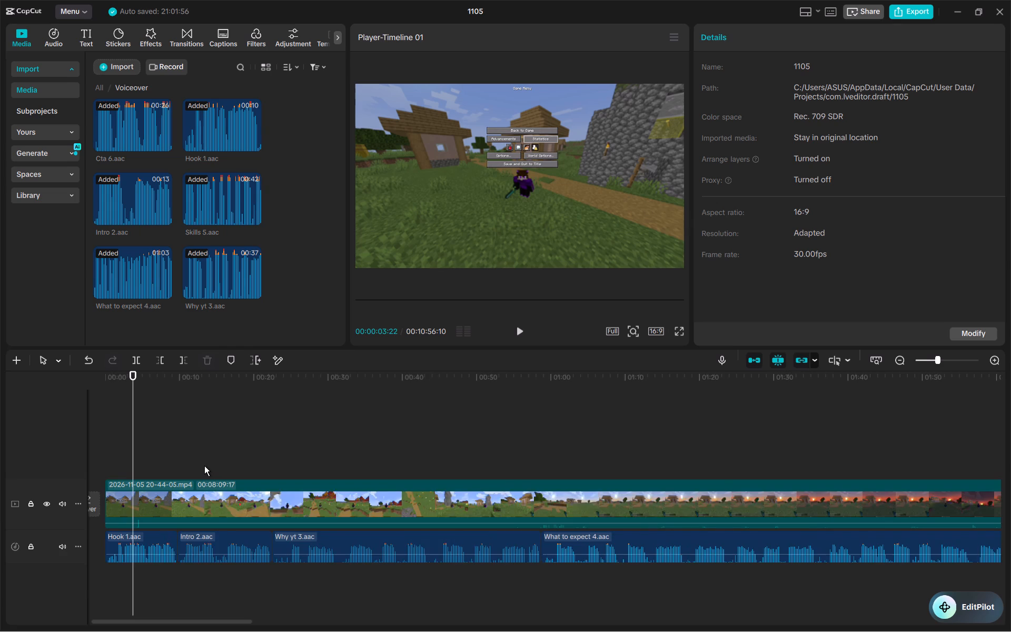
pyautogui.keyDown('ctrl'); pyautogui.scroll(7, 204, 466); pyautogui.keyUp('ctrl')
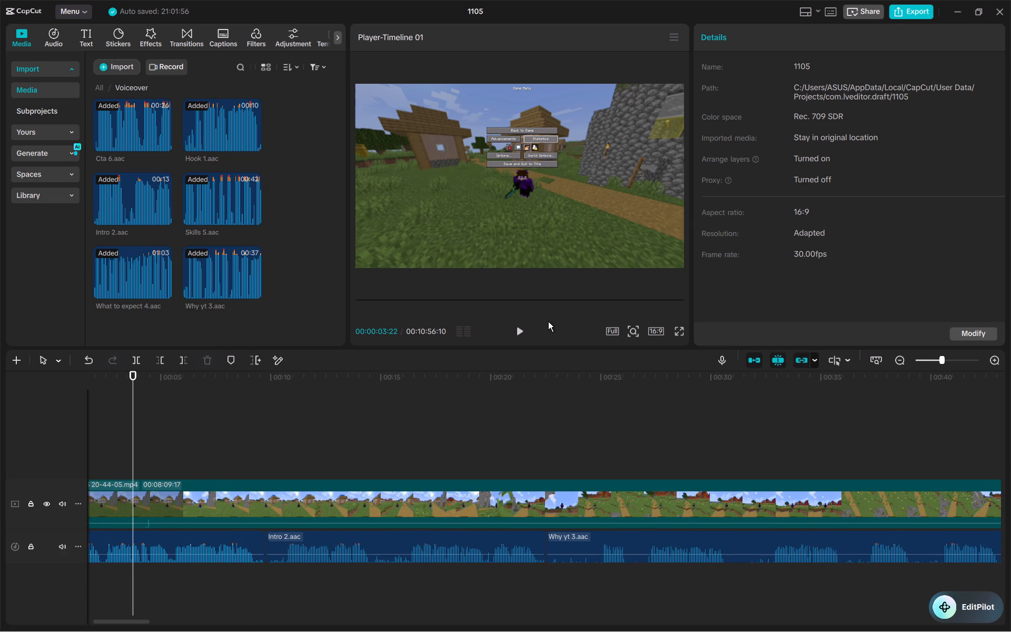
pyautogui.press('space')
pyautogui.press('space')
pyautogui.click(225, 451)
pyautogui.moveTo(225, 451); pyautogui.dragTo(54, 497)
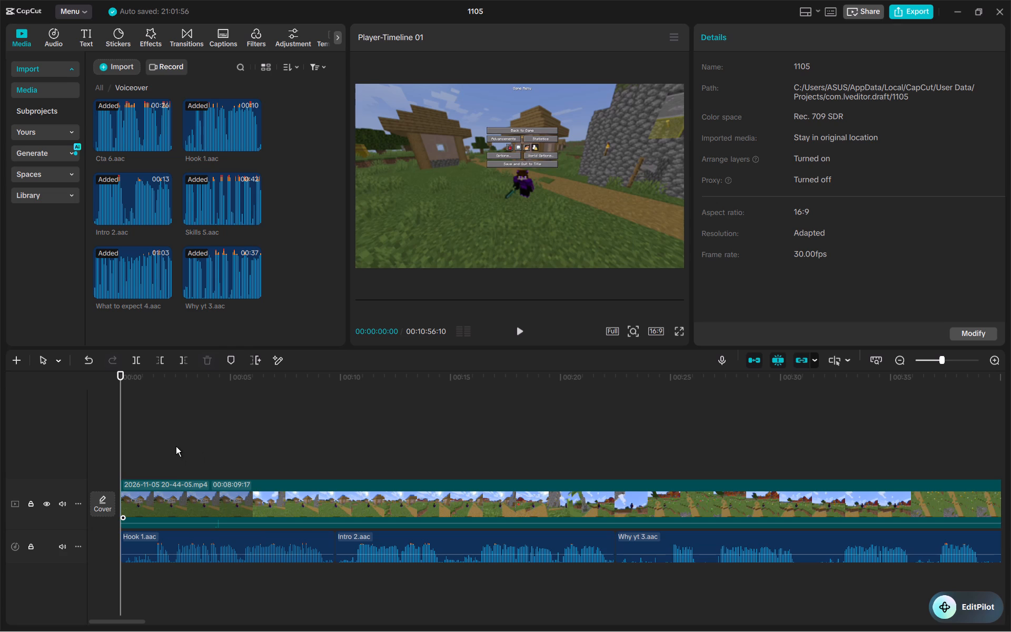
pyautogui.press('space')
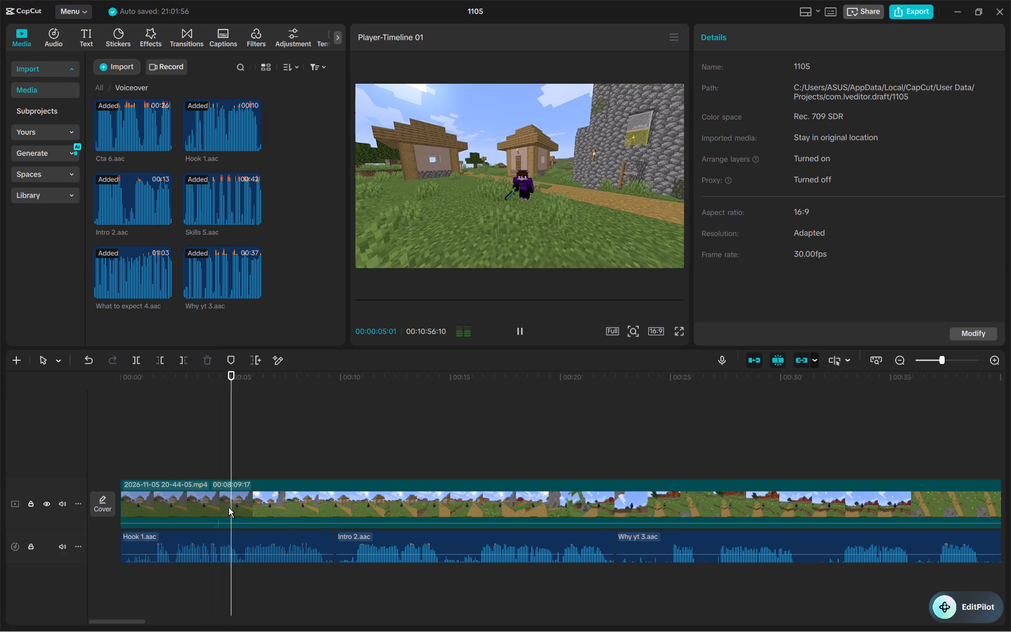
pyautogui.press('space')
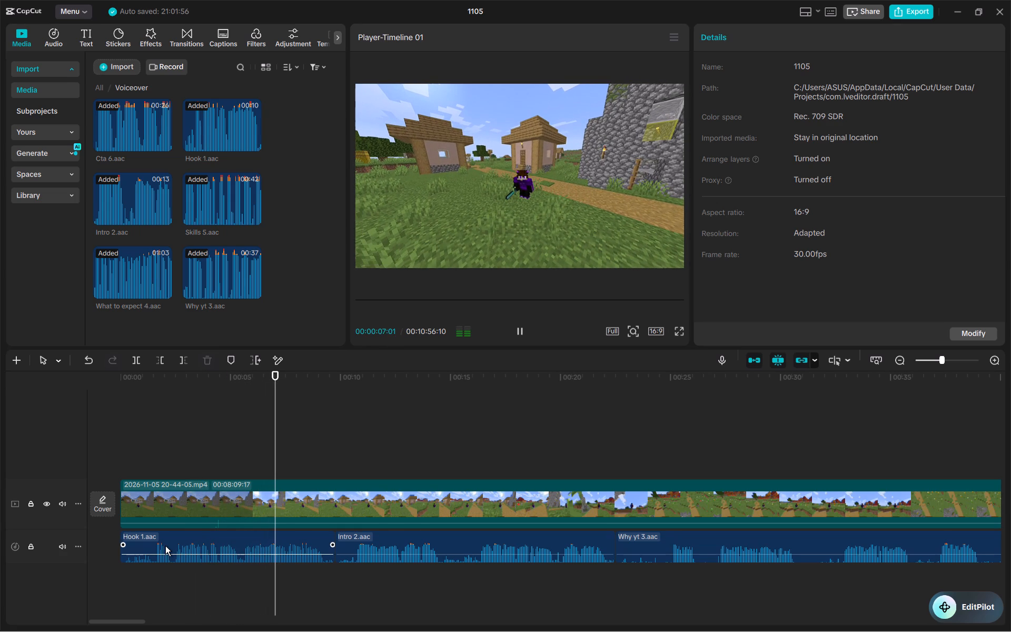
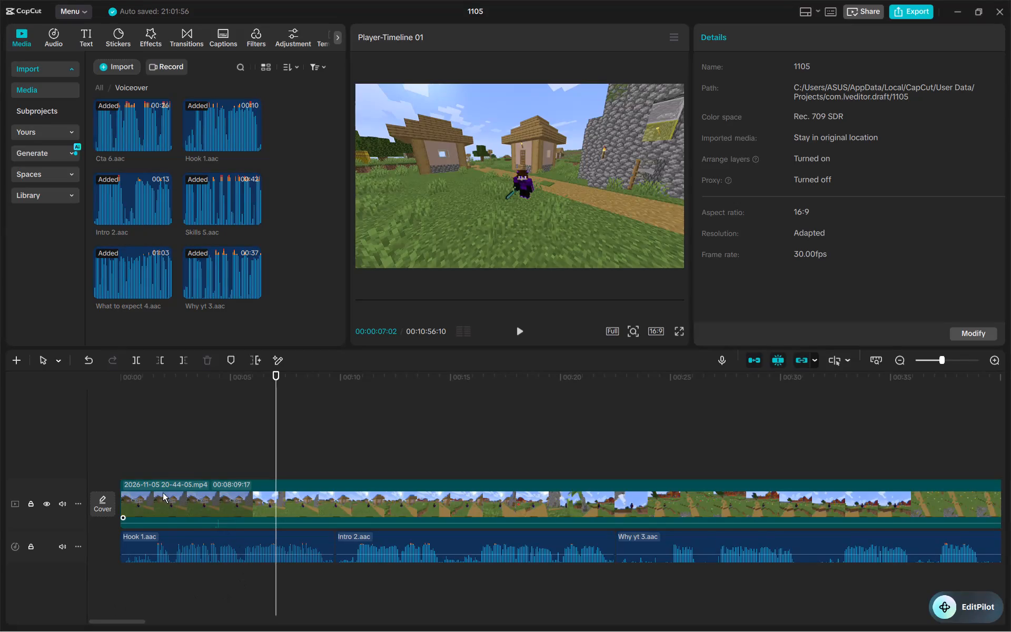
# Play and scrub the opening two seconds to find where the speech in Hook 1.aac begins.
pyautogui.click(161, 466)
pyautogui.press('space')
pyautogui.press('space')
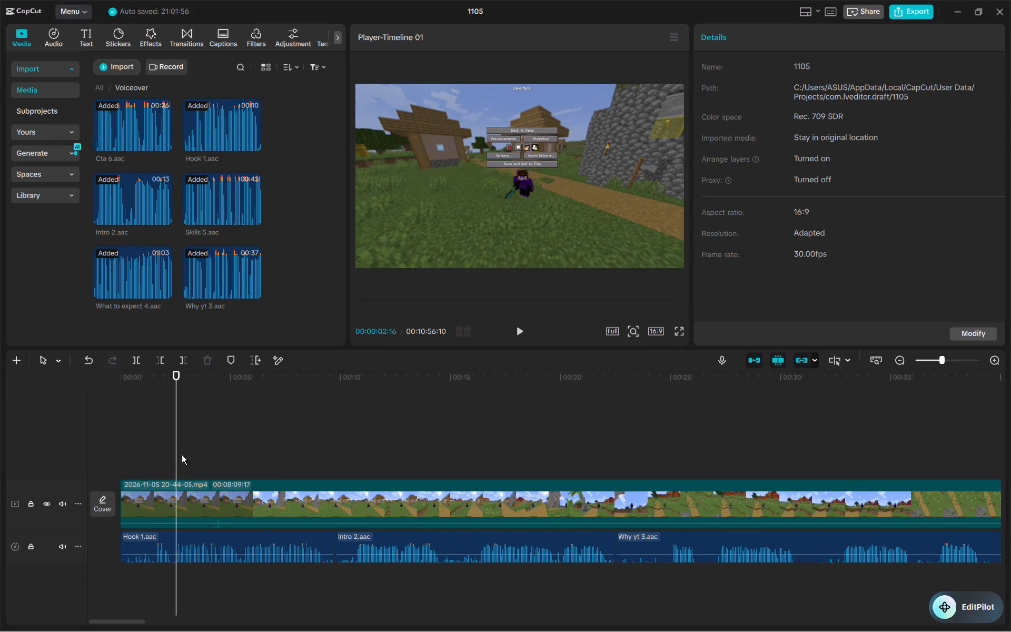
pyautogui.moveTo(181, 453); pyautogui.dragTo(123, 492)
pyautogui.press('space')
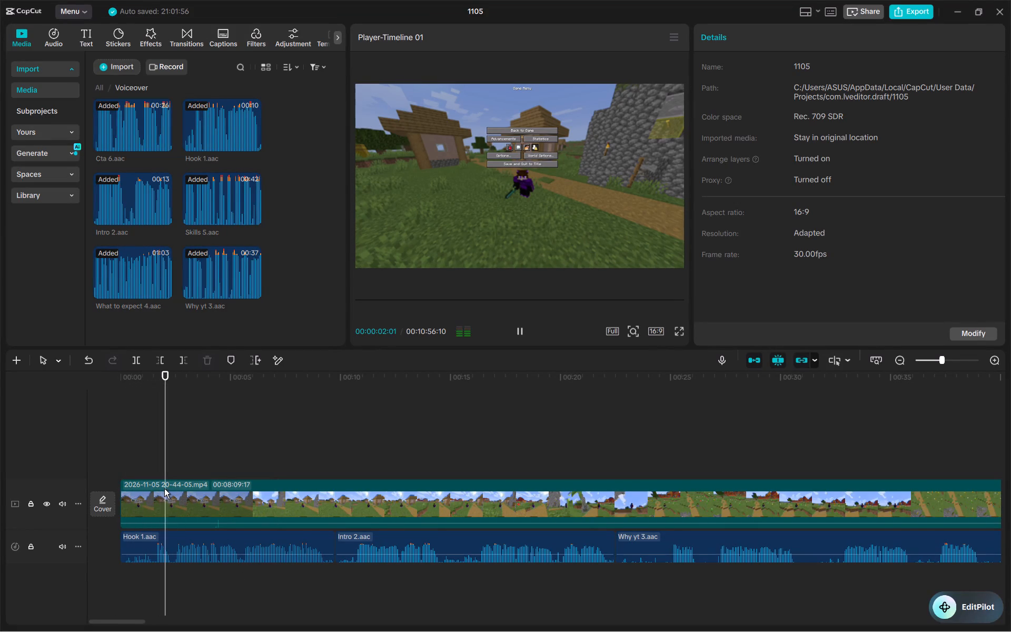
pyautogui.press('space')
pyautogui.click(180, 466)
pyautogui.moveTo(178, 467); pyautogui.dragTo(166, 487)
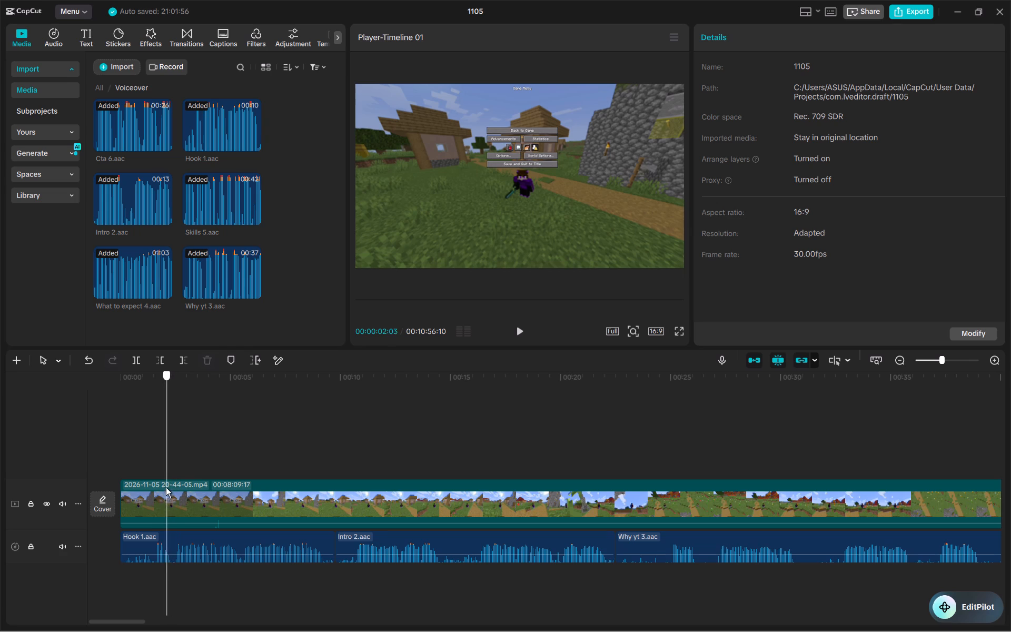
pyautogui.moveTo(166, 487); pyautogui.dragTo(156, 506)
pyautogui.click(156, 506)
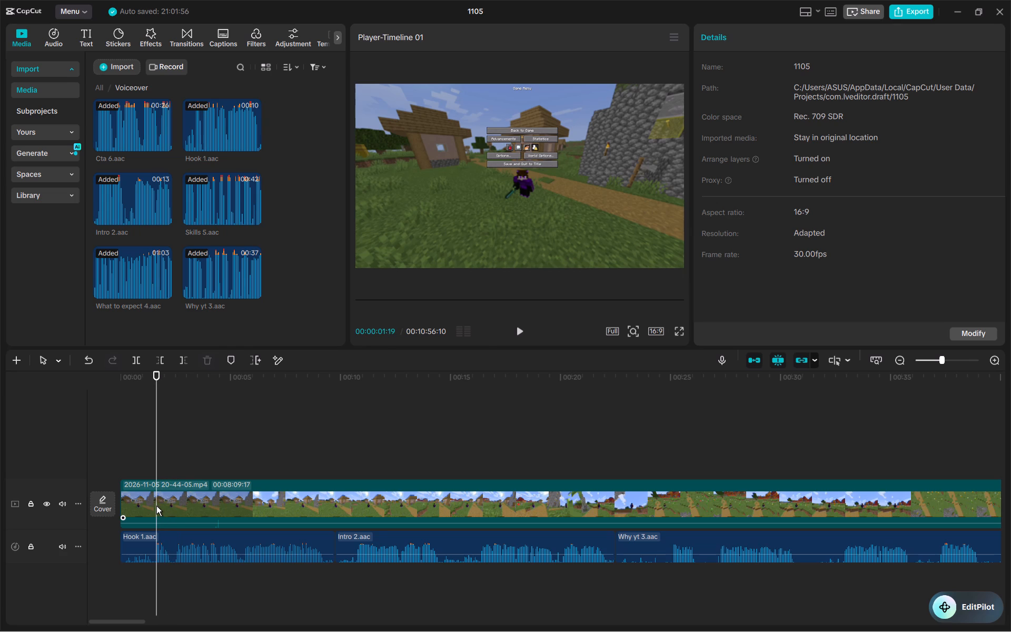
# Split Hook 1.aac at 00:00:01:17 and delete the silent part before the speech.
pyautogui.click(157, 473)
pyautogui.moveTo(157, 473); pyautogui.dragTo(156, 482)
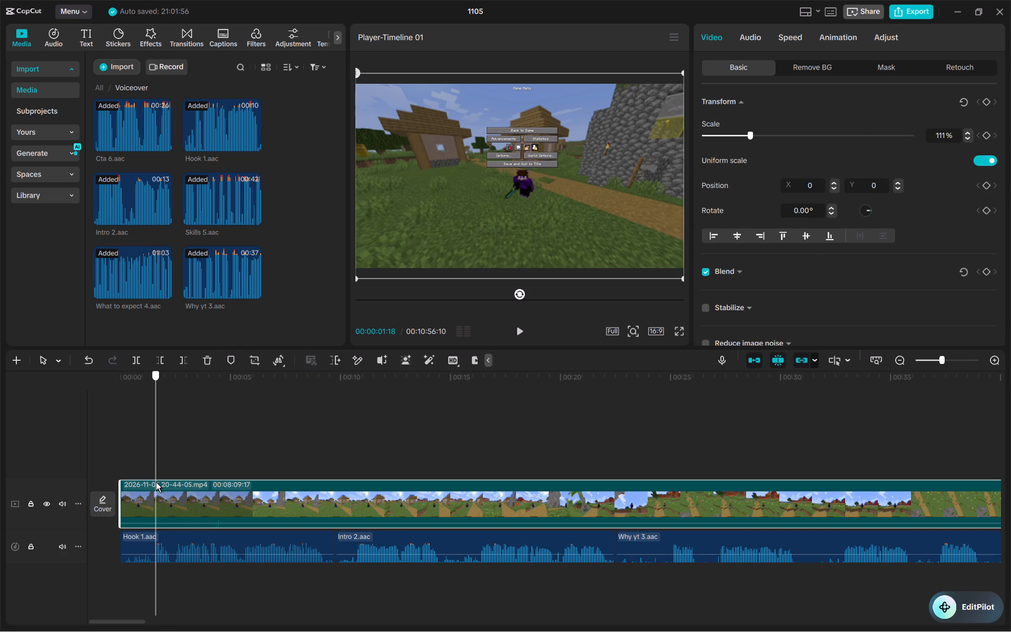
pyautogui.moveTo(156, 482); pyautogui.dragTo(155, 487)
pyautogui.hotkey('ctrl', 'b')
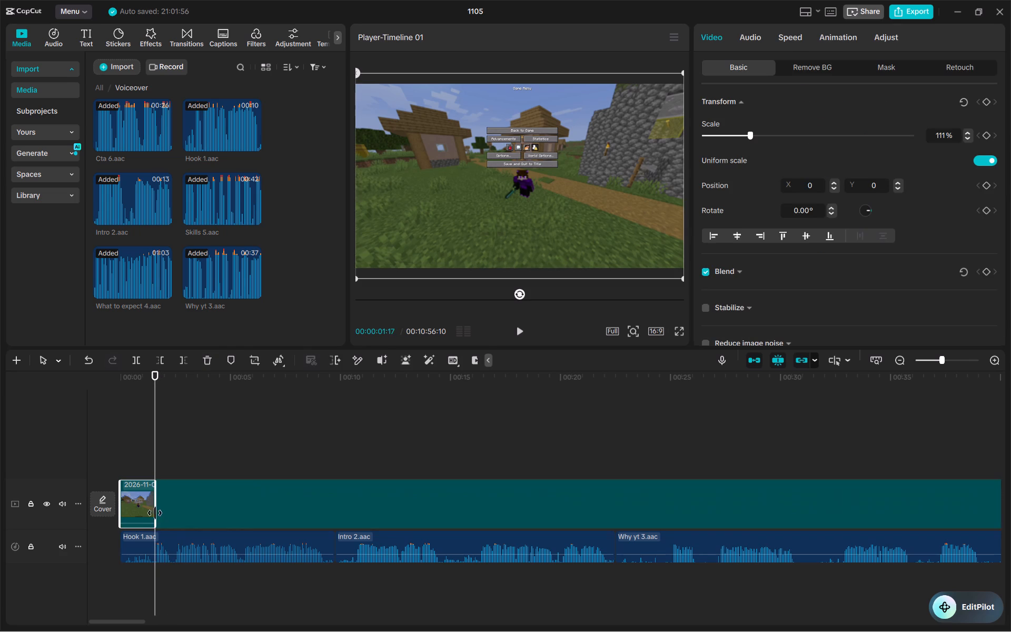
pyautogui.hotkey('ctrl', 'z')
pyautogui.keyDown('ctrl'); pyautogui.click(154, 540); pyautogui.keyUp('ctrl')
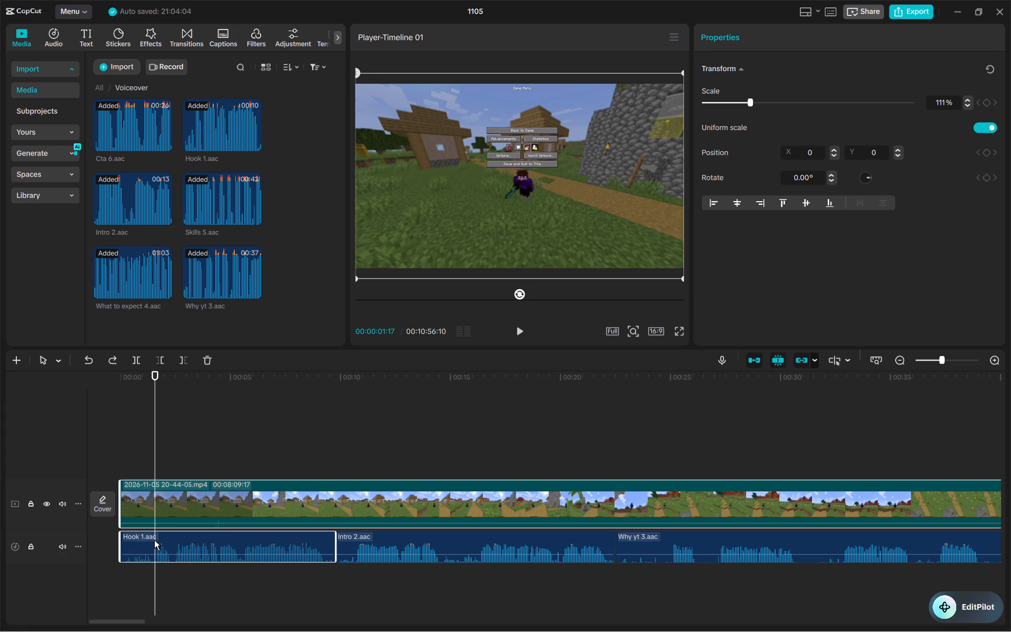
pyautogui.click(158, 481)
pyautogui.click(164, 511)
pyautogui.click(165, 542)
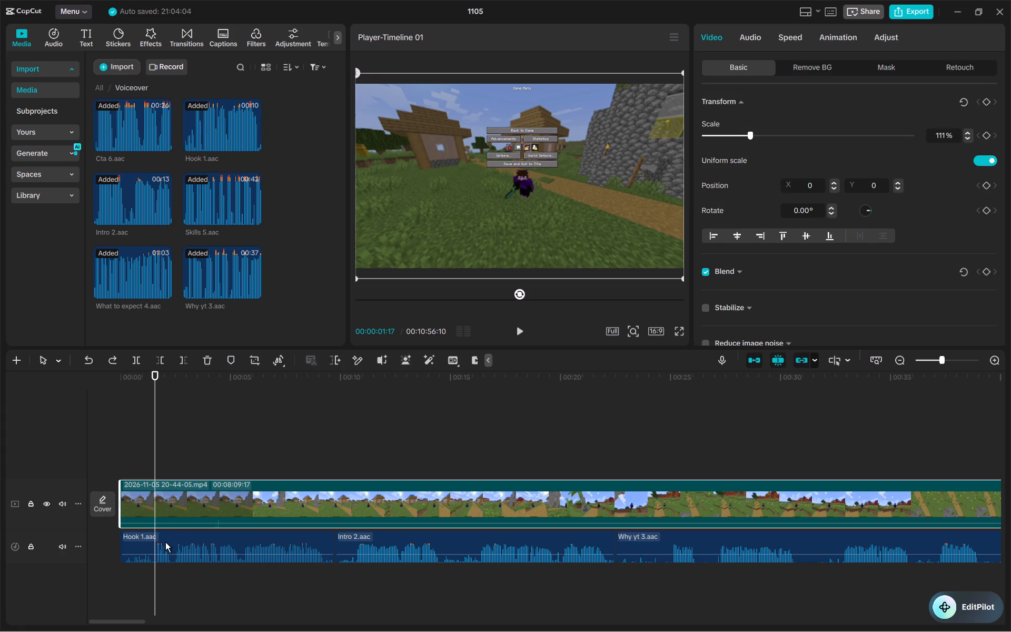
pyautogui.hotkey('ctrl', 'b')
pyautogui.click(148, 545)
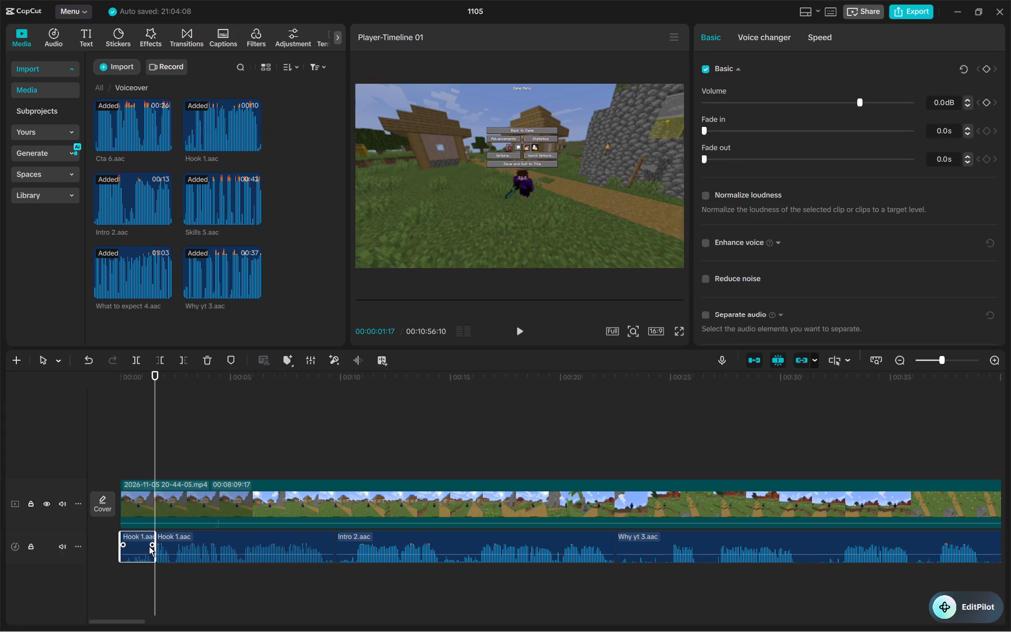
pyautogui.press('Delete')
# Play on to the first pause in Hook 1.aac and split that voiceover clip at 00:00:05:08.
pyautogui.press('space')
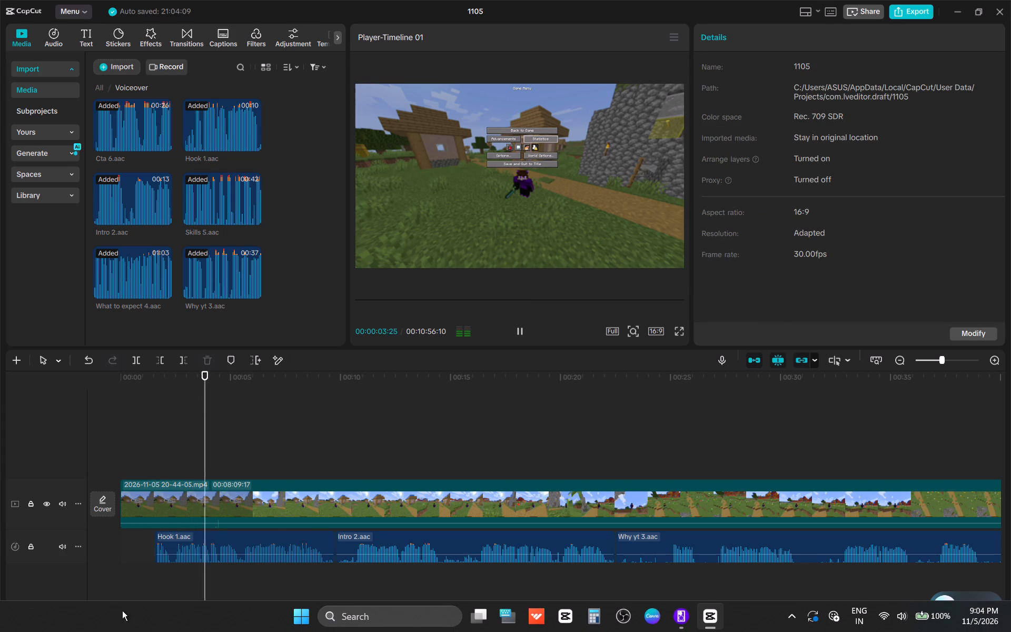
pyautogui.press('space')
pyautogui.press('space')
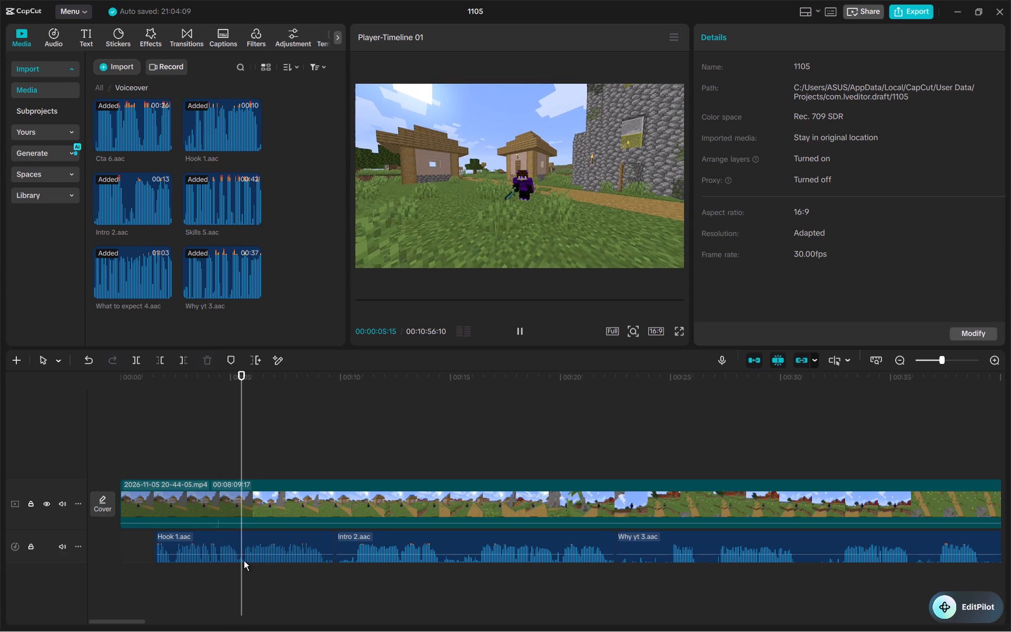
pyautogui.press('space')
pyautogui.keyDown('ctrl'); pyautogui.scroll(18, 252, 465); pyautogui.keyUp('ctrl')
pyautogui.moveTo(250, 462); pyautogui.dragTo(199, 521)
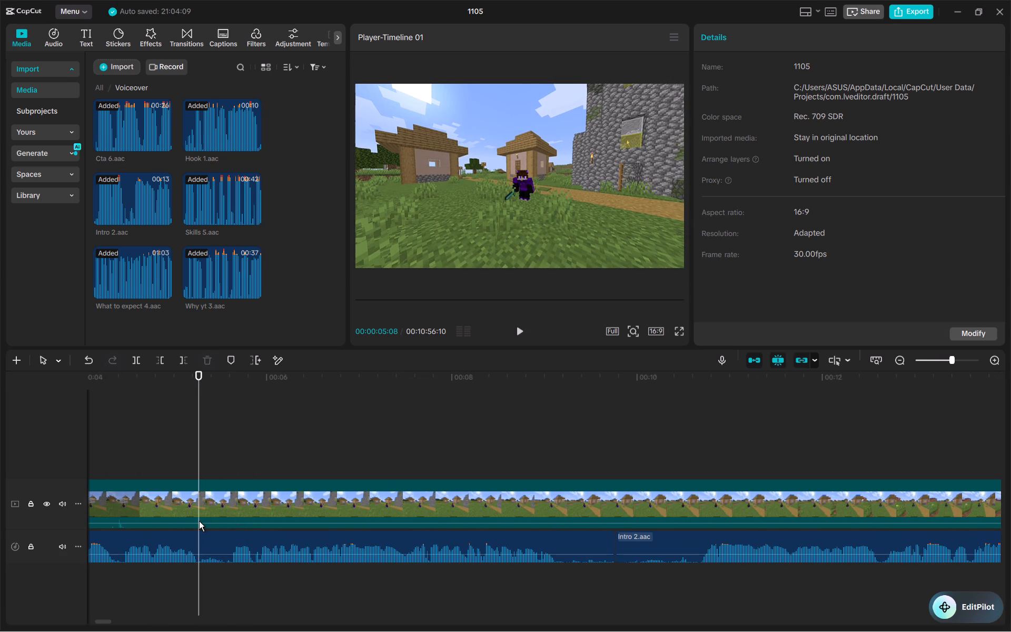
pyautogui.hotkey('ctrl', 'b')
pyautogui.hotkey('ctrl', 'z')
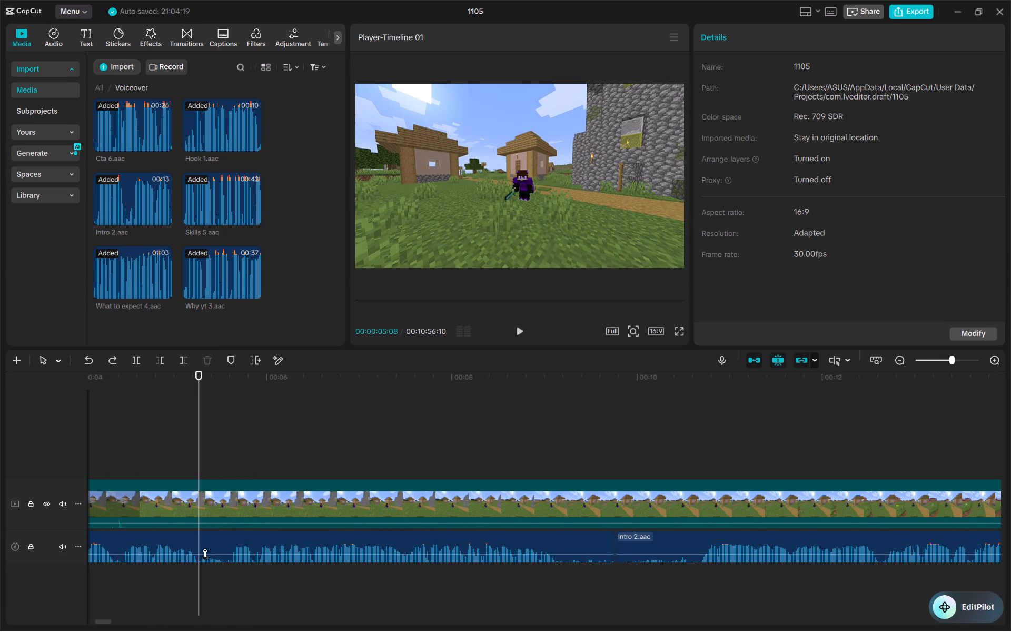
pyautogui.keyDown('ctrl'); pyautogui.click(206, 548); pyautogui.keyUp('ctrl')
pyautogui.hotkey('ctrl', 'b')
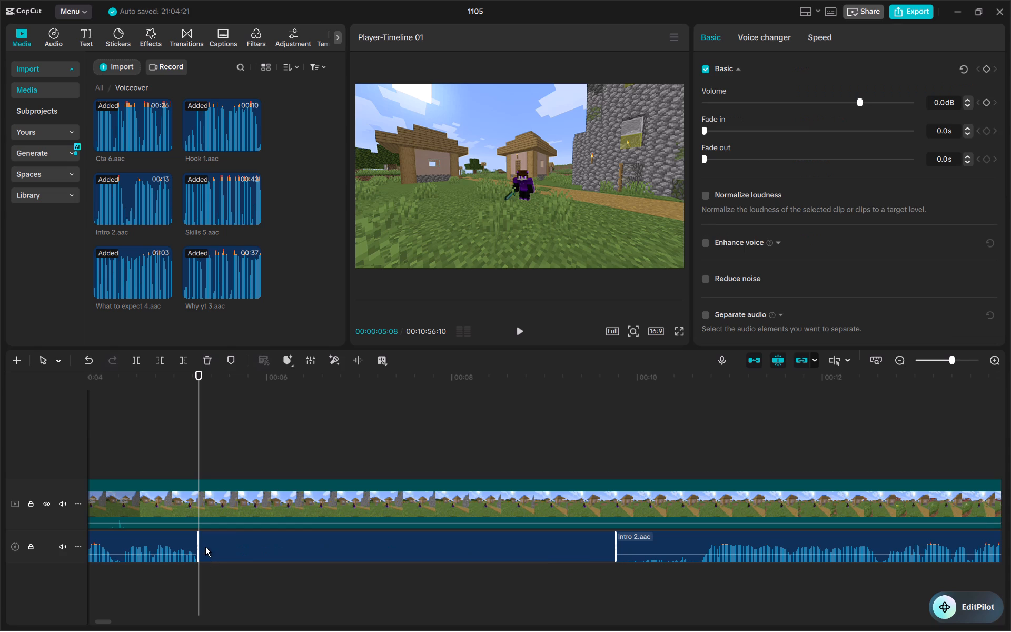
# Trim about 0.3 s of silence off the start of the second Hook 1.aac piece and move it against the first piece.
pyautogui.moveTo(195, 545); pyautogui.dragTo(211, 561)
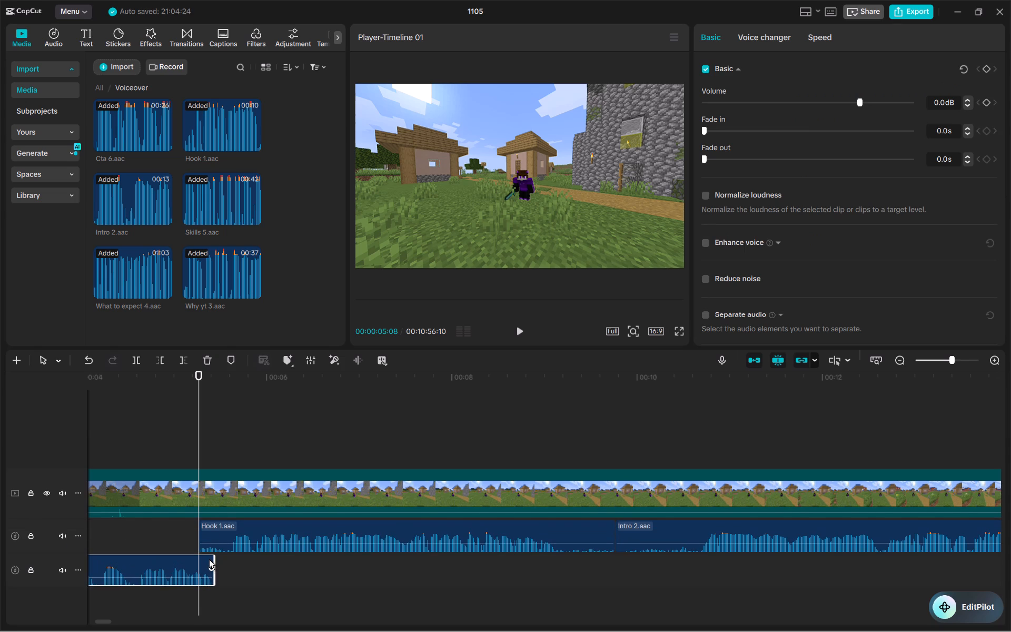
pyautogui.hotkey('ctrl', 'z')
pyautogui.click(206, 547)
pyautogui.moveTo(200, 552); pyautogui.dragTo(212, 561)
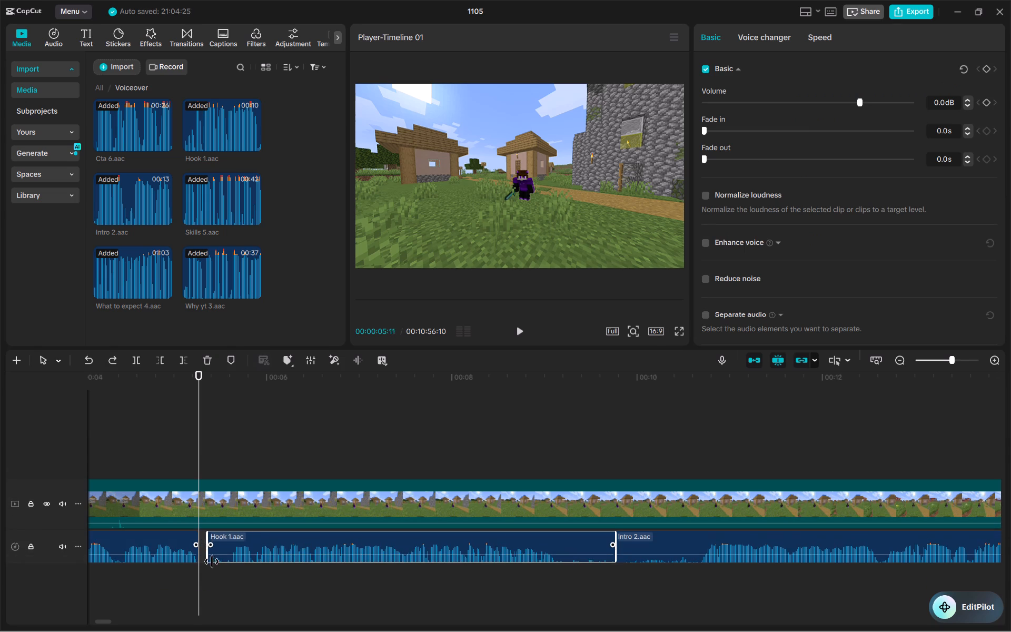
pyautogui.moveTo(212, 561); pyautogui.dragTo(230, 582)
pyautogui.moveTo(249, 542); pyautogui.dragTo(221, 548)
pyautogui.click(166, 449)
pyautogui.press('space')
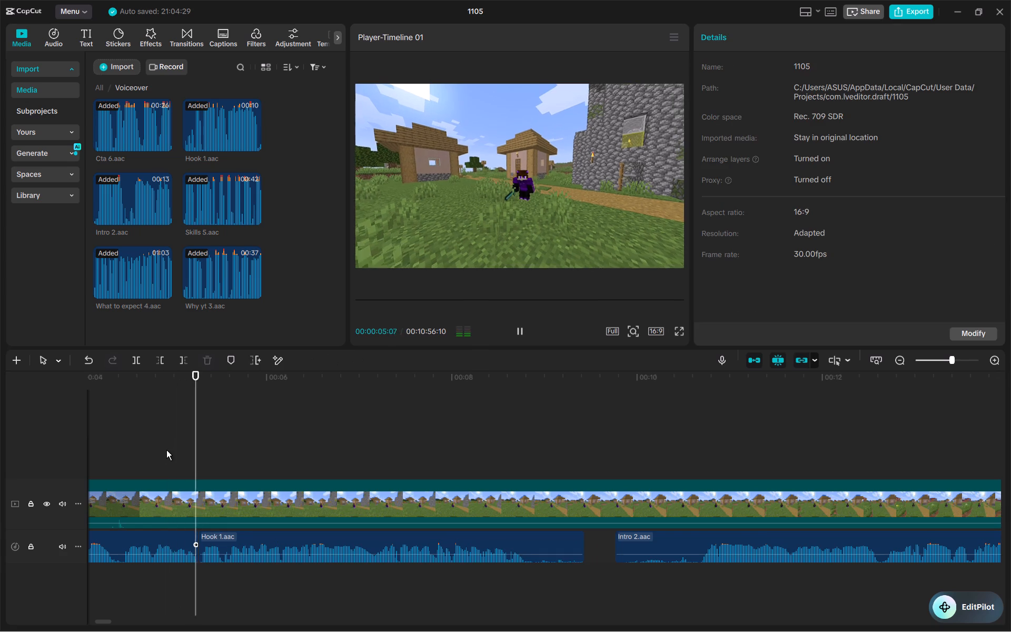
pyautogui.press('space')
# Shift the second Hook 1.aac piece slightly later, leaving a gap of about 0.1 s, and play it through.
pyautogui.moveTo(224, 541); pyautogui.dragTo(235, 542)
pyautogui.click(134, 468)
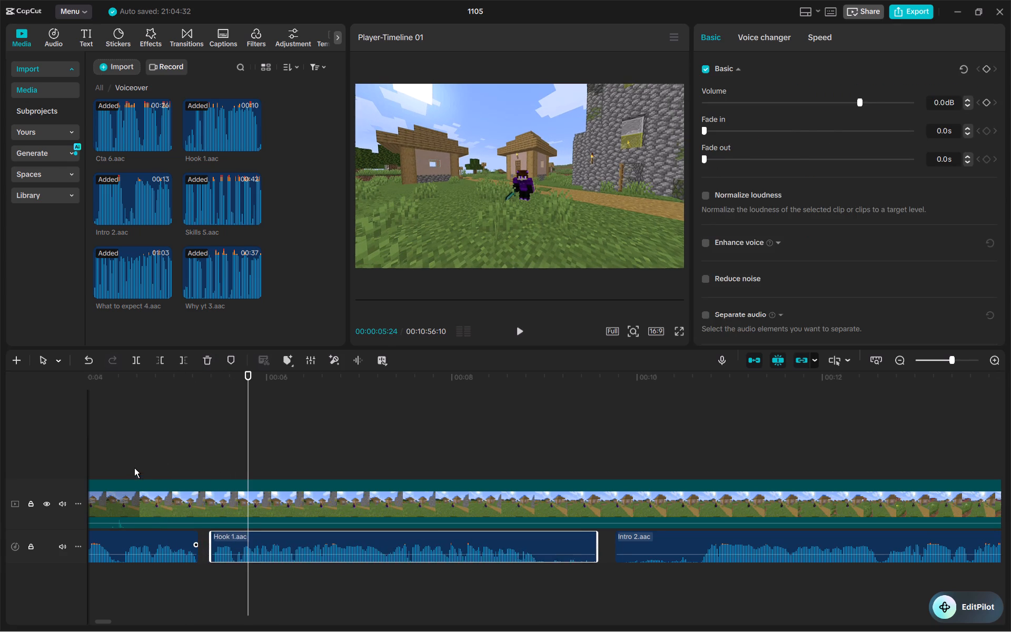
pyautogui.press('space')
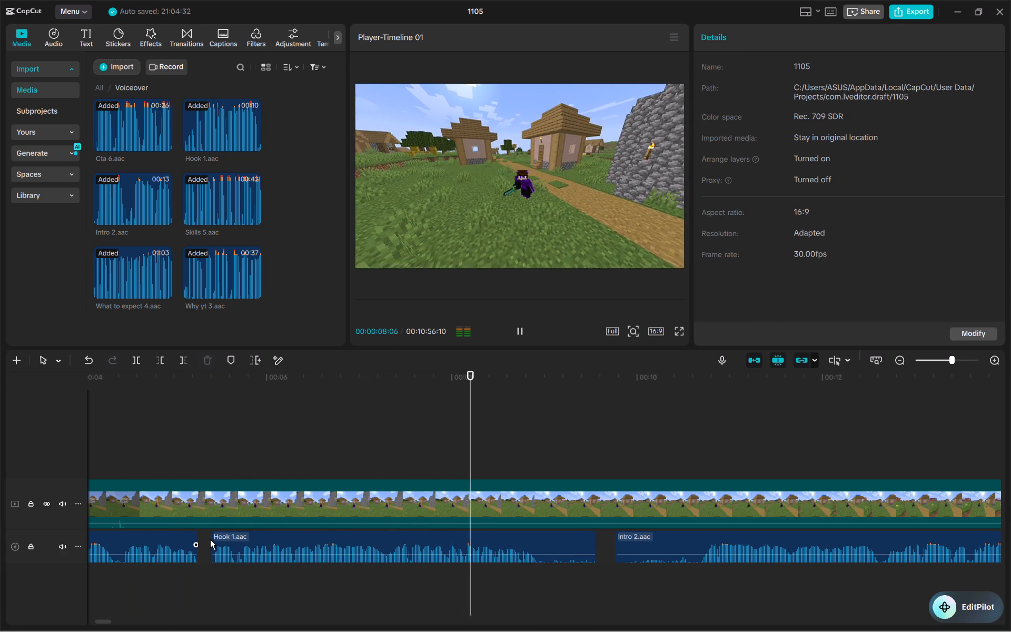
pyautogui.press('space')
# Trim the silent tail of the second Hook 1.aac piece so that it ends at about 00:00:08:28.
pyautogui.click(552, 542)
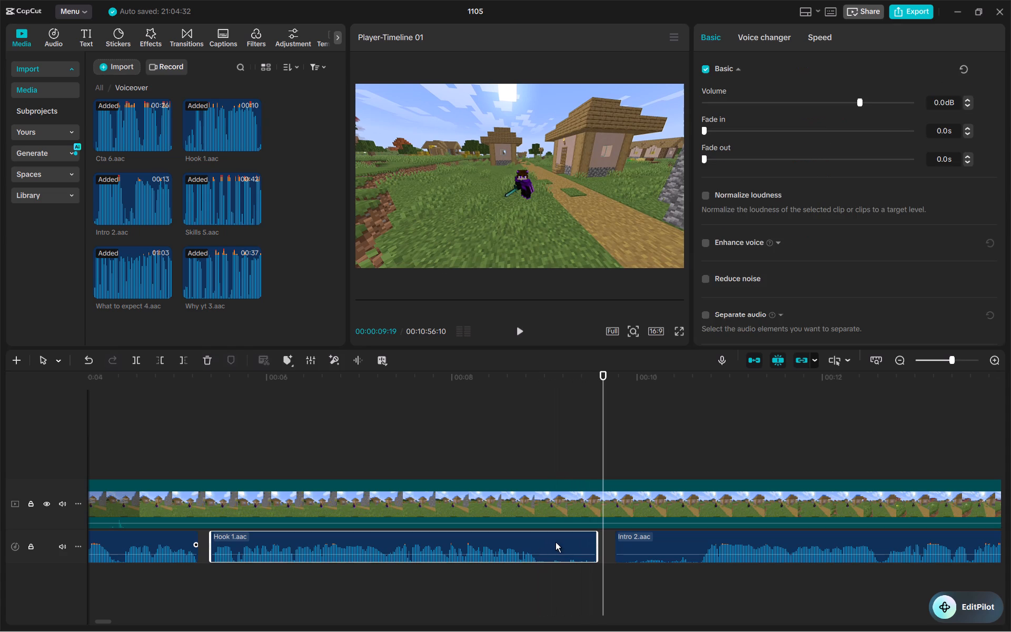
pyautogui.moveTo(598, 544); pyautogui.dragTo(583, 549)
pyautogui.click(582, 548)
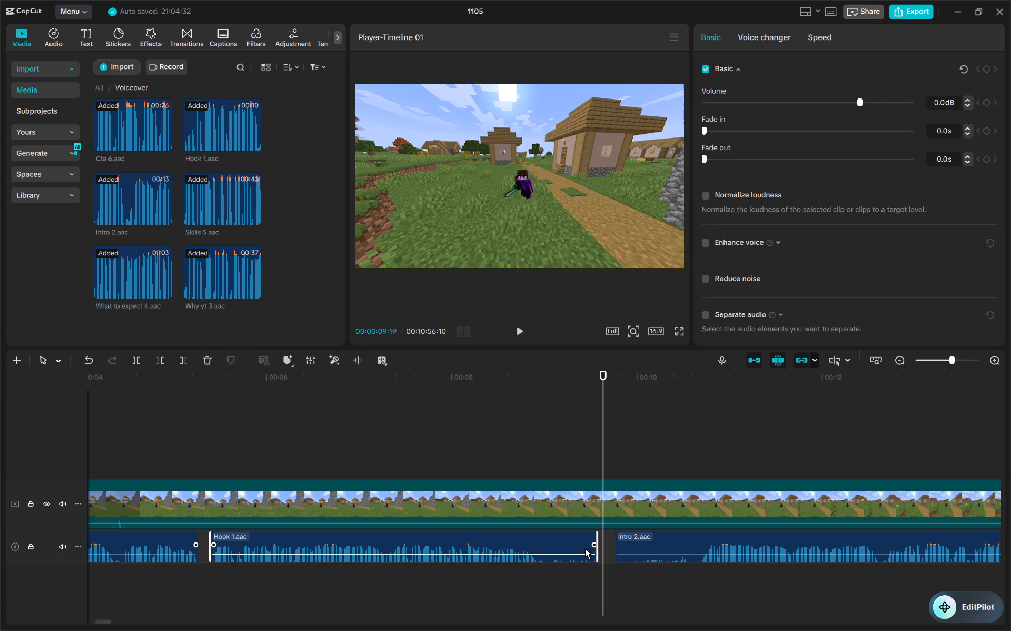
pyautogui.moveTo(597, 551); pyautogui.dragTo(535, 565)
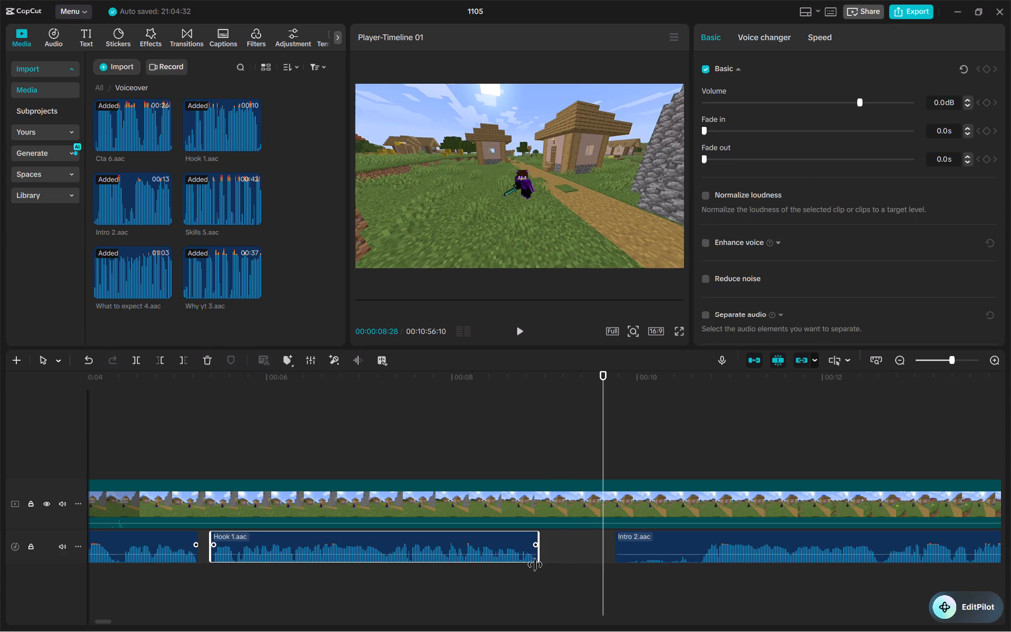
pyautogui.moveTo(535, 565); pyautogui.dragTo(539, 572)
# Play the timeline from the start to check the trimmed Hook 1.aac pieces and the beginning of Intro 2.aac.
pyautogui.click(470, 447)
pyautogui.moveTo(470, 447); pyautogui.dragTo(0, 511)
pyautogui.press('space')
pyautogui.press('space')
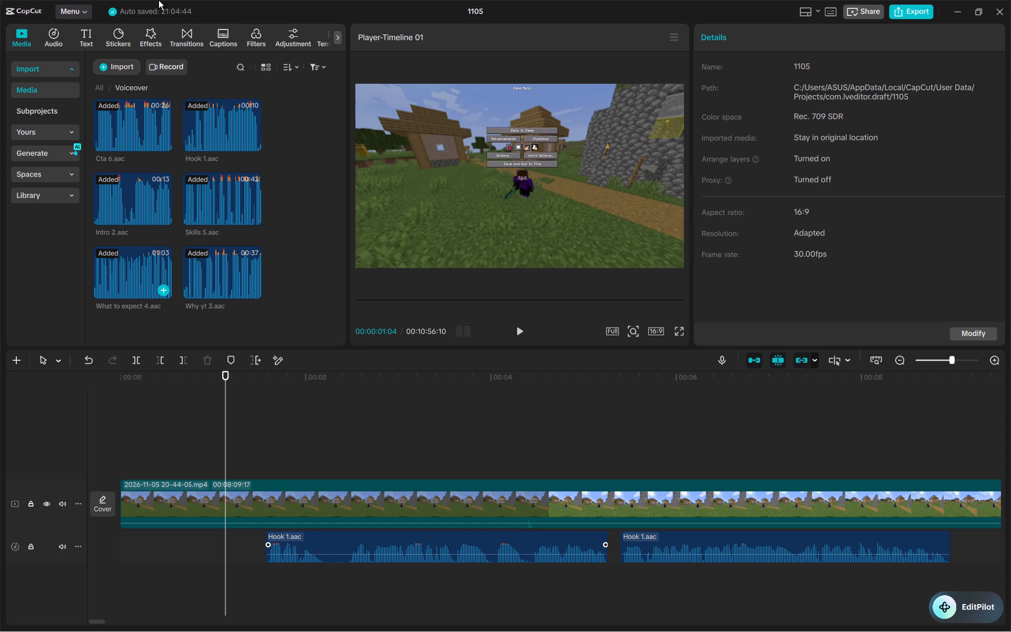
pyautogui.click(294, 429)
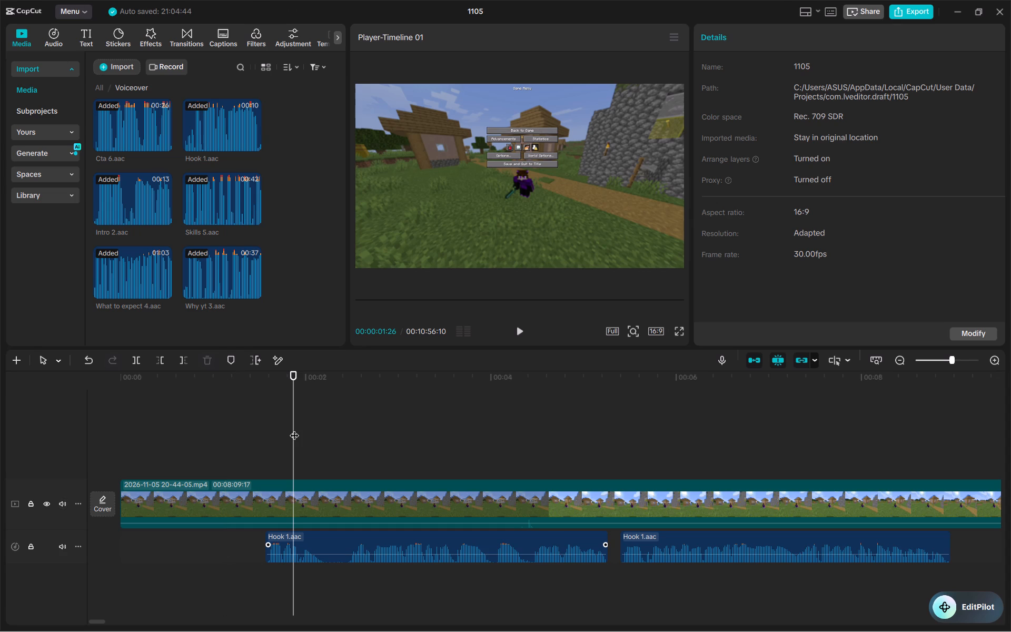
pyautogui.hscroll(-1, 294, 429)
pyautogui.click(306, 423)
pyautogui.press('space')
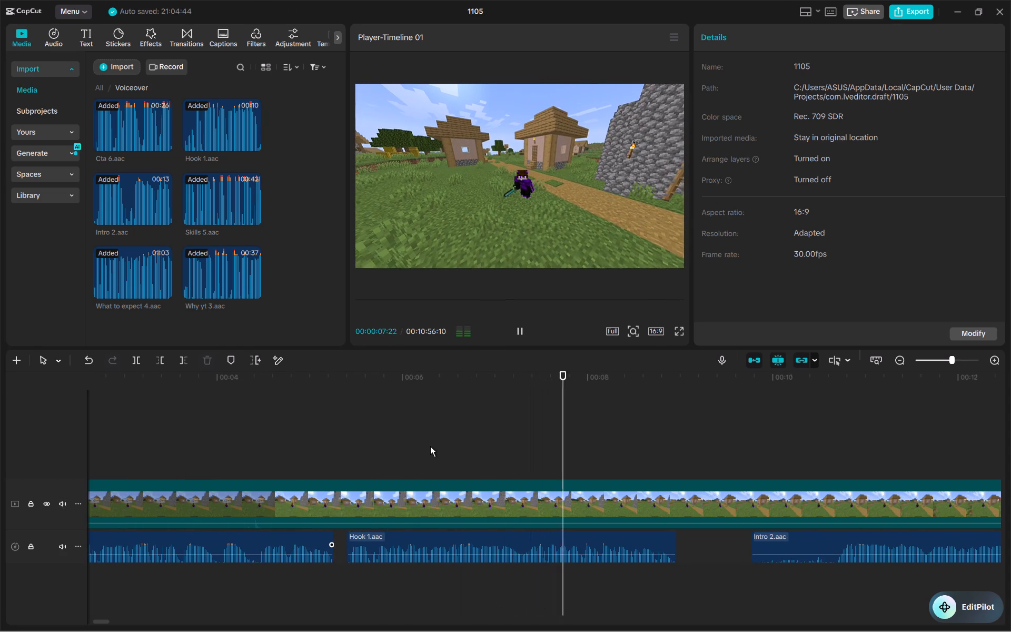
pyautogui.press('space')
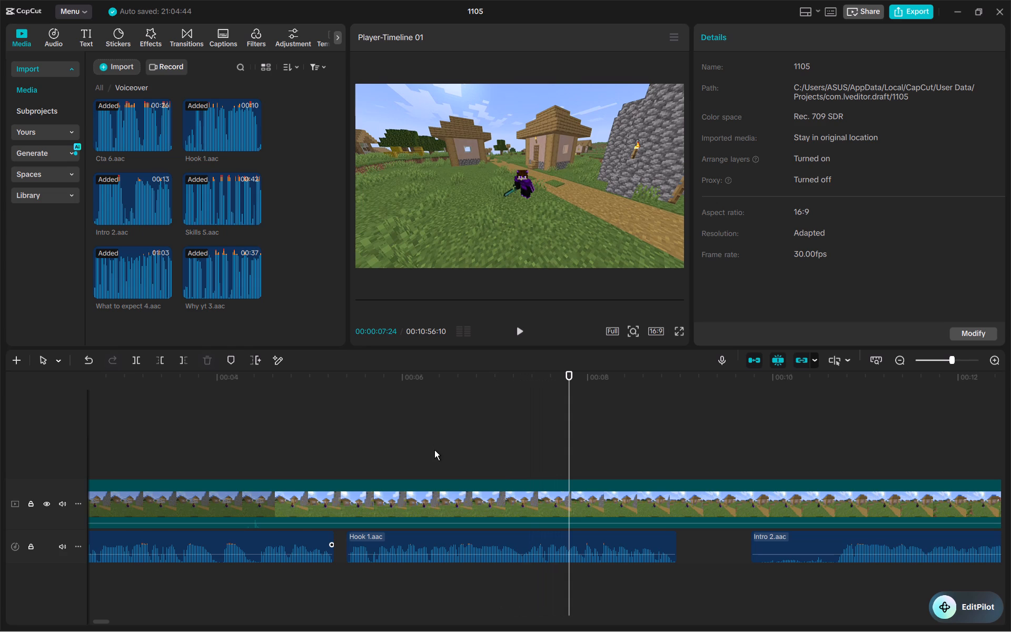
pyautogui.press('space')
pyautogui.press('space')
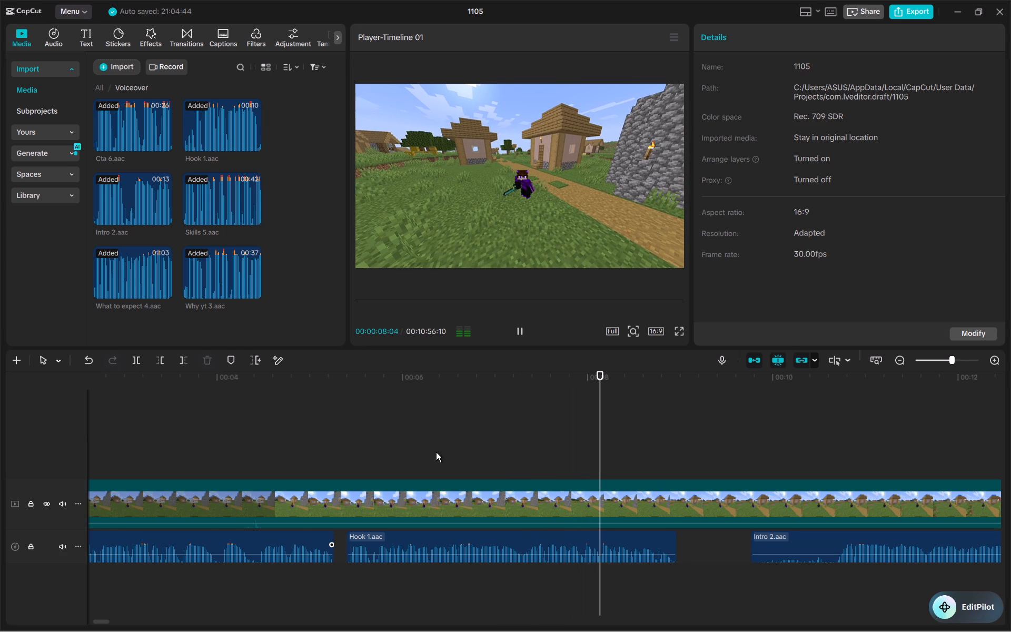
pyautogui.hscroll(-1, 436, 452)
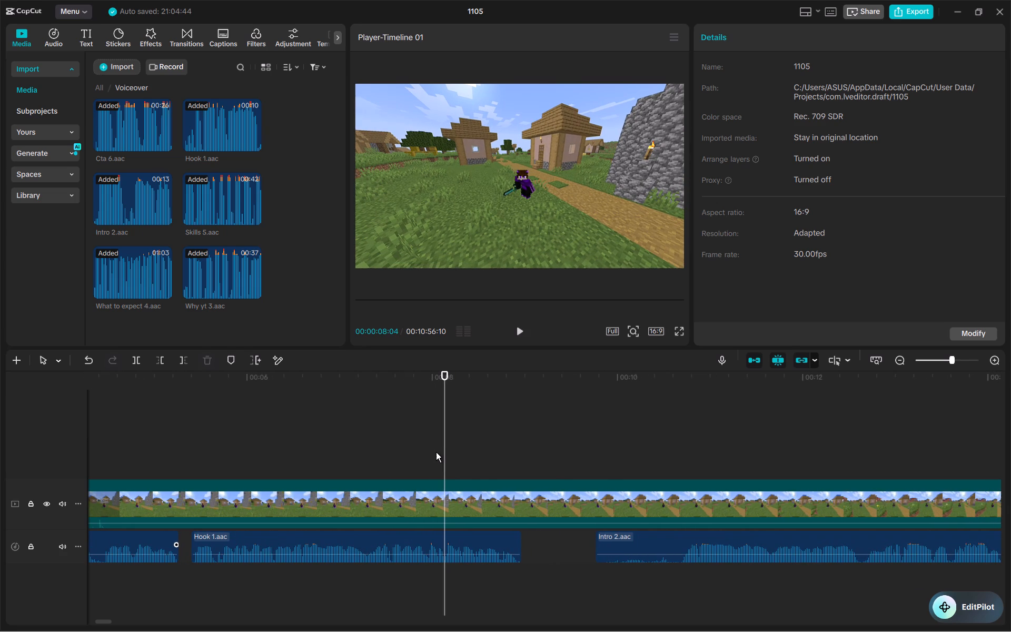
pyautogui.press('space')
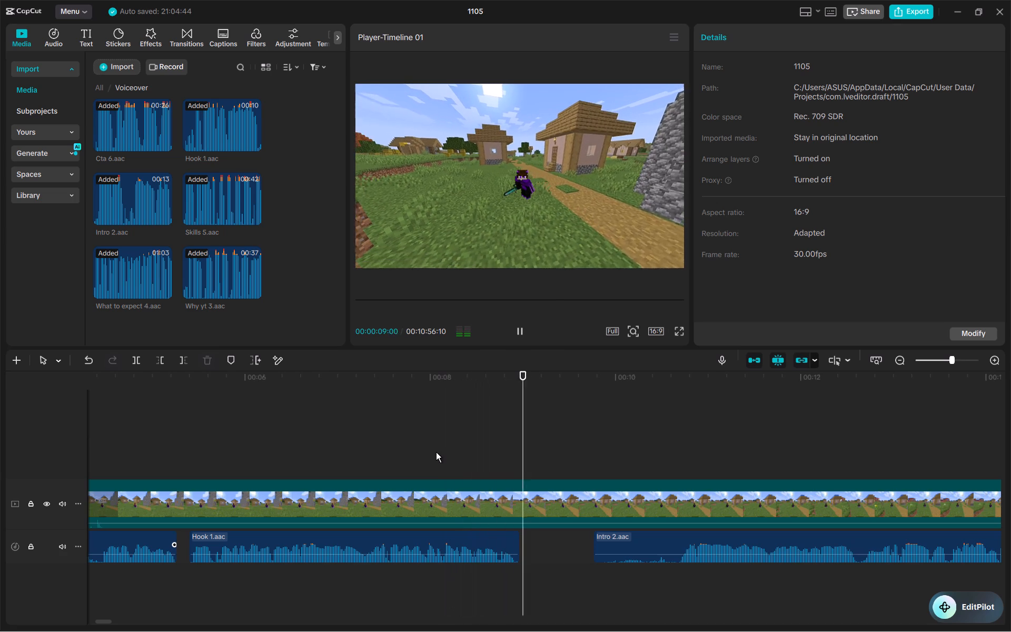
pyautogui.hscroll(-1, 625, 540)
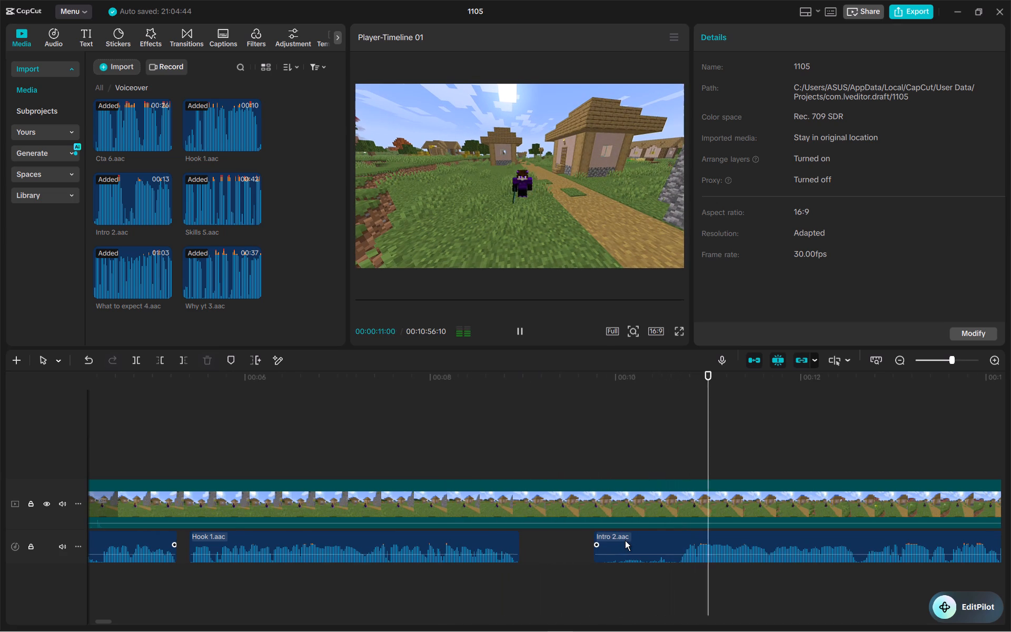
pyautogui.hscroll(-2, 625, 540)
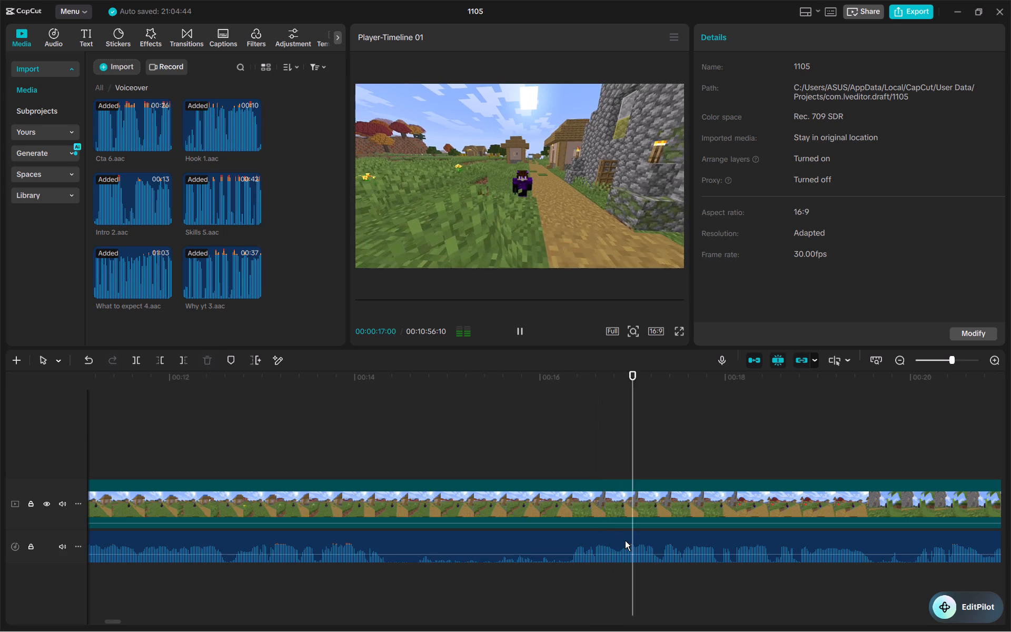
# Trim the silent start of Intro 2.aac up to just before its first spoken words.
pyautogui.hscroll(1, 625, 540)
pyautogui.click(425, 541)
pyautogui.press('space')
pyautogui.hscroll(1, 237, 548)
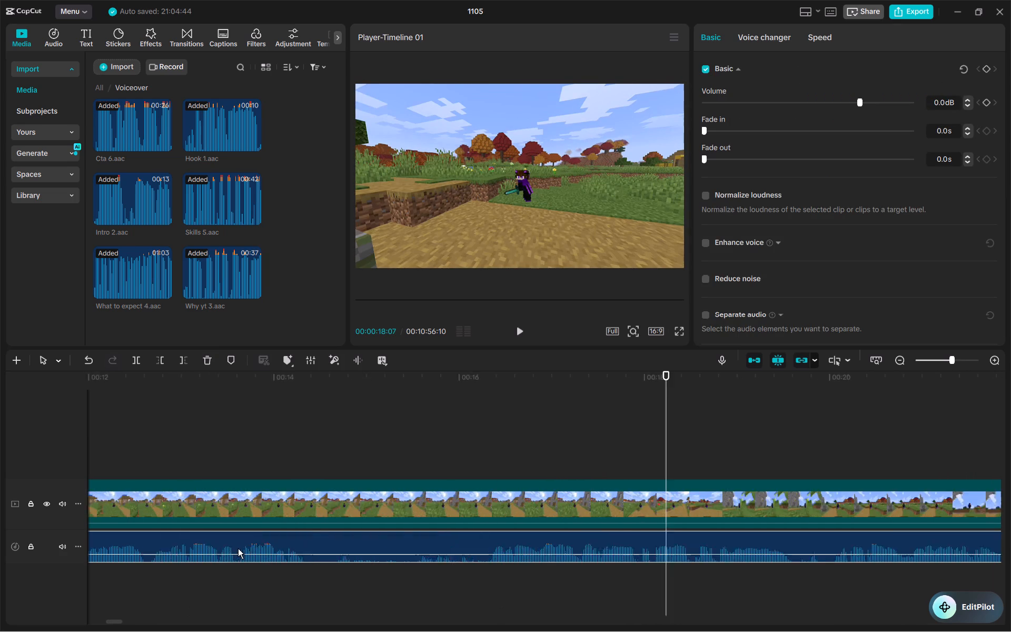
pyautogui.hscroll(3, 238, 548)
pyautogui.moveTo(208, 556); pyautogui.dragTo(252, 563)
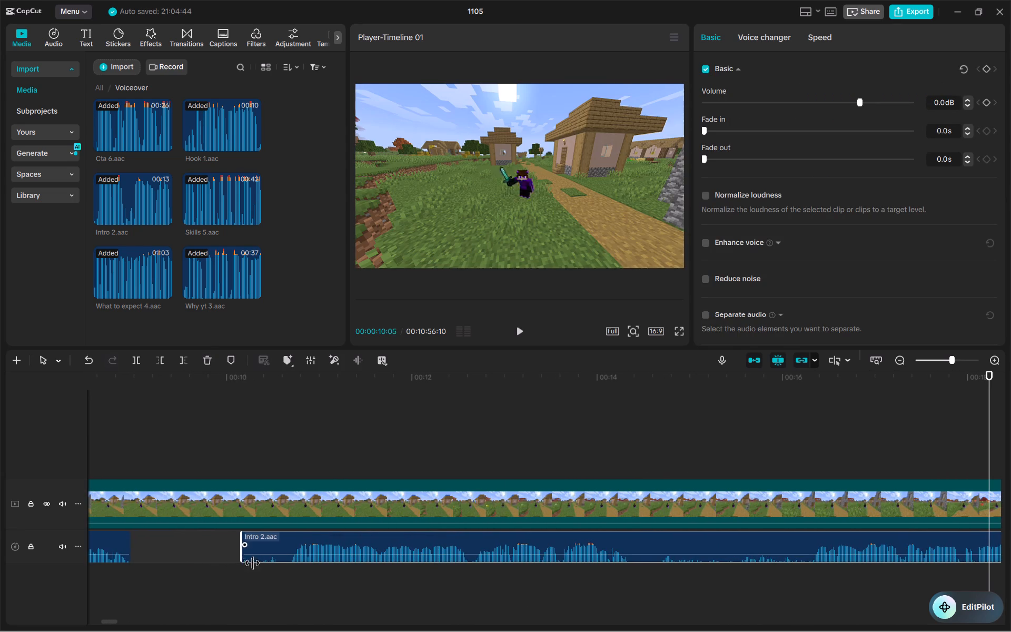
pyautogui.moveTo(252, 563); pyautogui.dragTo(292, 581)
# Cut the silent stretch out of Intro 2.aac between about 00:00:14:11 and 00:00:16:09.
pyautogui.hscroll(-1, 307, 582)
pyautogui.hscroll(-1, 357, 563)
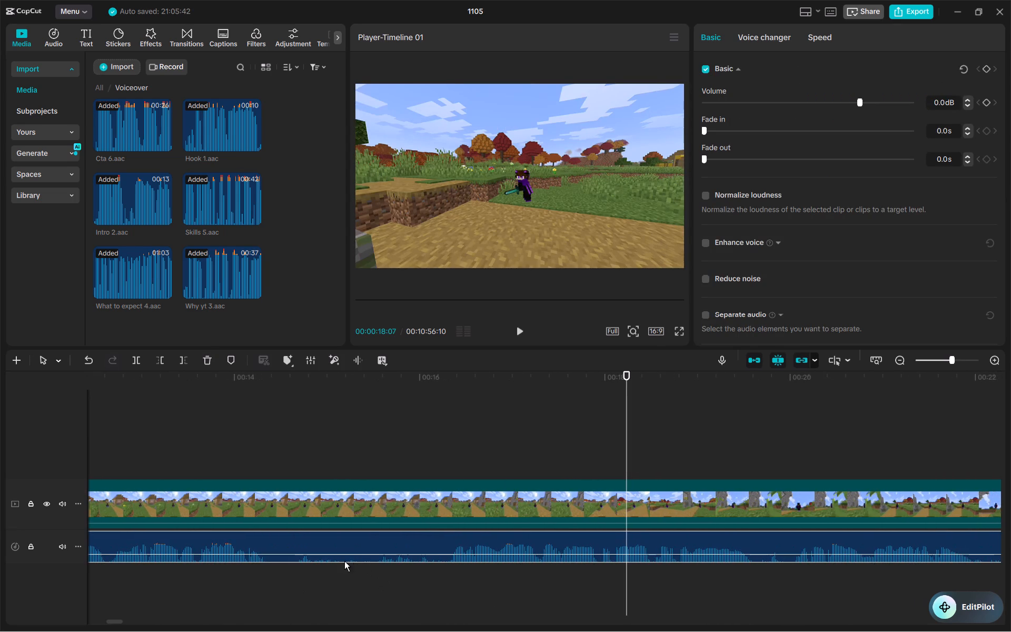
pyautogui.click(338, 543)
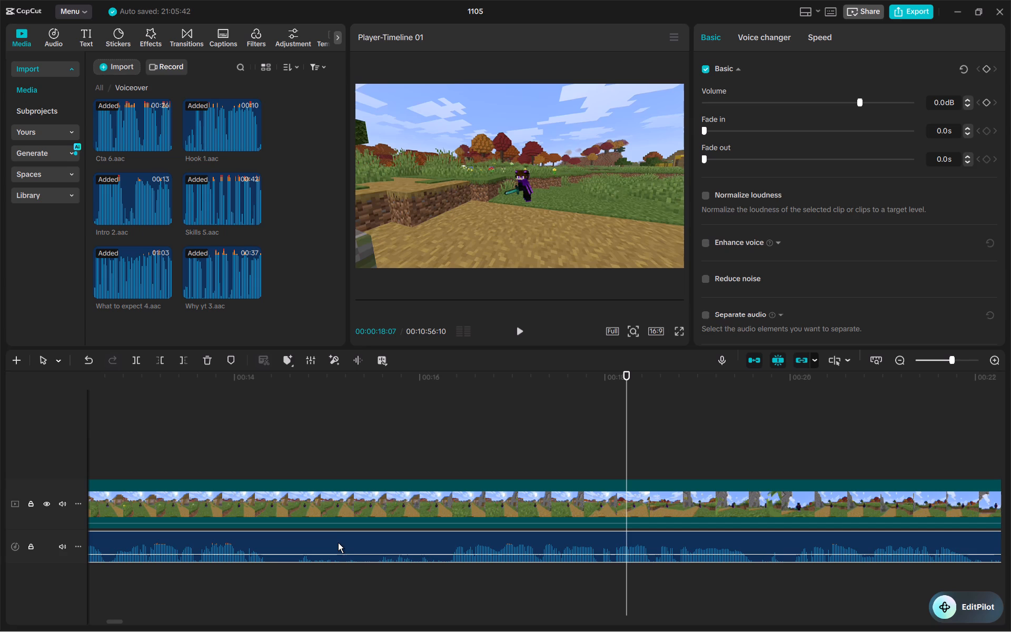
pyautogui.press('b')
pyautogui.click(270, 550)
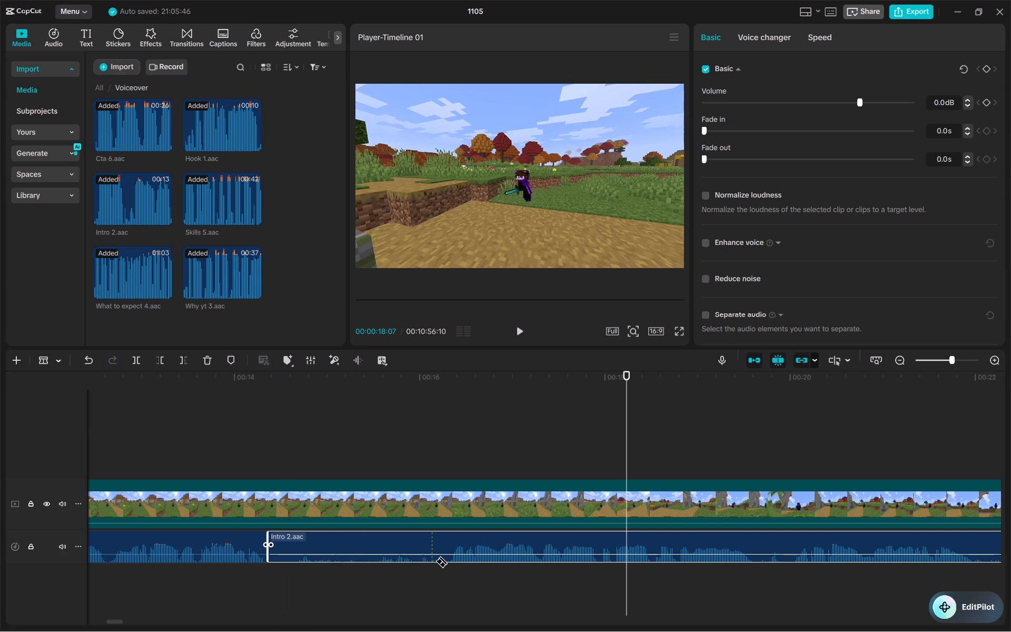
pyautogui.click(446, 562)
pyautogui.press('a')
pyautogui.click(400, 556)
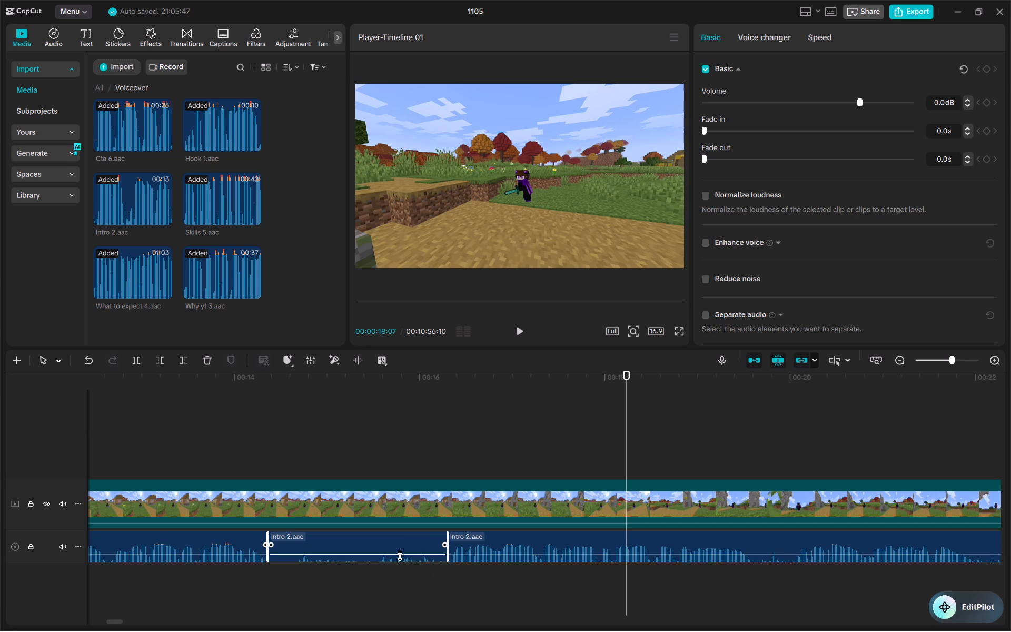
pyautogui.press('Delete')
# Move the second Intro 2.aac piece earlier, leaving a gap of about 0.35 s after the first piece, and play across the join.
pyautogui.click(231, 458)
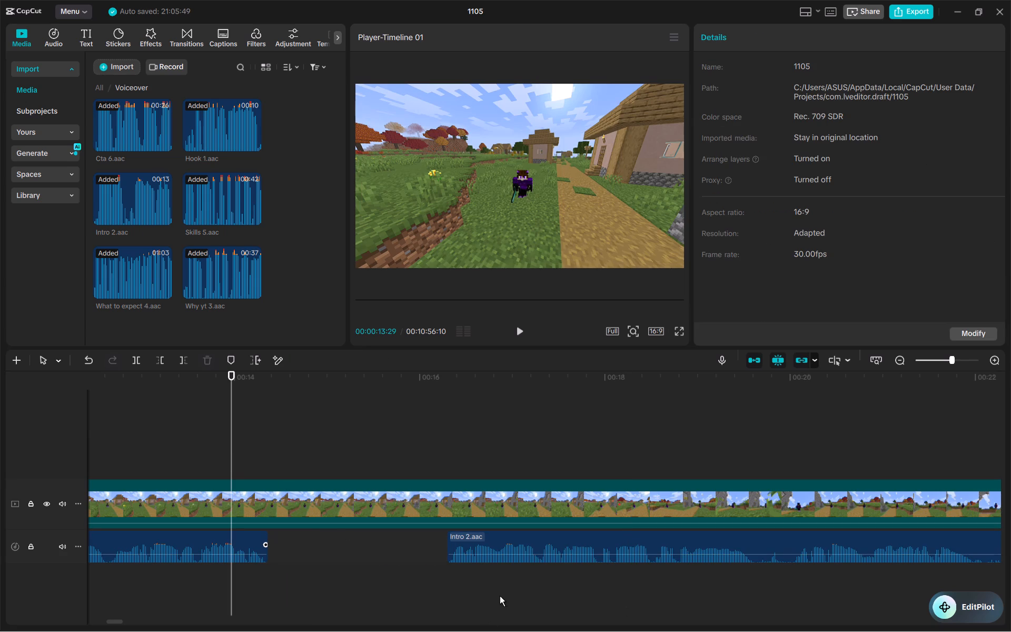
pyautogui.moveTo(508, 551); pyautogui.dragTo(358, 554)
pyautogui.click(229, 466)
pyautogui.press('space')
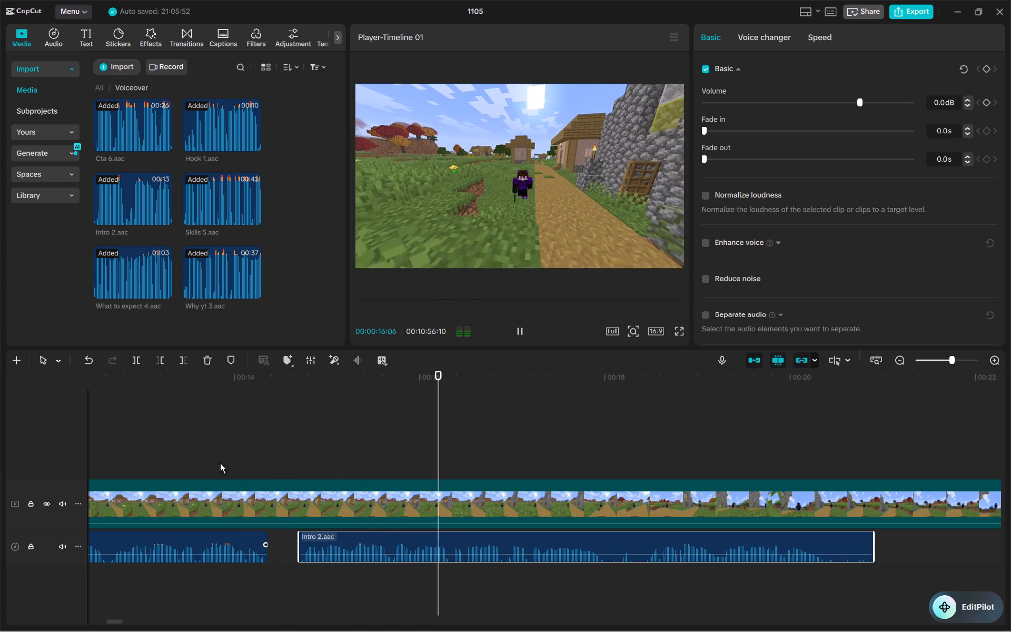
pyautogui.click(220, 463)
pyautogui.click(180, 461)
pyautogui.press('space')
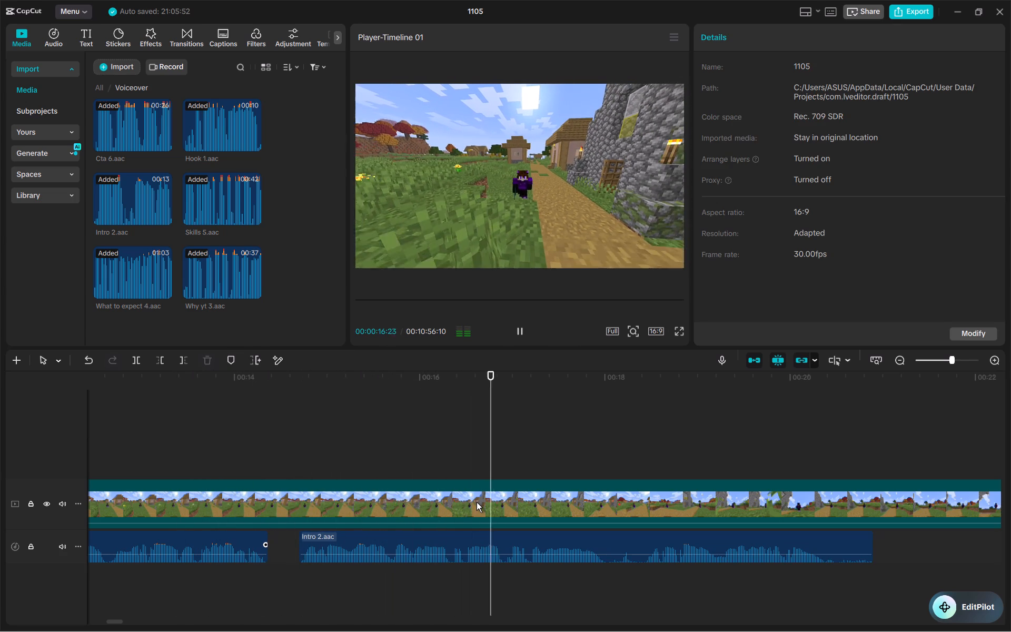
pyautogui.press('space')
pyautogui.press('space')
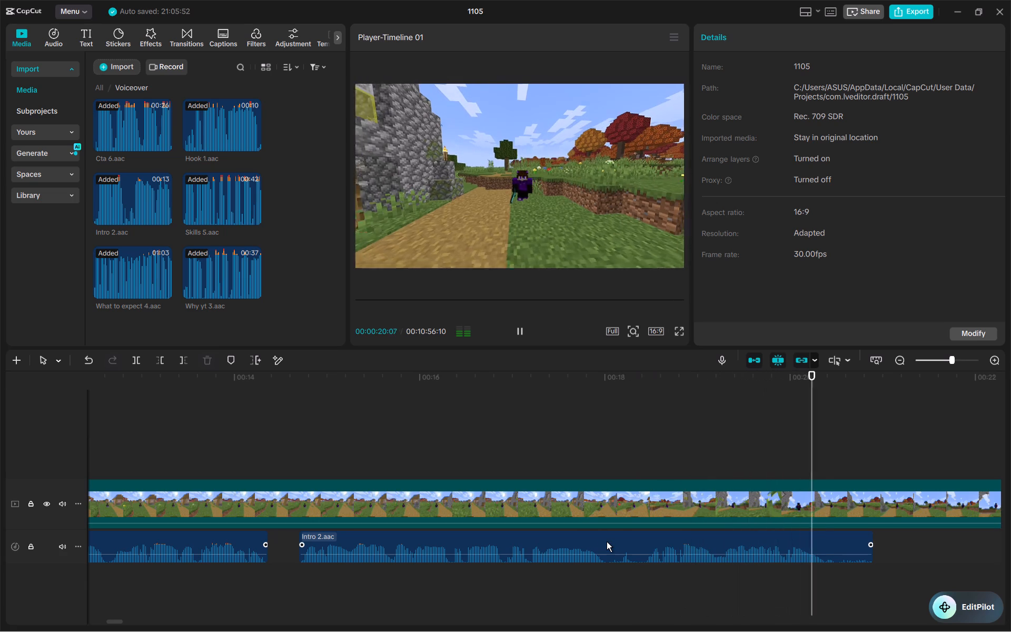
pyautogui.press('space')
# Cut the short pause out of the second Intro 2.aac piece between about 00:00:18:01 and 00:00:18:12.
pyautogui.keyDown('ctrl'); pyautogui.scroll(10, 608, 539); pyautogui.keyUp('ctrl')
pyautogui.click(589, 541)
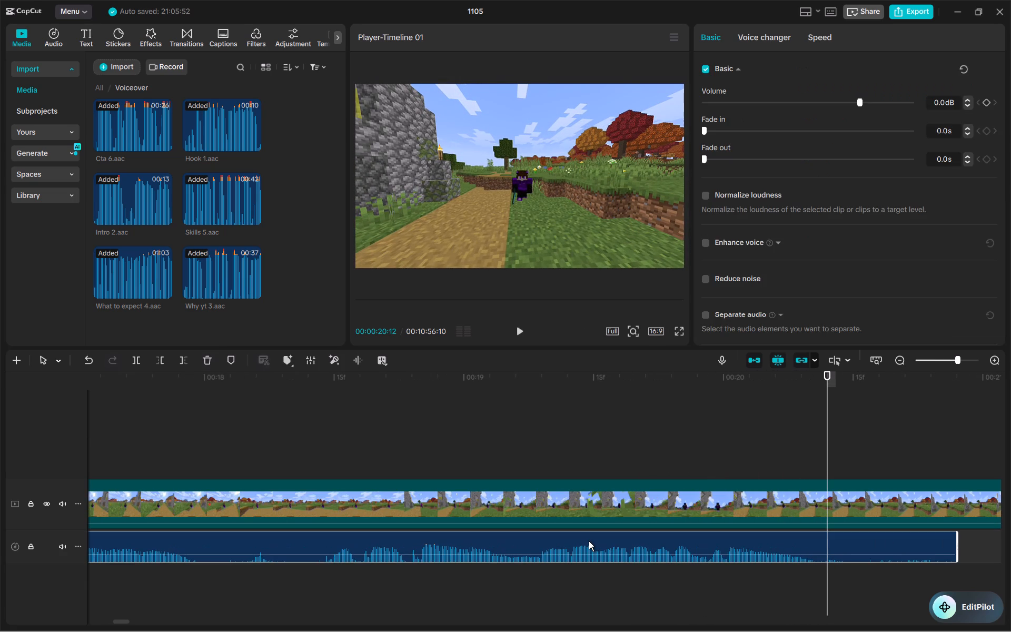
pyautogui.press('b')
pyautogui.click(214, 548)
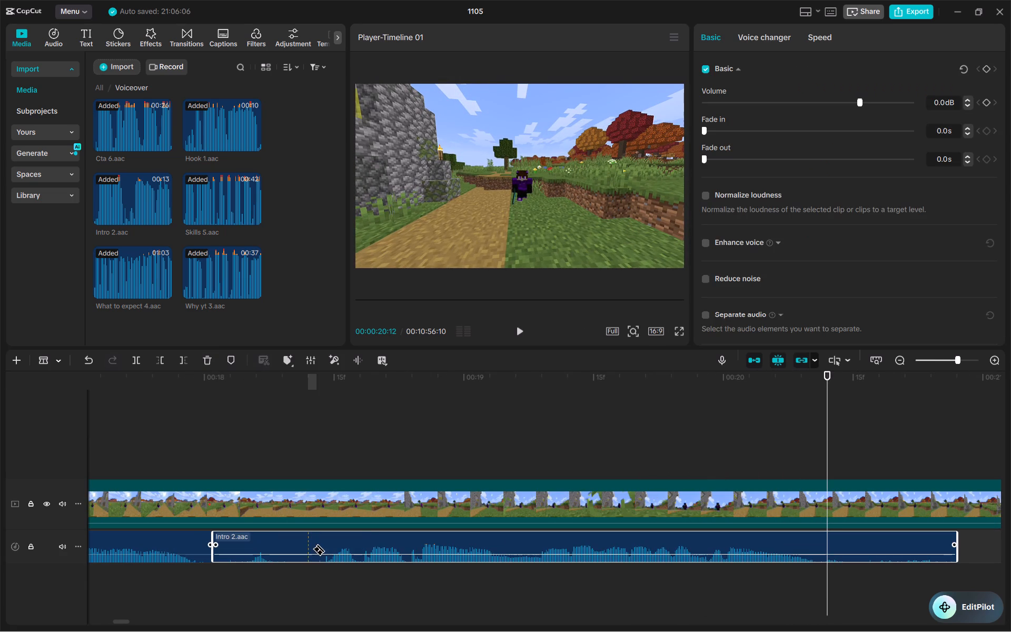
pyautogui.click(312, 549)
pyautogui.press('a')
pyautogui.click(278, 550)
pyautogui.press('Delete')
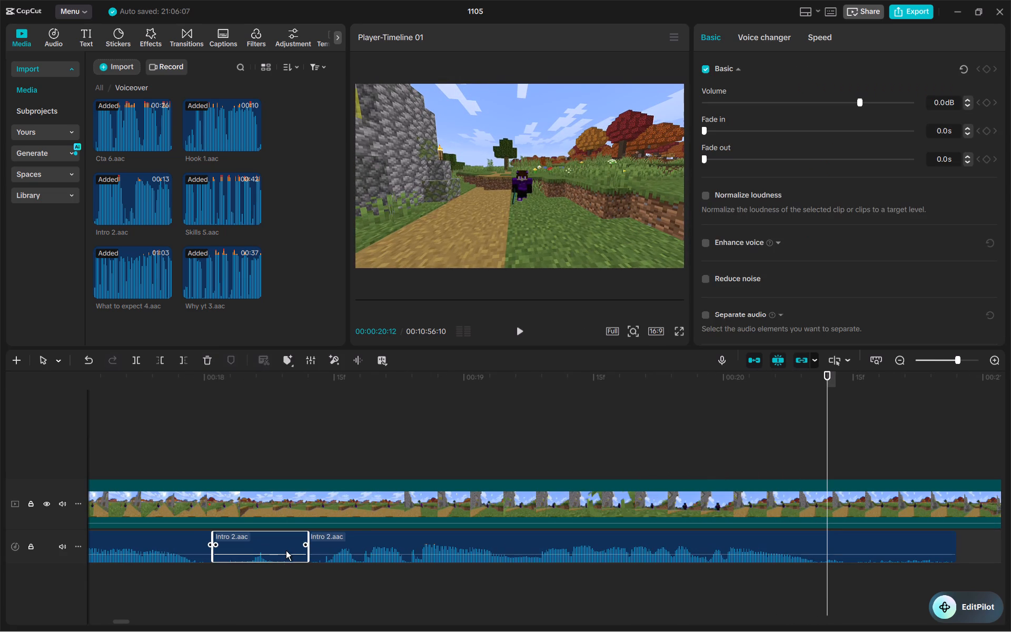
# Move the last Intro 2.aac piece up against the preceding piece without changing its volume, and play across the join.
pyautogui.moveTo(352, 555); pyautogui.dragTo(283, 555)
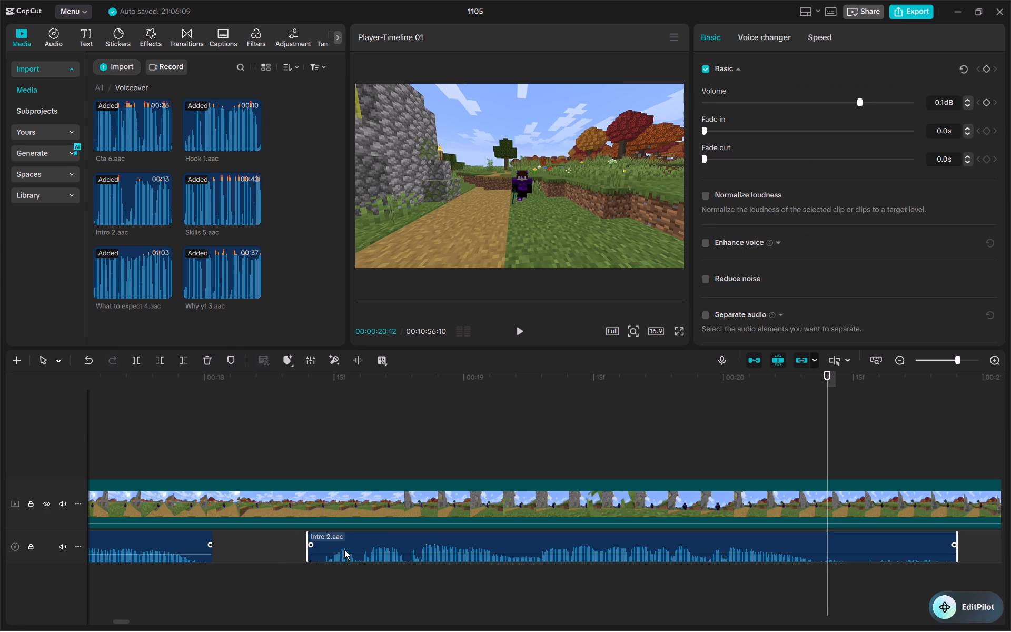
pyautogui.hotkey('ctrl', 'z')
pyautogui.moveTo(351, 543); pyautogui.dragTo(258, 542)
pyautogui.click(152, 465)
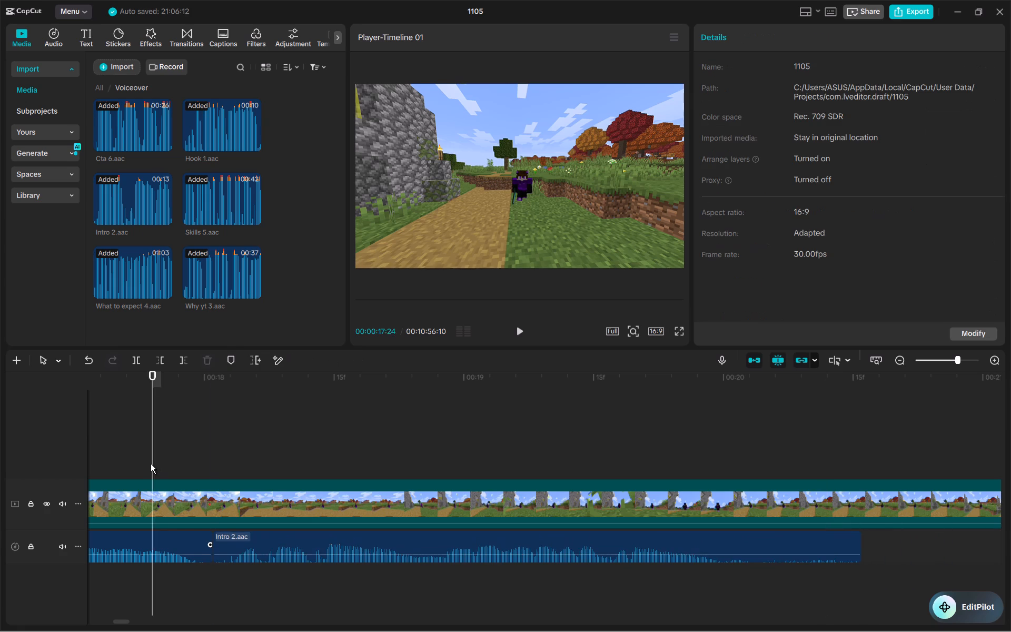
pyautogui.press('space')
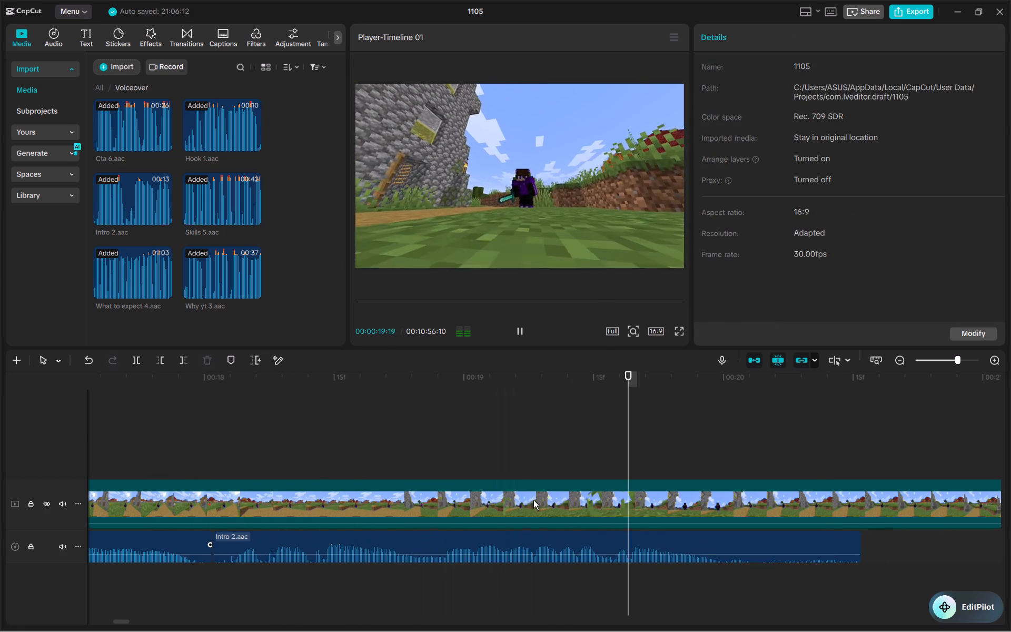
pyautogui.press('space')
# Trim the silent tail of the last Intro 2.aac piece so that it ends at about 00:00:20:00, and play its ending.
pyautogui.click(759, 538)
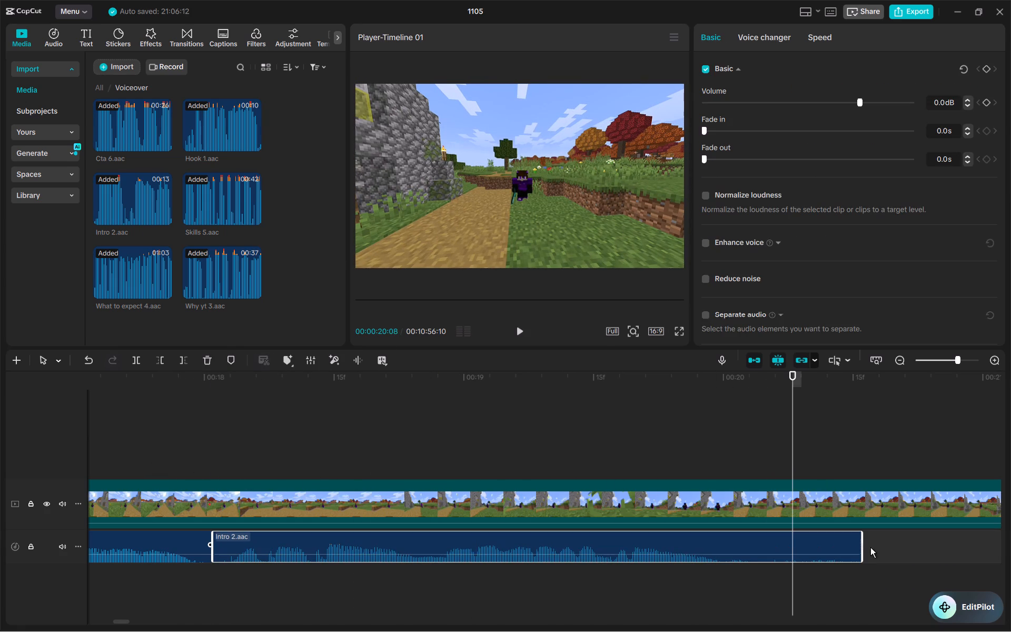
pyautogui.moveTo(864, 551); pyautogui.dragTo(725, 590)
pyautogui.click(438, 426)
pyautogui.press('space')
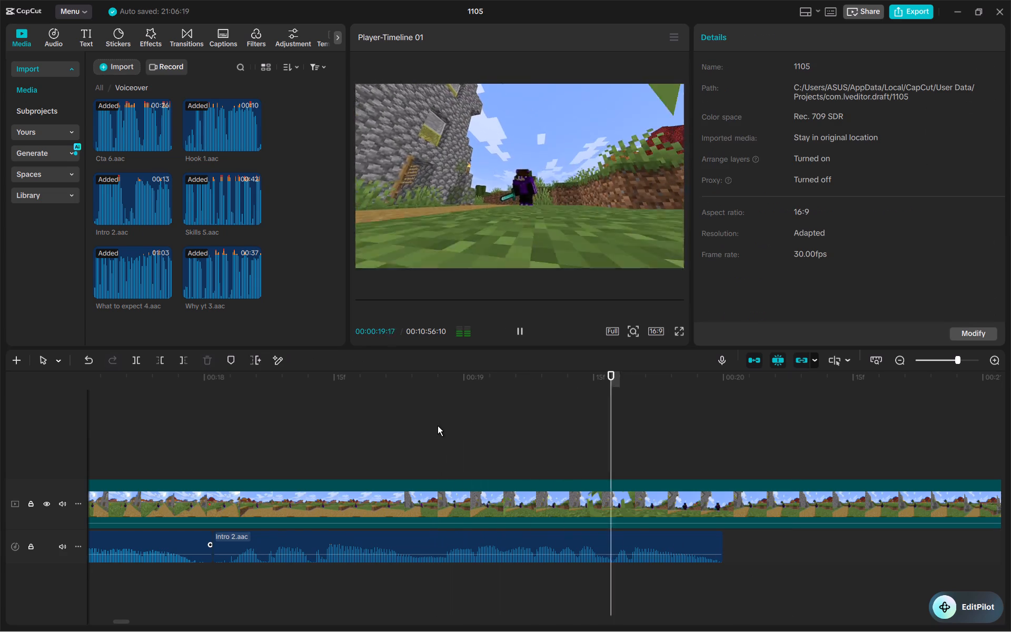
# Play on through the opening of Why yt 3.aac to find where the usable speech begins.
pyautogui.hscroll(-4, 610, 442)
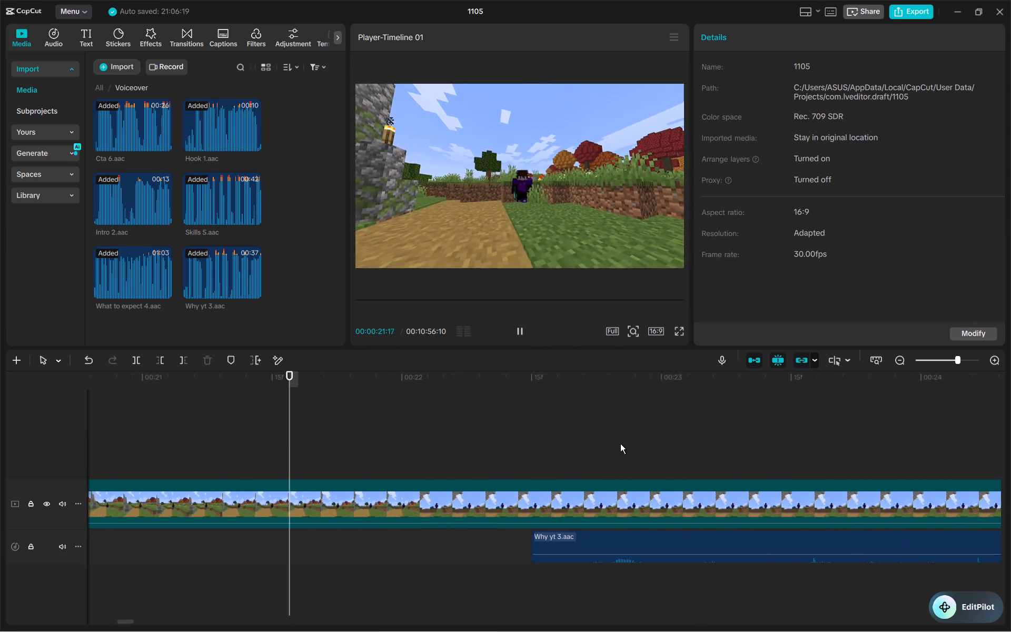
pyautogui.hscroll(-3, 620, 443)
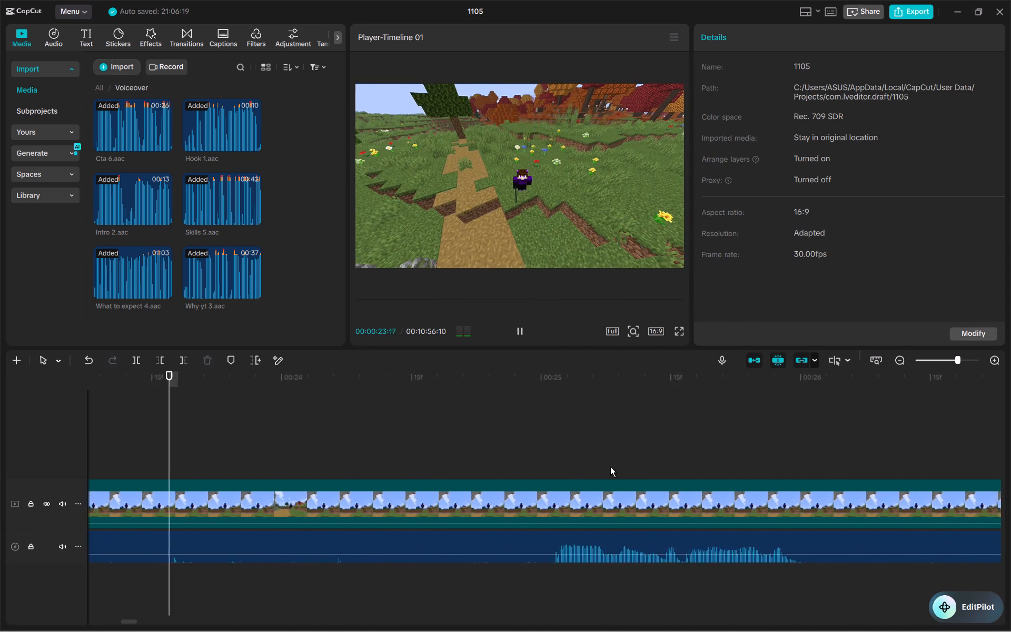
pyautogui.hscroll(-1, 610, 467)
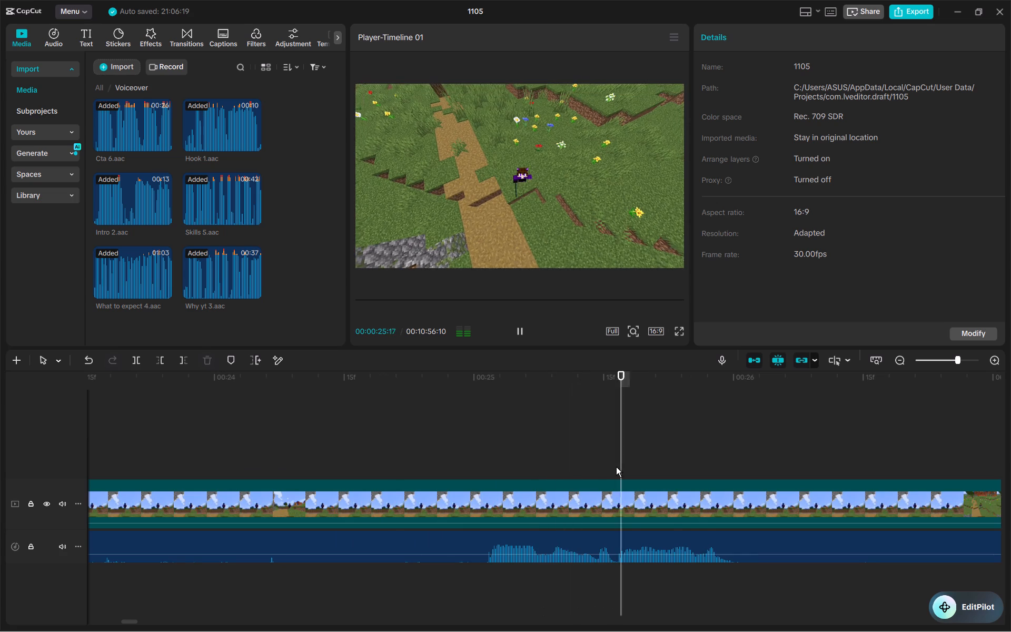
pyautogui.keyDown('ctrl'); pyautogui.scroll(-2, 507, 428); pyautogui.keyUp('ctrl')
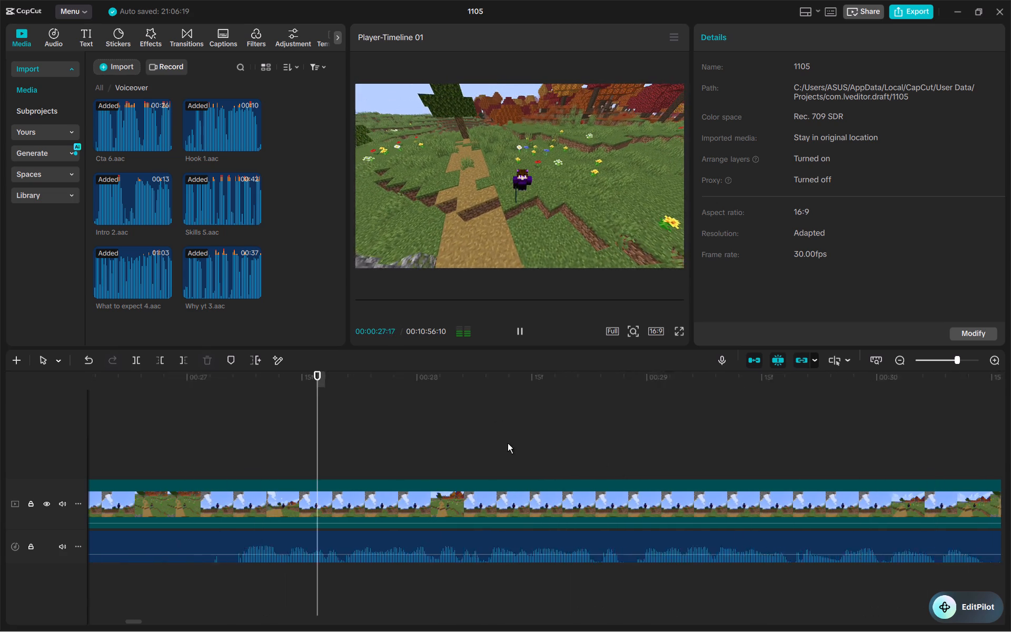
pyautogui.keyDown('ctrl'); pyautogui.scroll(-6, 508, 443); pyautogui.keyUp('ctrl')
pyautogui.hscroll(-1, 527, 461)
pyautogui.keyDown('ctrl'); pyautogui.scroll(-1, 527, 461); pyautogui.keyUp('ctrl')
pyautogui.keyDown('ctrl'); pyautogui.hscroll(-1, 527, 461); pyautogui.keyUp('ctrl')
pyautogui.keyDown('ctrl'); pyautogui.scroll(-1, 527, 461); pyautogui.keyUp('ctrl')
pyautogui.keyDown('ctrl'); pyautogui.hscroll(-1, 527, 461); pyautogui.keyUp('ctrl')
pyautogui.keyDown('ctrl'); pyautogui.scroll(-1, 527, 461); pyautogui.keyUp('ctrl')
pyautogui.keyDown('ctrl'); pyautogui.hscroll(-1, 527, 460); pyautogui.keyUp('ctrl')
pyautogui.keyDown('ctrl'); pyautogui.scroll(-3, 527, 460); pyautogui.keyUp('ctrl')
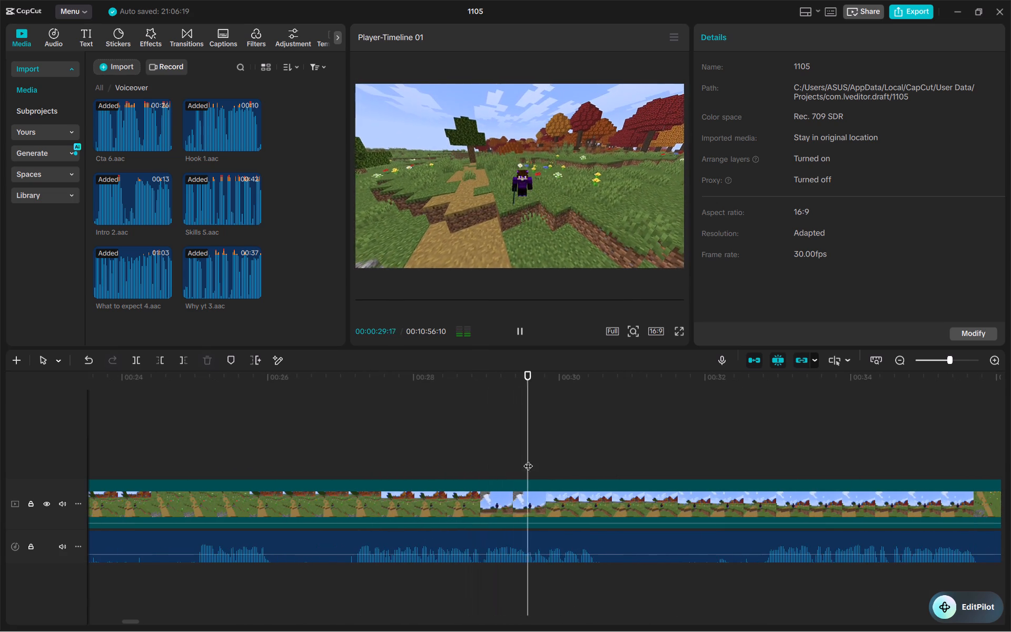
pyautogui.press('space')
# Split only Why yt 3.aac at 00:00:27:06 and delete the part before the cut.
pyautogui.click(354, 475)
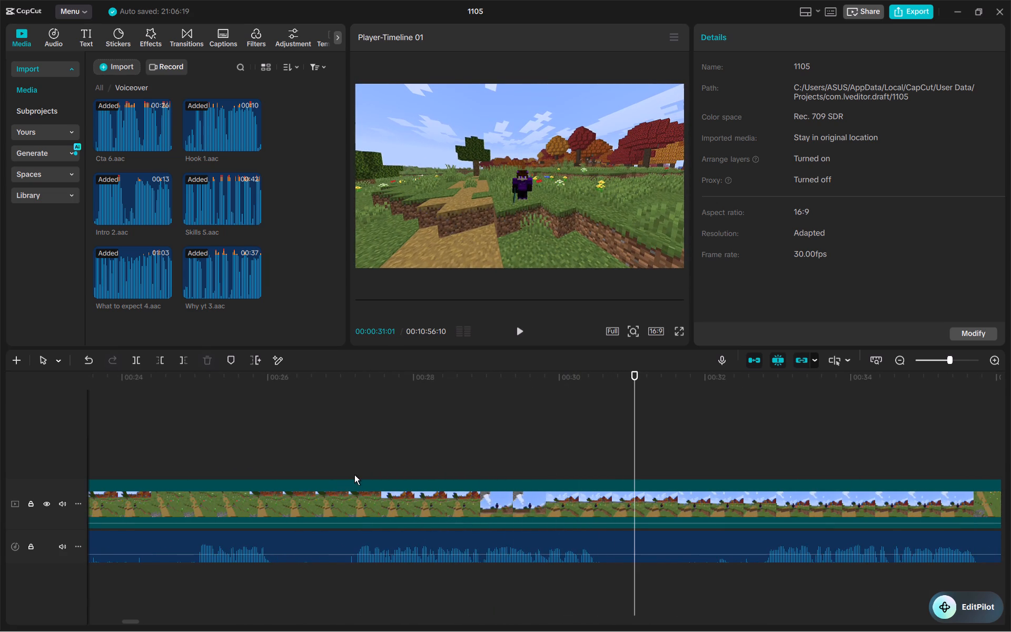
pyautogui.hotkey('ctrl', 'b')
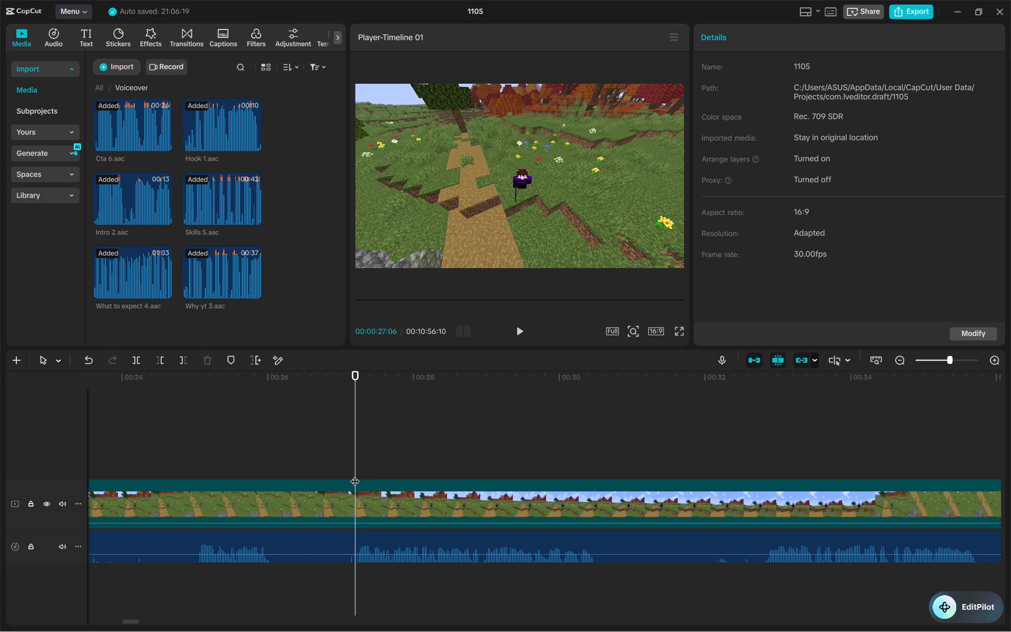
pyautogui.hotkey('ctrl', 'z')
pyautogui.click(401, 538)
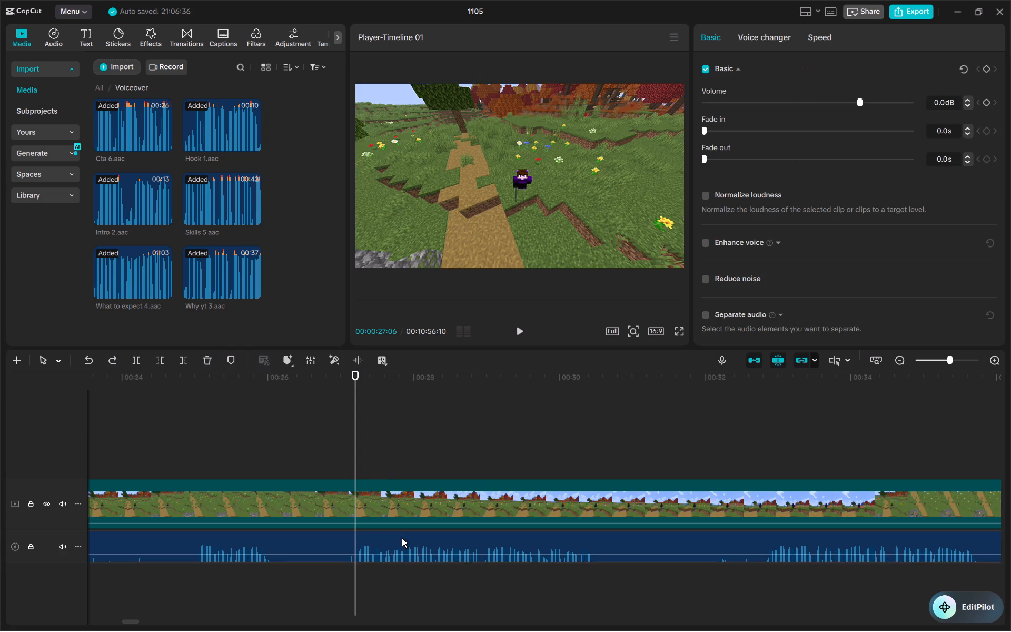
pyautogui.hotkey('ctrl', 'b')
pyautogui.scroll(2, 402, 532)
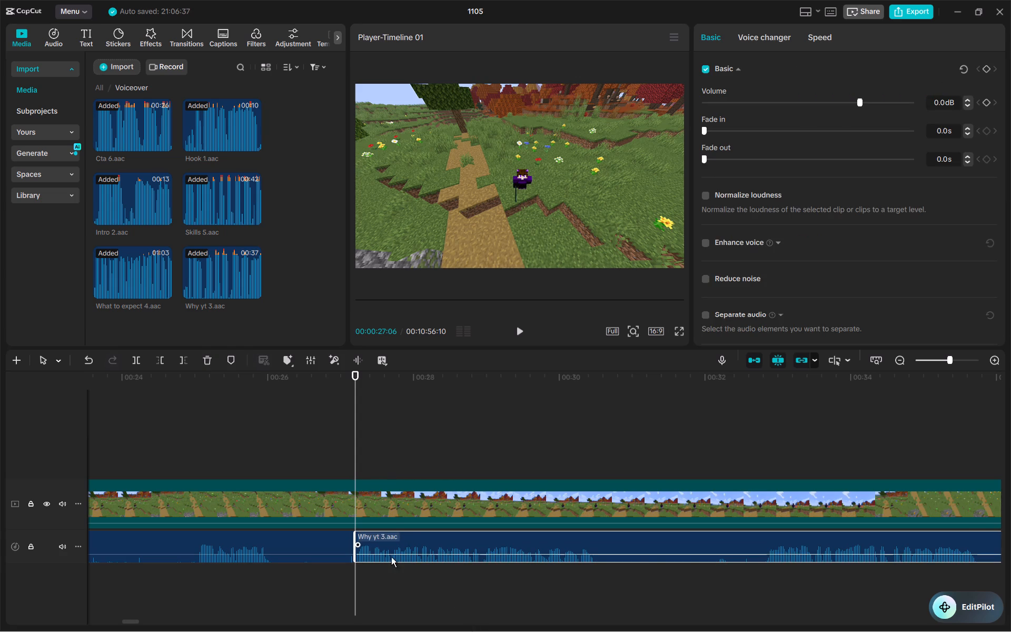
pyautogui.keyDown('ctrl'); pyautogui.scroll(11, 383, 555); pyautogui.keyUp('ctrl')
pyautogui.click(288, 548)
pyautogui.press('Delete')
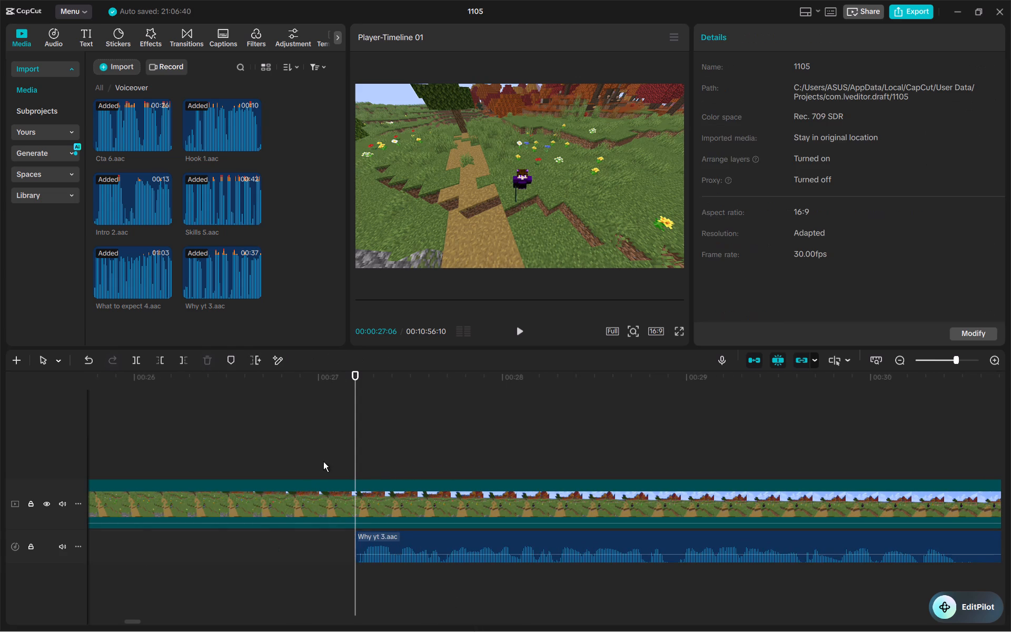
# Extend the start of the remaining Why yt 3.aac piece slightly earlier to about 00:00:27:04, and play its first phrase.
pyautogui.click(325, 456)
pyautogui.press('space')
pyautogui.press('space')
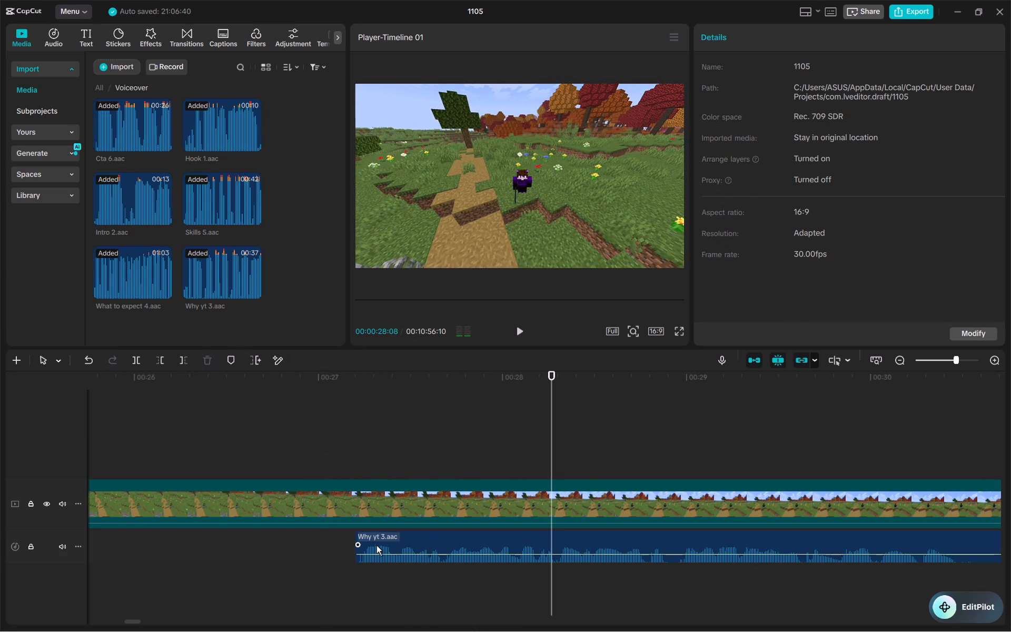
pyautogui.click(376, 545)
pyautogui.click(351, 557)
pyautogui.click(367, 549)
pyautogui.moveTo(357, 558); pyautogui.dragTo(354, 559)
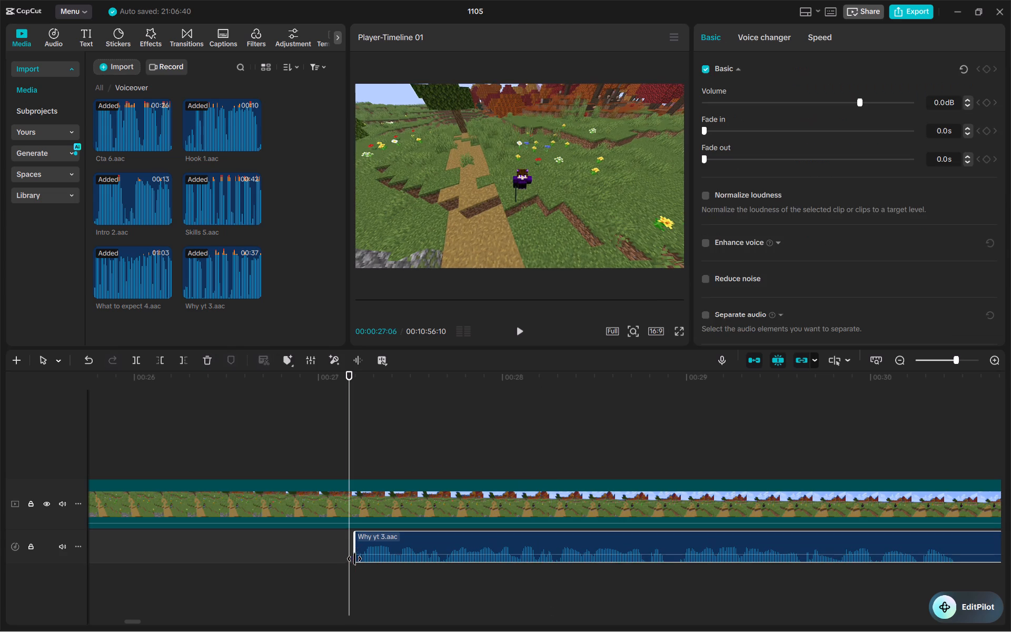
pyautogui.moveTo(354, 559); pyautogui.dragTo(346, 561)
pyautogui.click(317, 443)
pyautogui.press('space')
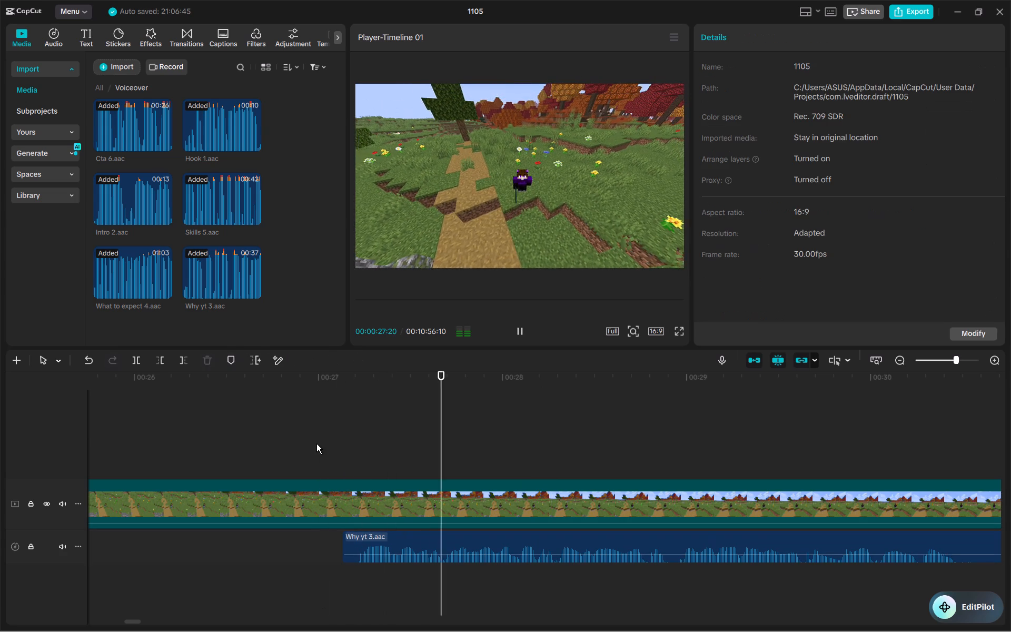
pyautogui.hscroll(-2, 318, 444)
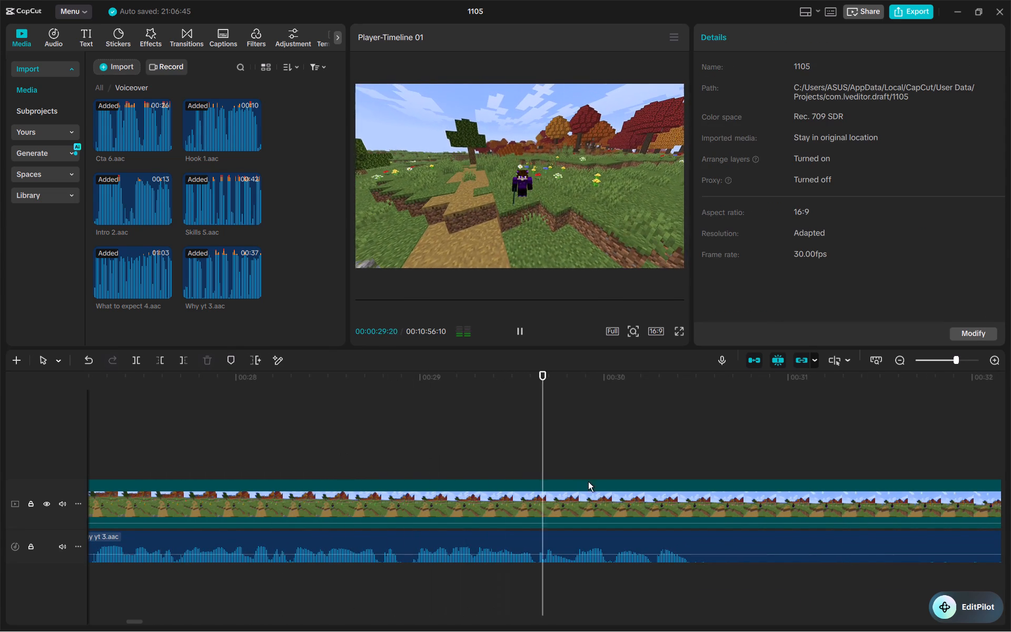
pyautogui.press('space')
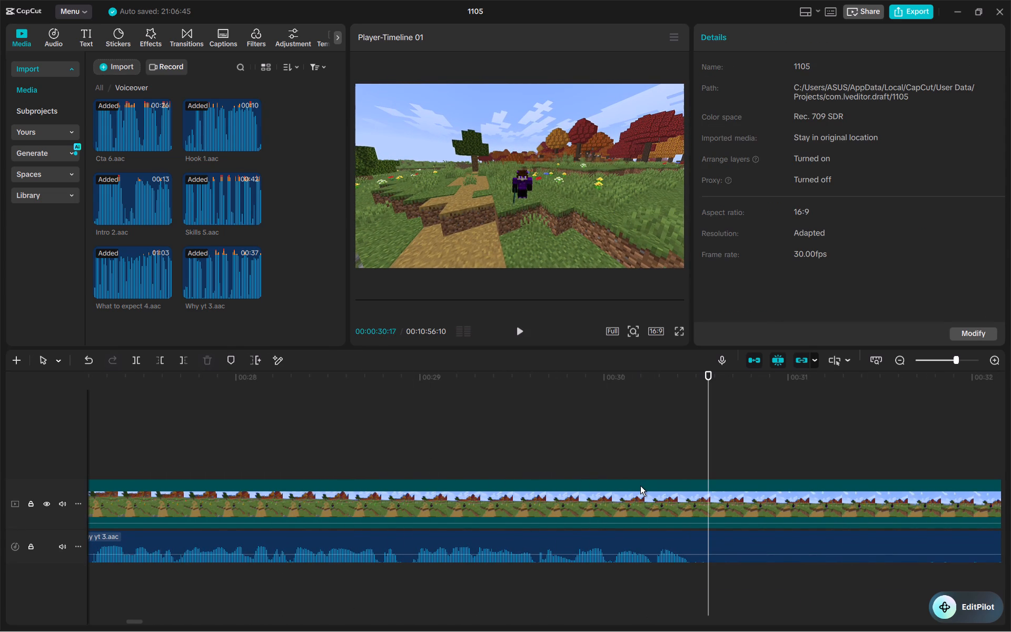
# Split Why yt 3.aac at 00:00:30:17, just after its first phrase.
pyautogui.click(702, 542)
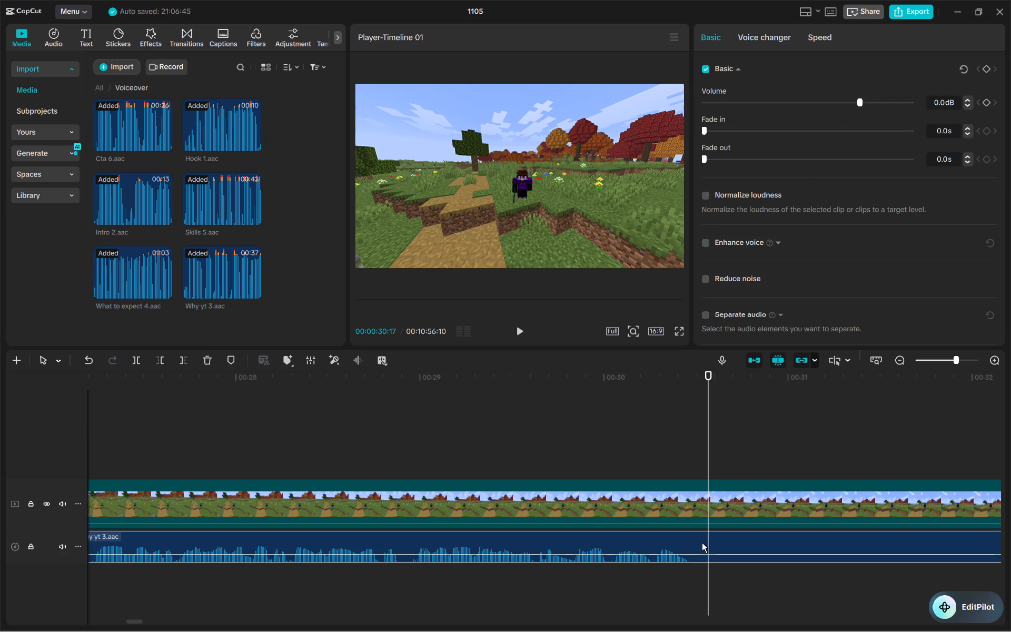
pyautogui.hotkey('ctrl', 'b')
# Split only Why yt 3.aac at 00:00:32:23, just before its second phrase, and delete the piece before the cut.
pyautogui.hscroll(-3, 702, 542)
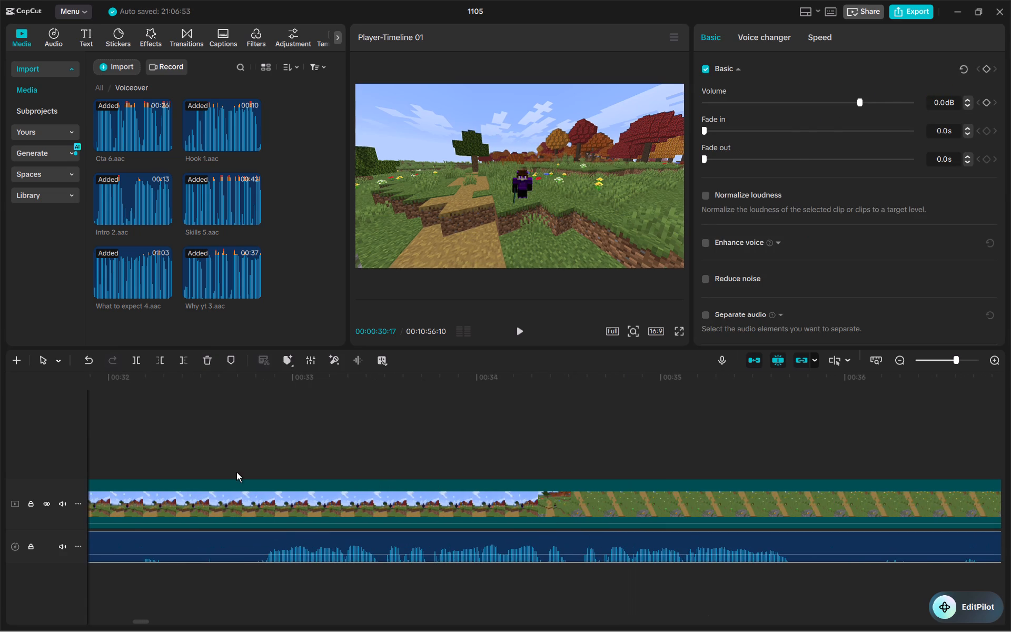
pyautogui.click(236, 472)
pyautogui.press('space')
pyautogui.press('space')
pyautogui.doubleClick(255, 471)
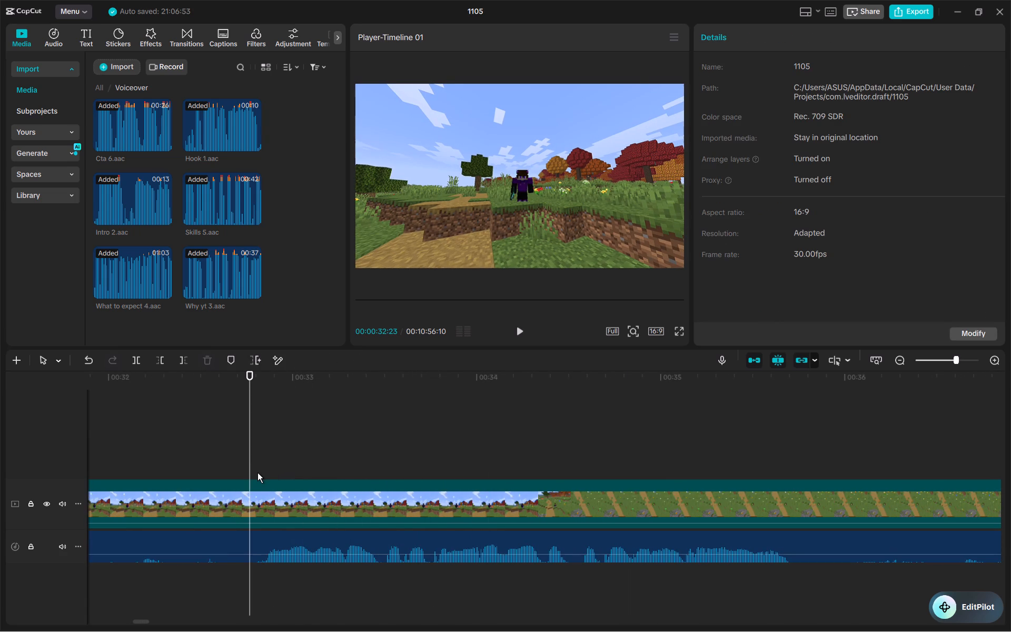
pyautogui.hotkey('ctrl', 'b')
pyautogui.hotkey('ctrl', 'z')
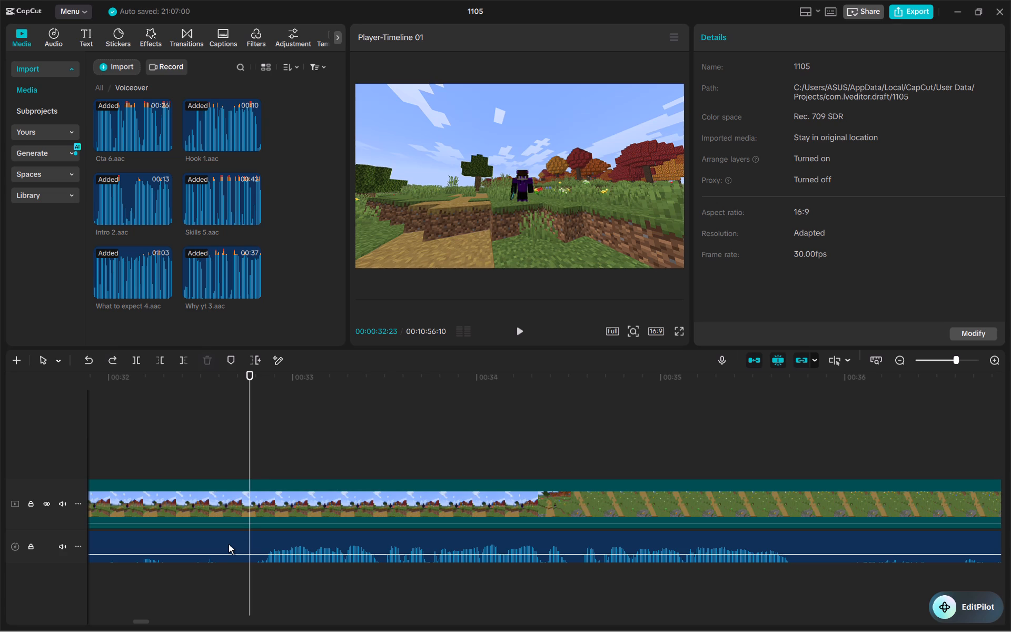
pyautogui.keyDown('ctrl'); pyautogui.click(229, 544); pyautogui.keyUp('ctrl')
pyautogui.hotkey('ctrl', 'b')
pyautogui.click(223, 537)
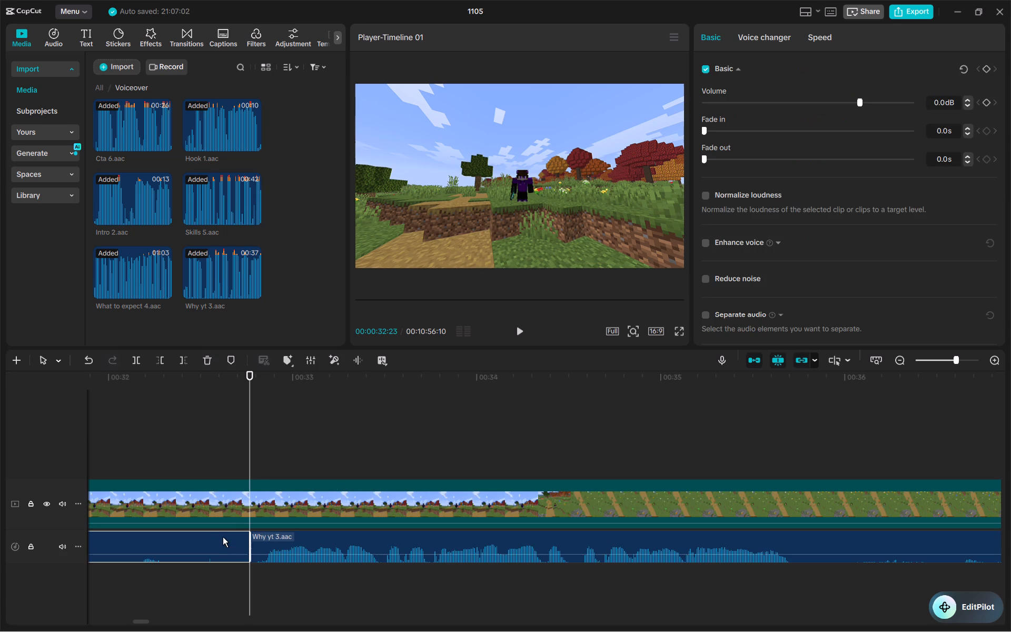
pyautogui.press('F12')
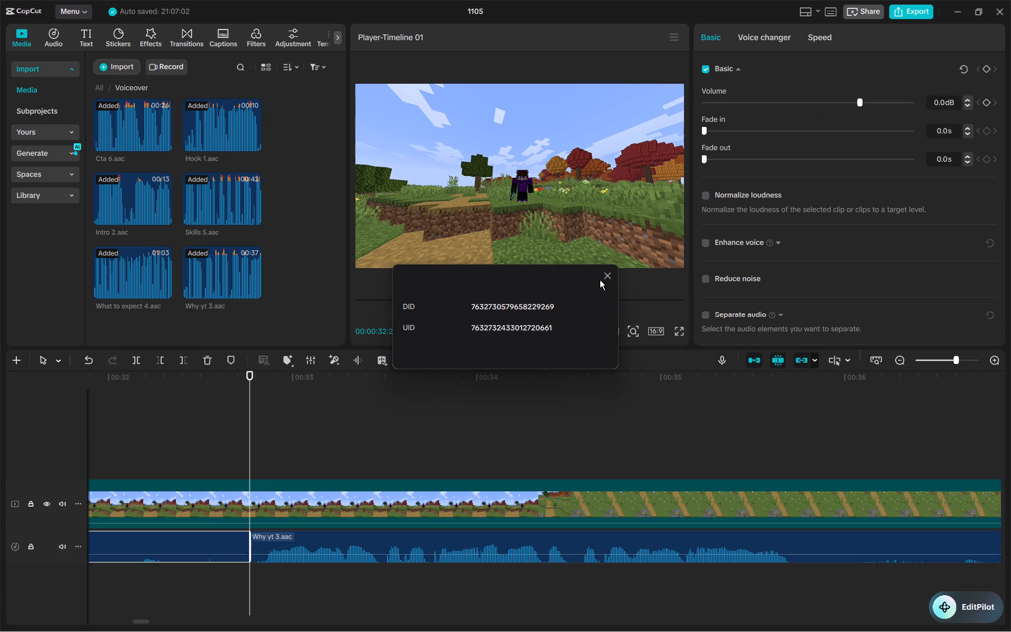
pyautogui.click(600, 280)
pyautogui.press('Delete')
# Move the remaining Why yt 3.aac piece back against the first phrase at about 00:00:30:17 and play the joined phrases.
pyautogui.moveTo(428, 539); pyautogui.dragTo(280, 536)
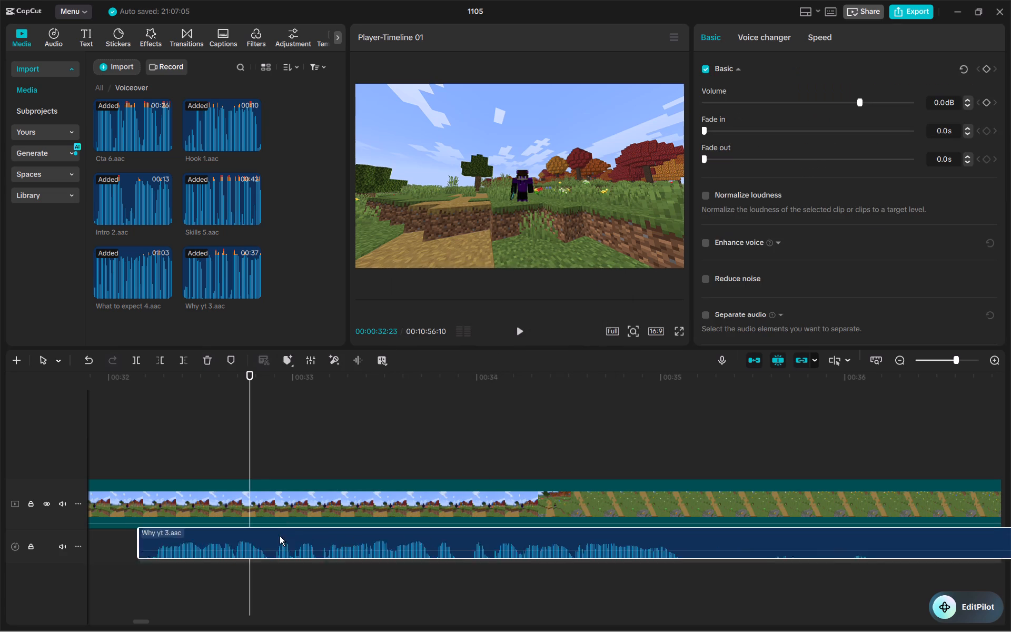
pyautogui.moveTo(280, 536); pyautogui.dragTo(521, 538)
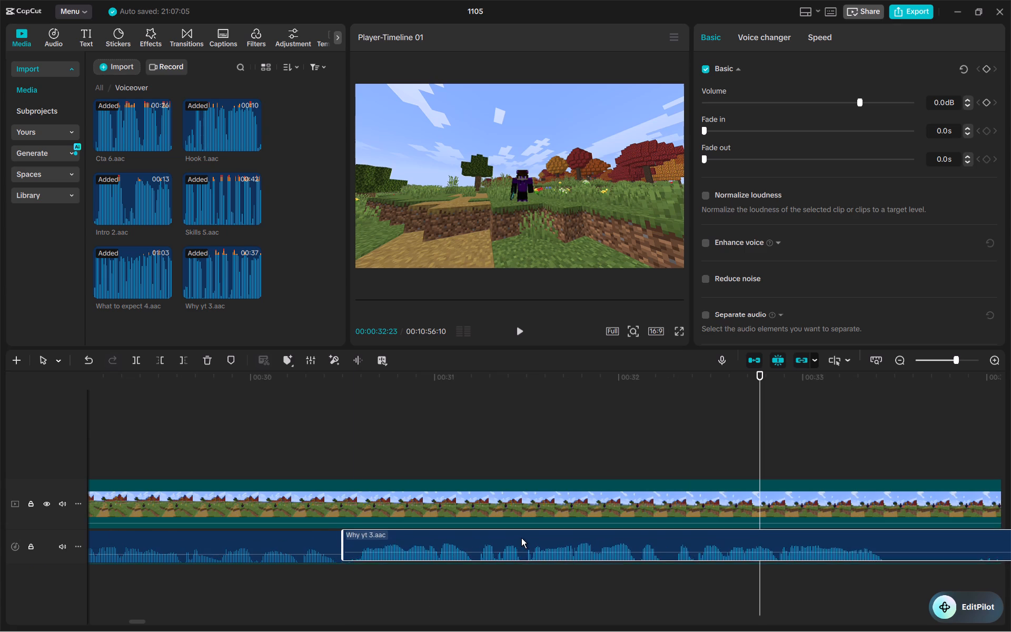
pyautogui.moveTo(521, 538); pyautogui.dragTo(532, 536)
pyautogui.click(336, 448)
pyautogui.click(259, 452)
pyautogui.press('space')
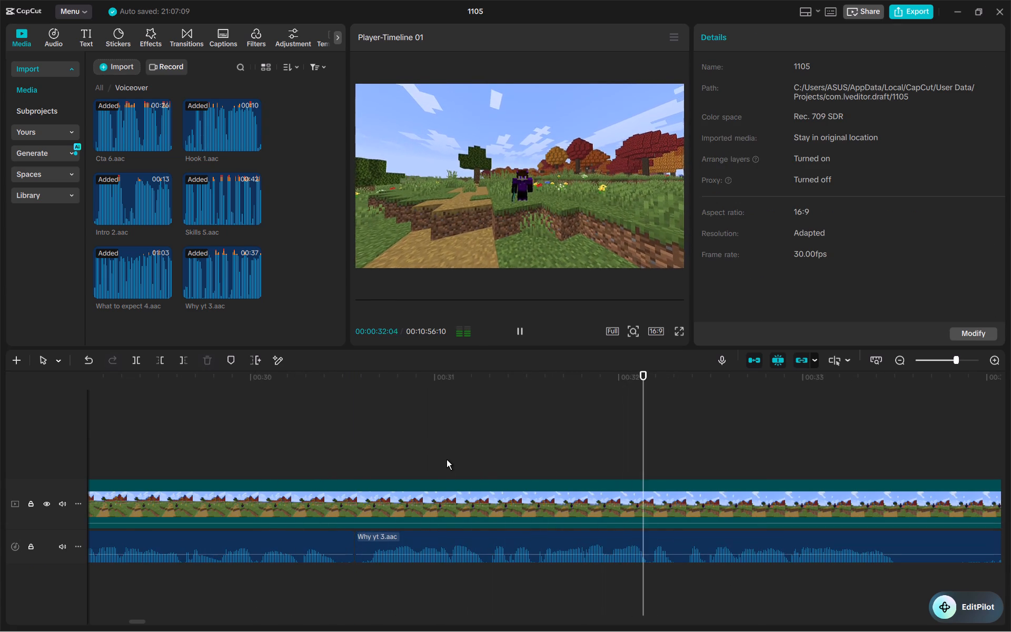
pyautogui.hscroll(-4, 447, 459)
pyautogui.press('space')
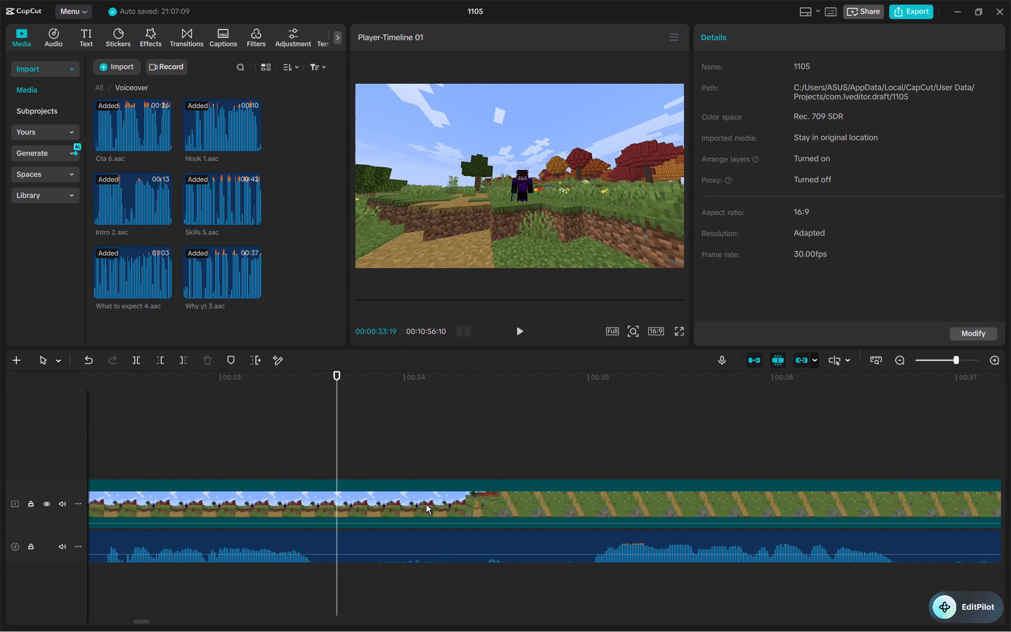
# Split Why yt 3.aac at about 00:00:33:15 and 00:00:35:00, and delete the silent piece between the cuts.
pyautogui.press('b')
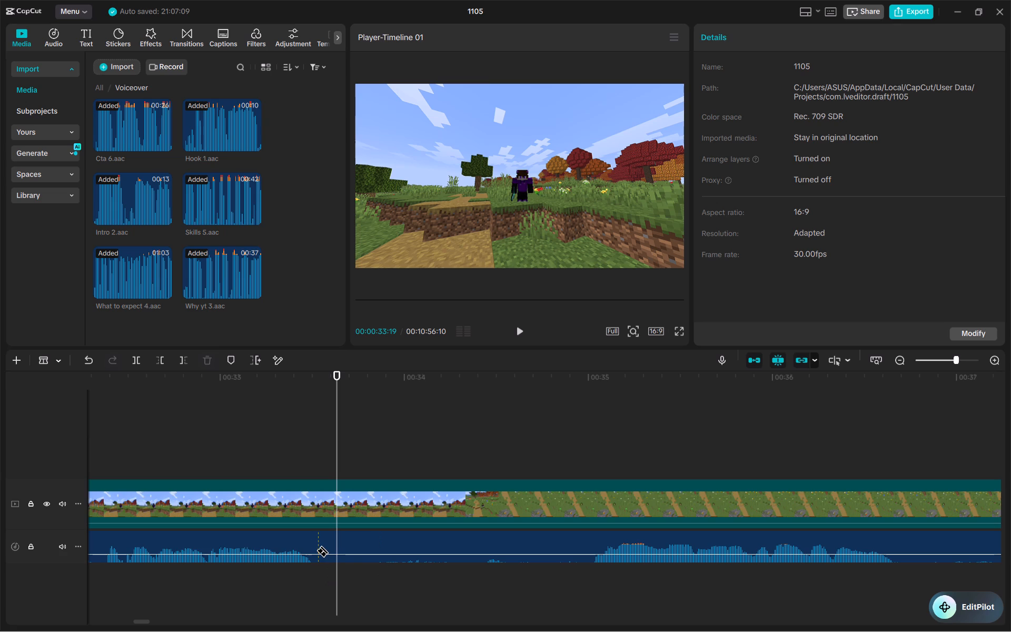
pyautogui.click(314, 550)
pyautogui.click(590, 555)
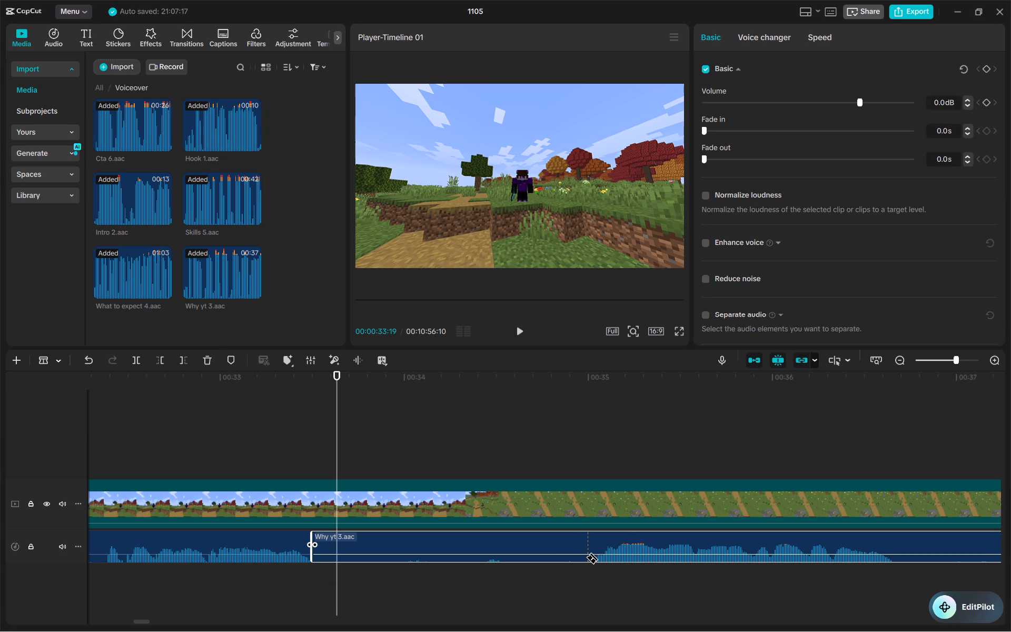
pyautogui.click(588, 556)
pyautogui.click(588, 547)
pyautogui.hscroll(-1, 606, 500)
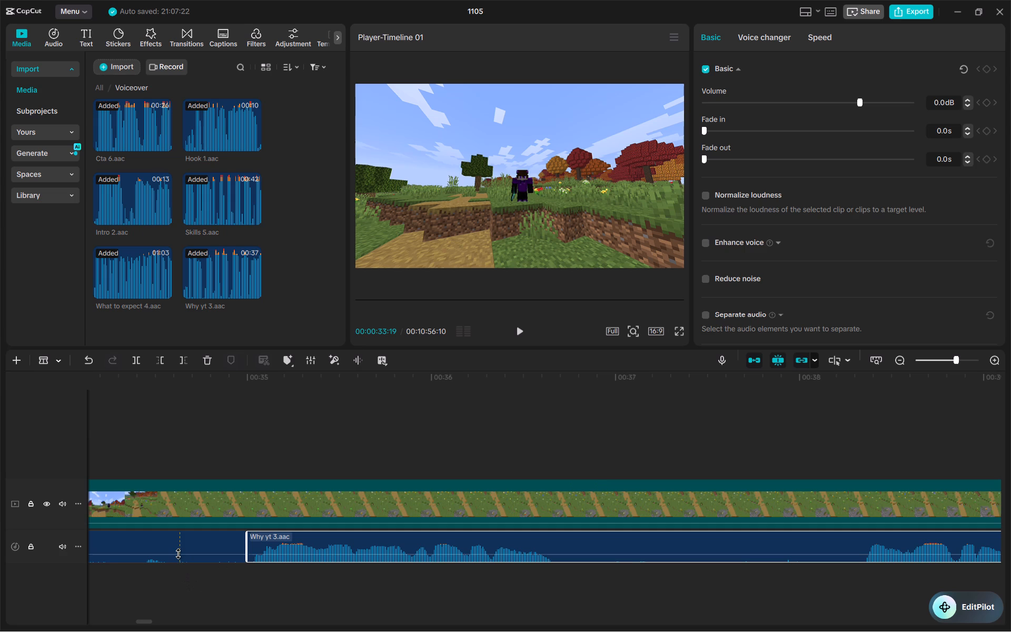
pyautogui.press('a')
pyautogui.click(179, 542)
pyautogui.press('Delete')
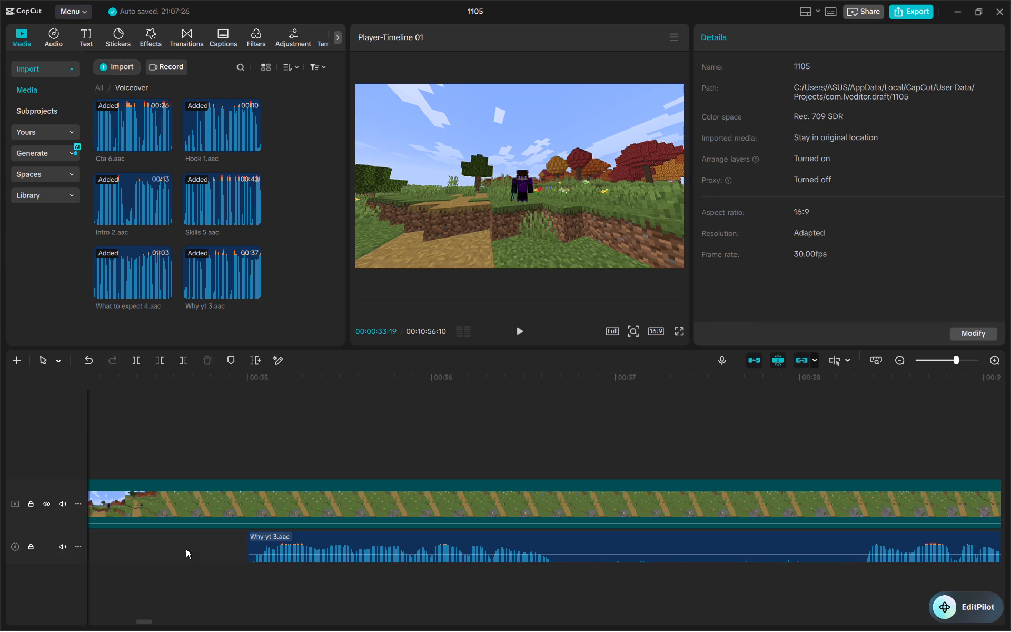
# Play the next phrase, split Why yt 3.aac at about 00:00:36:21 and 00:00:38:10, and delete the silence between the cuts.
pyautogui.write('b')
pyautogui.press('space')
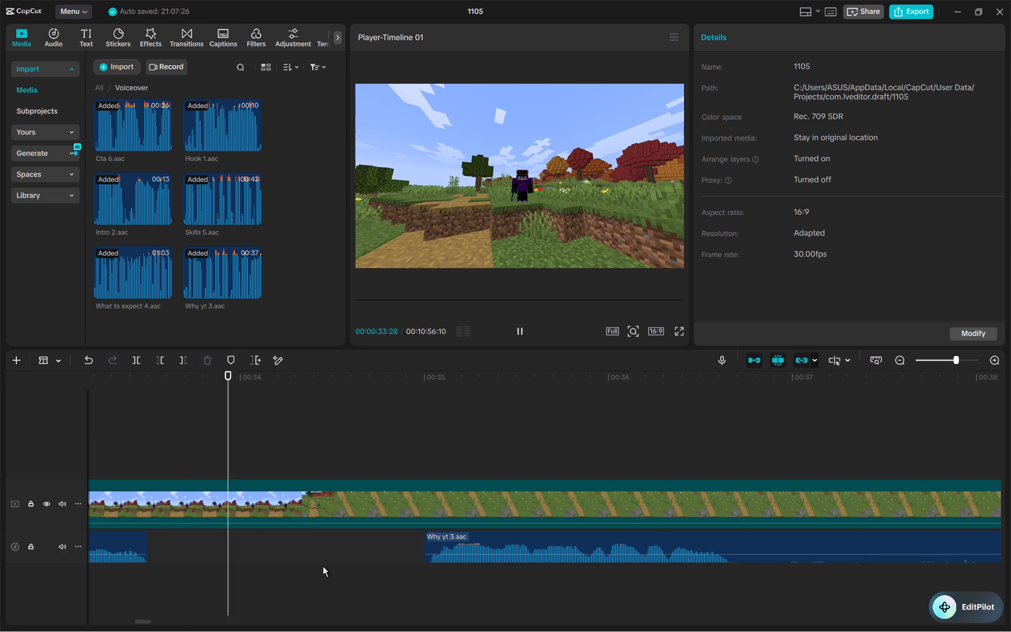
pyautogui.hscroll(-1, 324, 566)
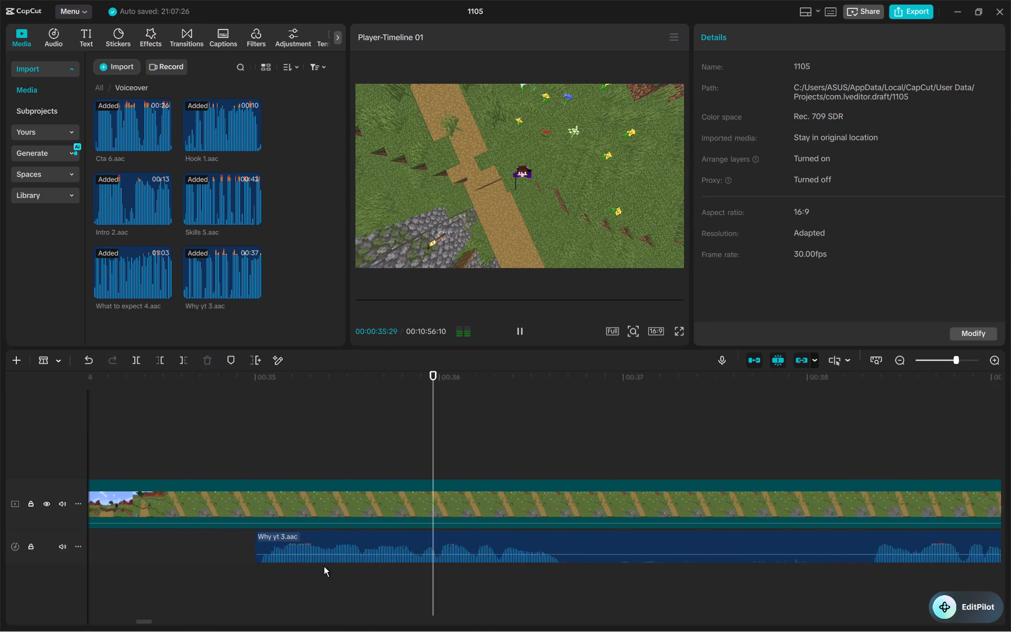
pyautogui.hscroll(-1, 324, 566)
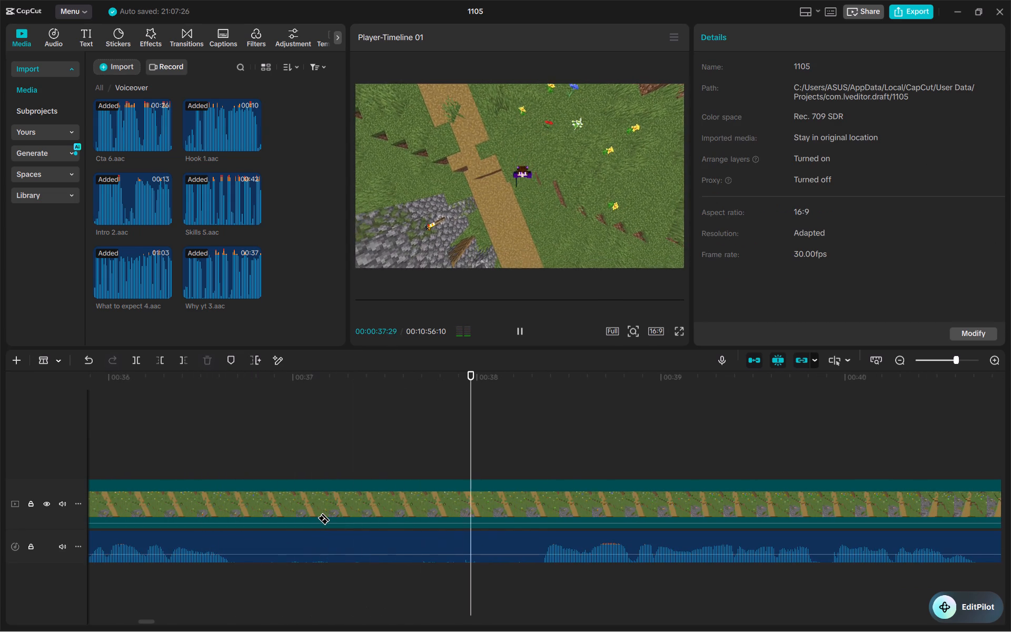
pyautogui.press('space')
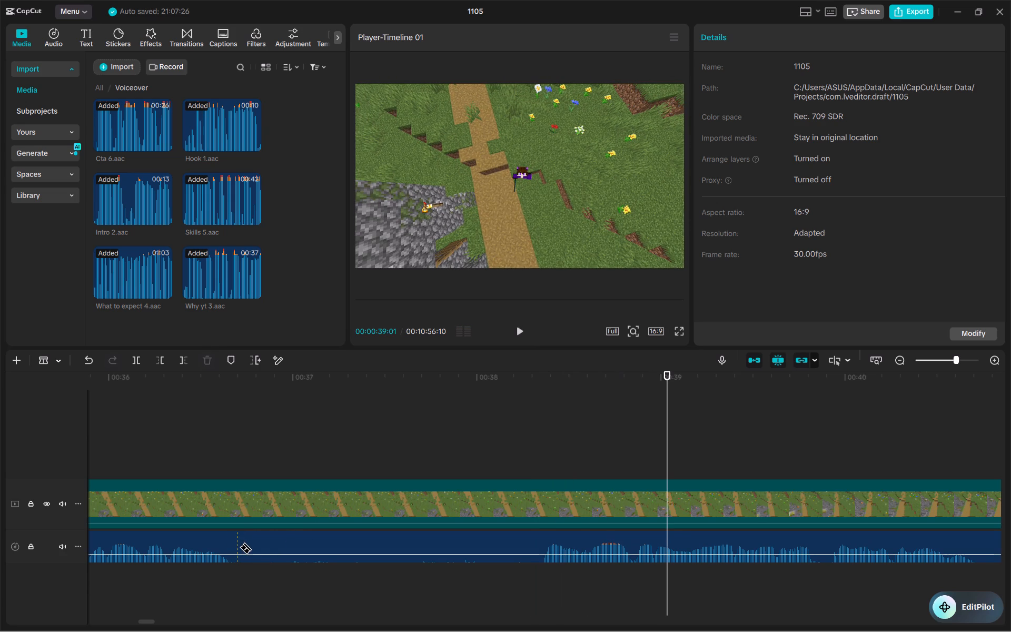
pyautogui.click(239, 547)
pyautogui.click(538, 549)
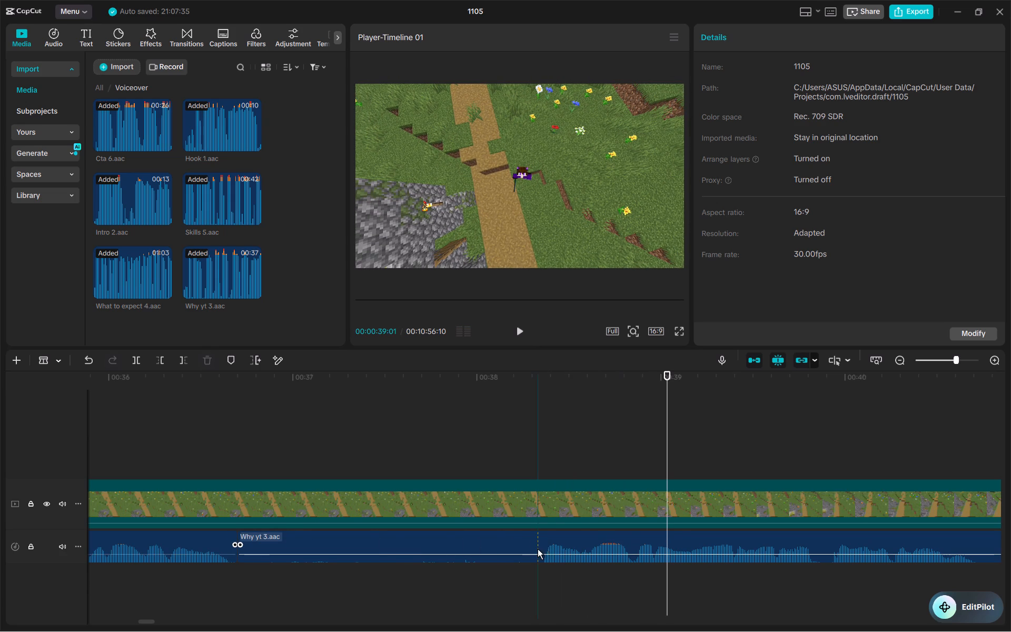
pyautogui.press('a')
pyautogui.click(487, 558)
pyautogui.press('Delete')
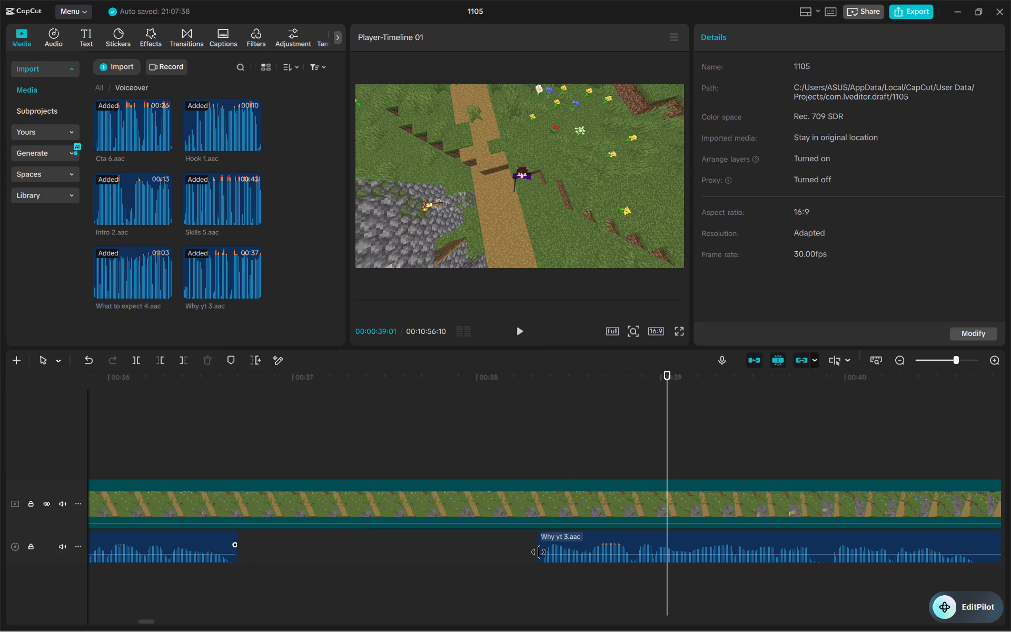
# Move the following Why yt 3.aac phrase back to about 00:00:36:26, leaving a short pause after the previous phrase, and play it.
pyautogui.moveTo(588, 549); pyautogui.dragTo(289, 556)
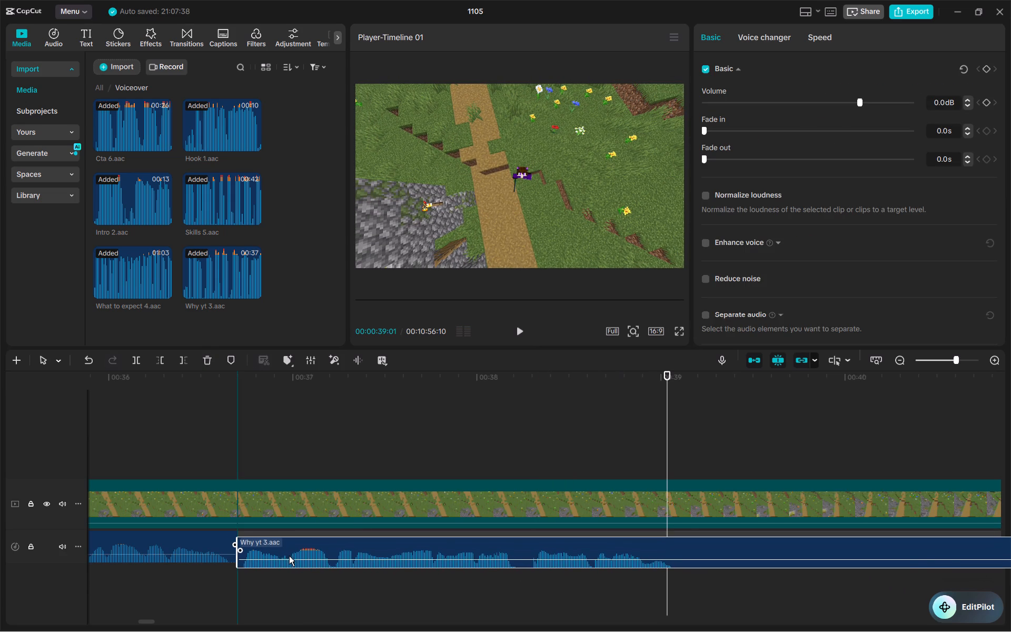
pyautogui.click(219, 488)
pyautogui.click(167, 458)
pyautogui.press('space')
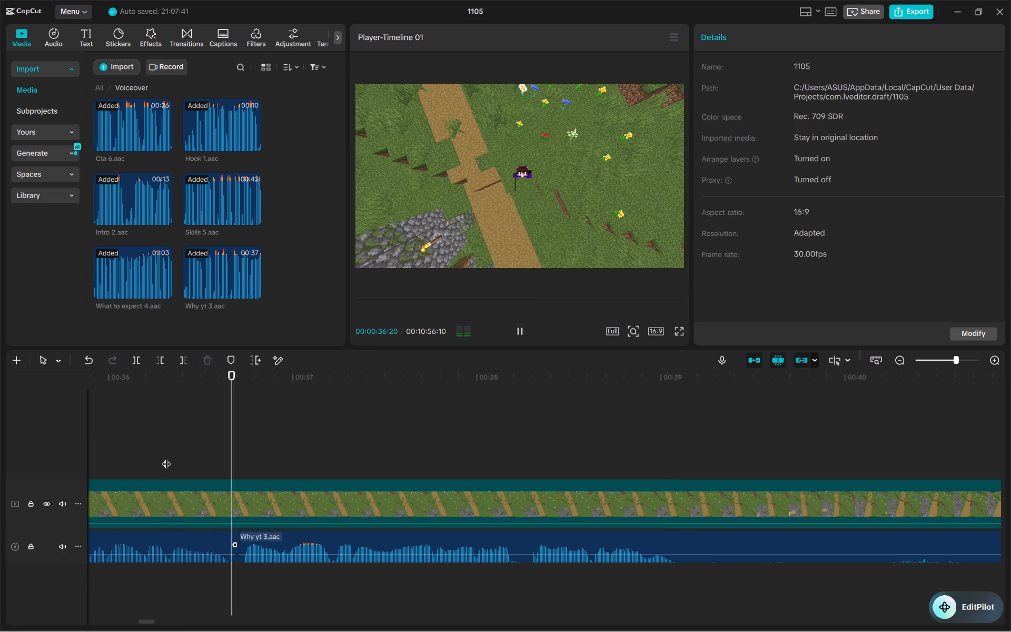
pyautogui.press('space')
pyautogui.moveTo(274, 546); pyautogui.dragTo(308, 547)
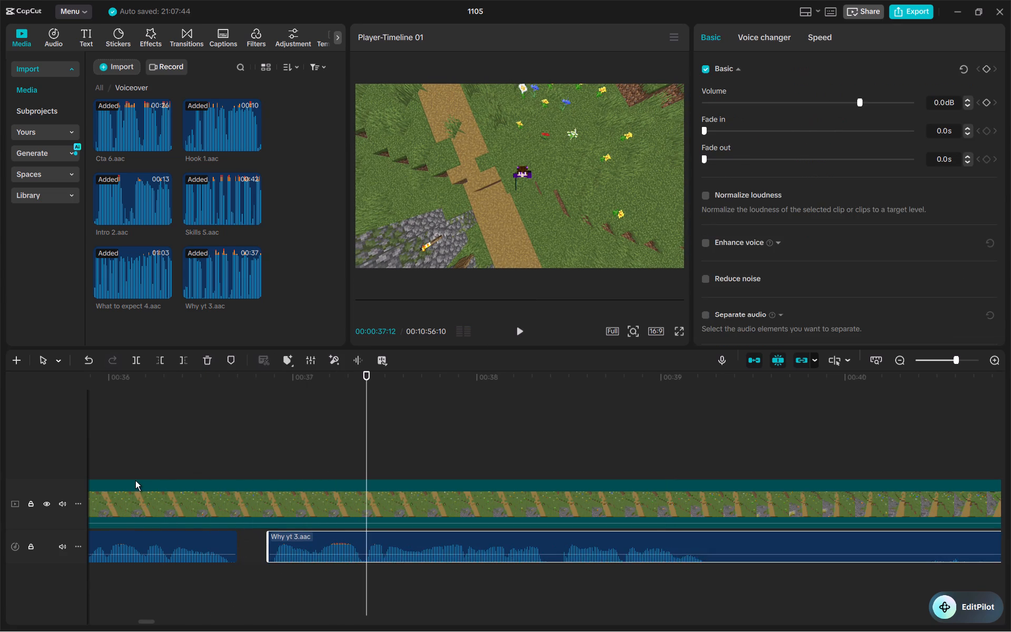
pyautogui.click(135, 480)
pyautogui.press('space')
pyautogui.hscroll(-1, 135, 479)
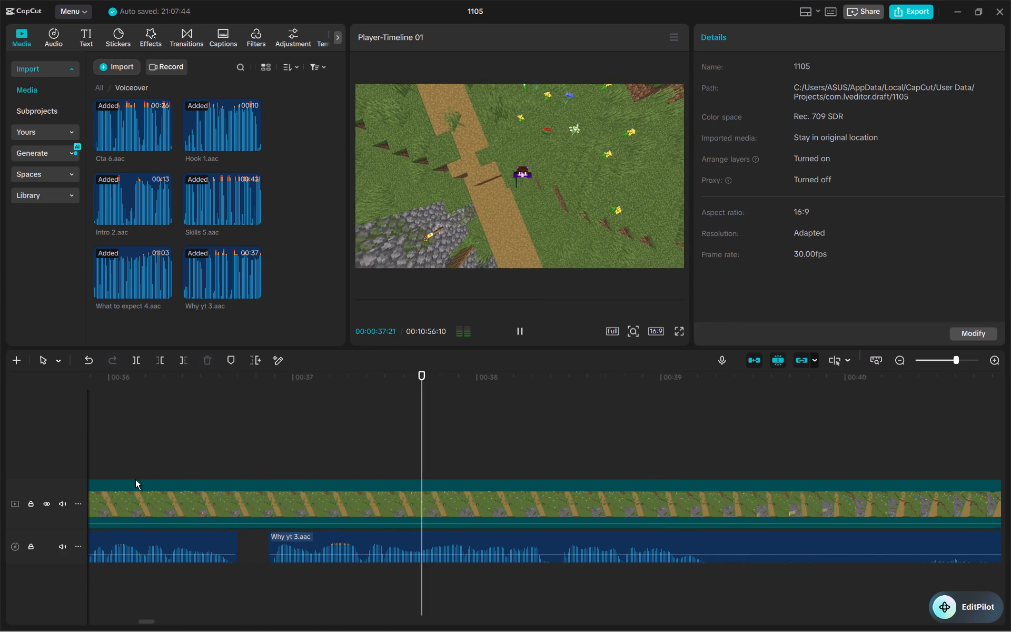
pyautogui.hscroll(-1, 135, 479)
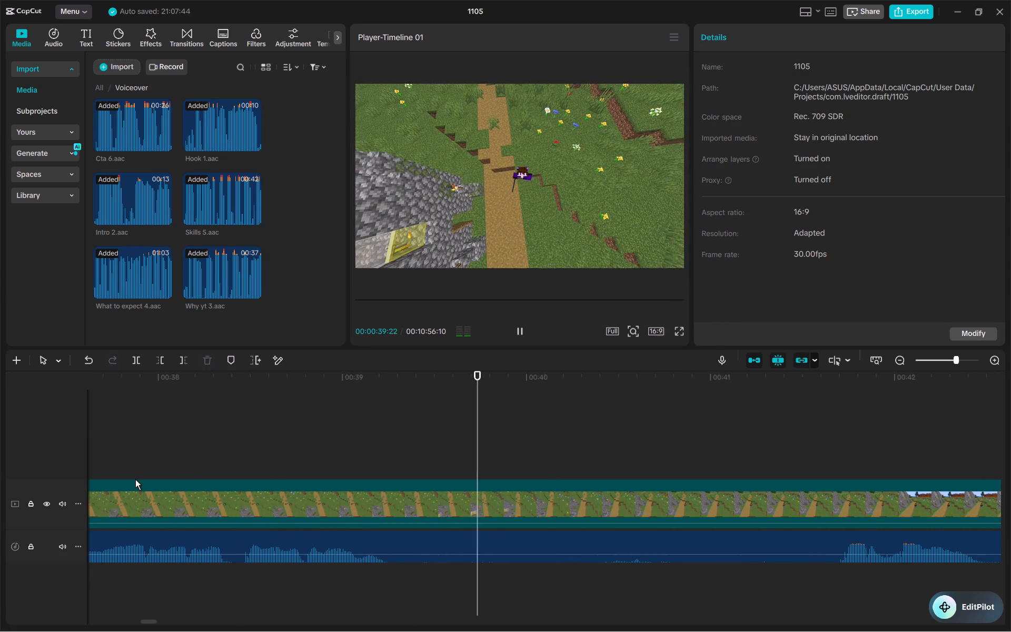
pyautogui.press('space')
# Split Why yt 3.aac at about 00:00:39:08, just after the phrase ends.
pyautogui.press('b')
pyautogui.click(394, 547)
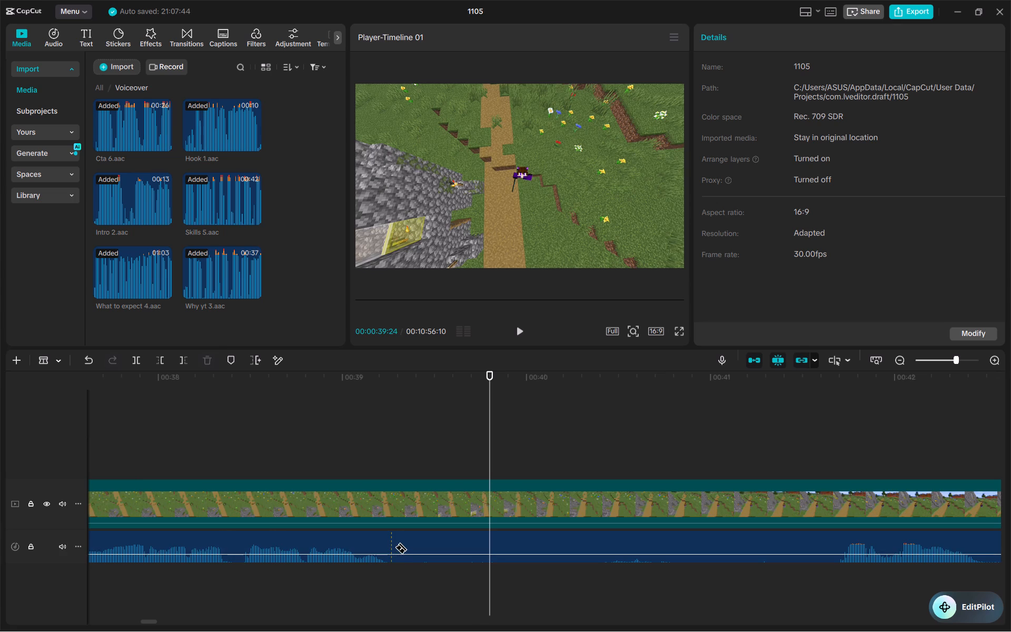
pyautogui.press('a')
pyautogui.click(442, 548)
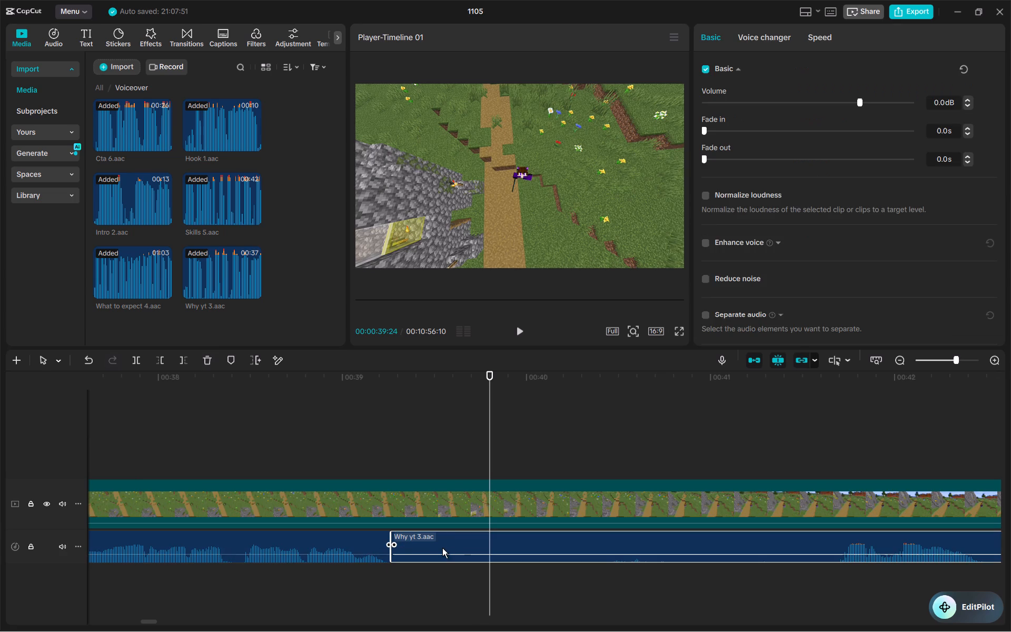
# Play on to the next usable speech, split Why yt 3.aac at about 00:00:49:21, and delete the piece between the last two cuts.
pyautogui.press('space')
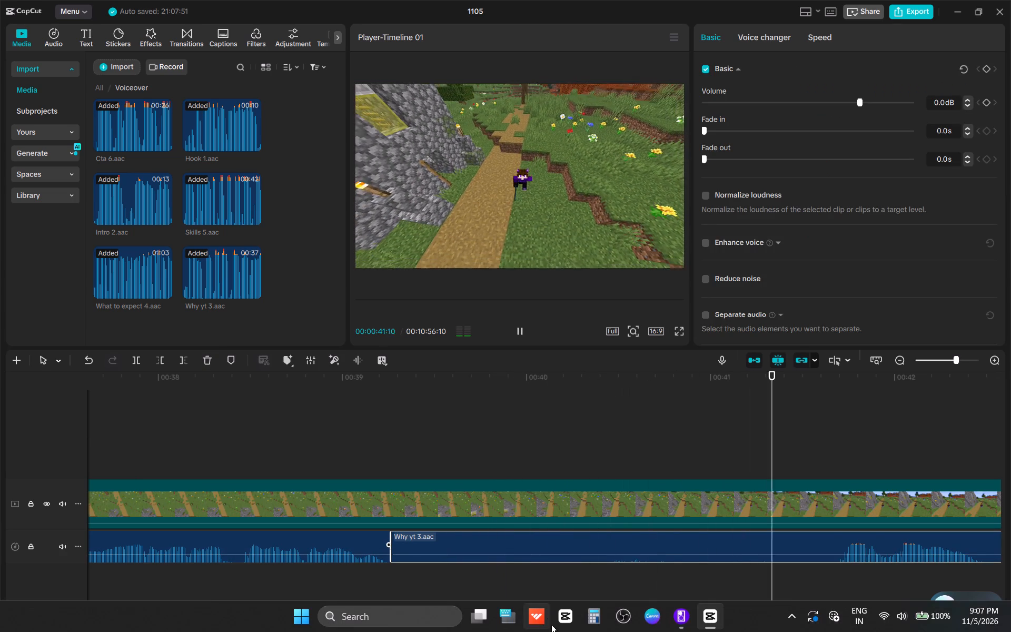
pyautogui.hscroll(-2, 724, 552)
pyautogui.press('space')
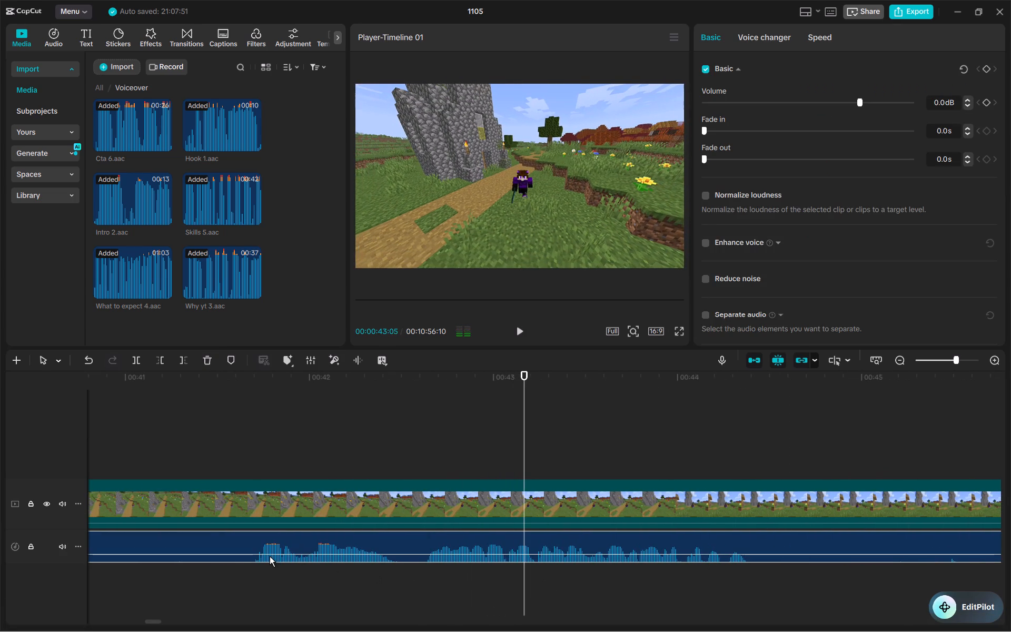
pyautogui.press('b')
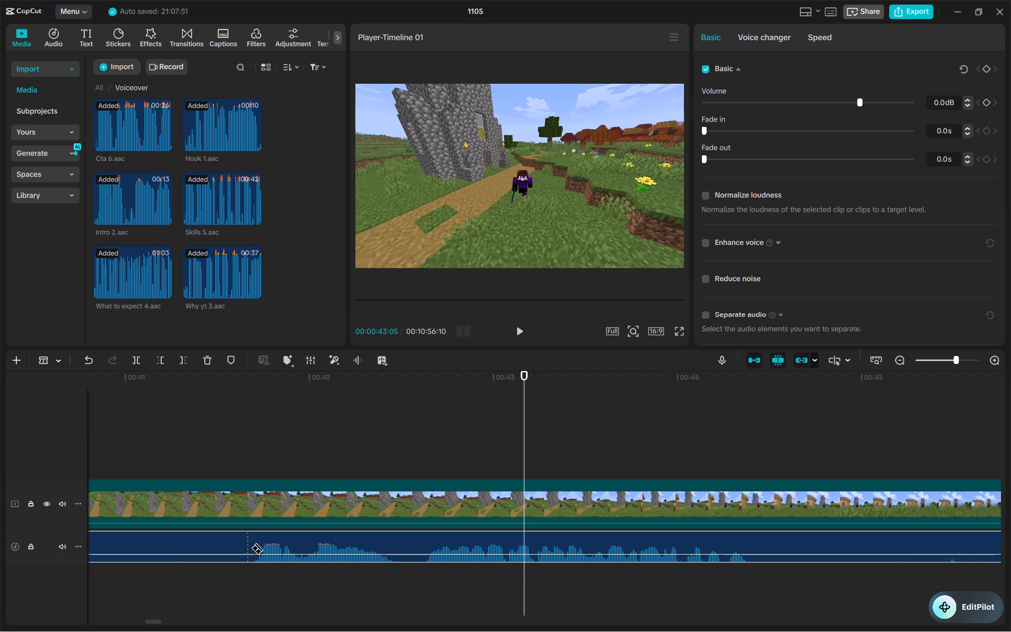
pyautogui.press('space')
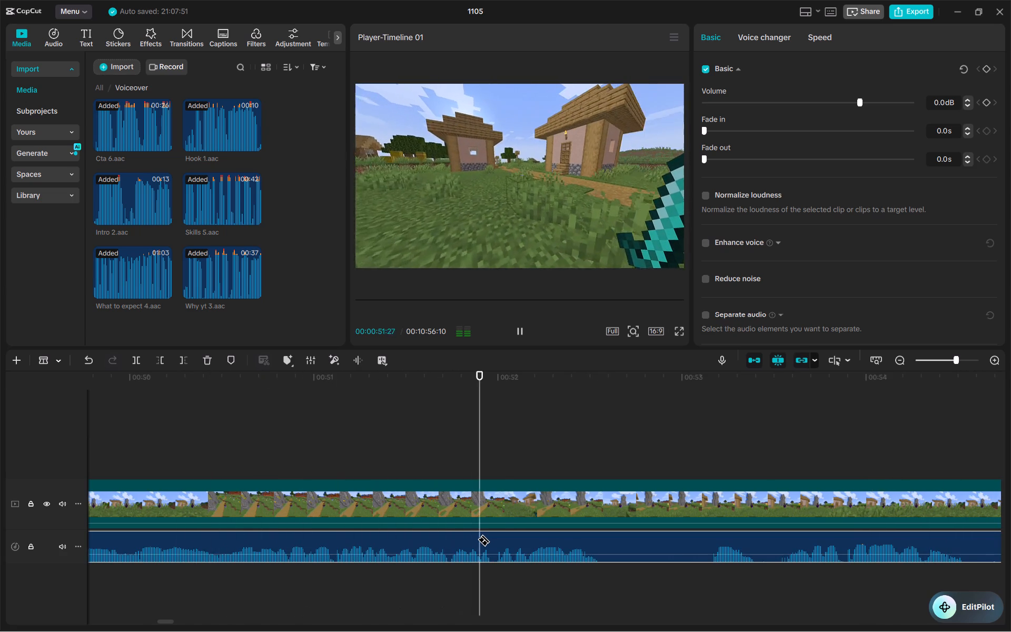
pyautogui.press('space')
pyautogui.hscroll(2, 477, 539)
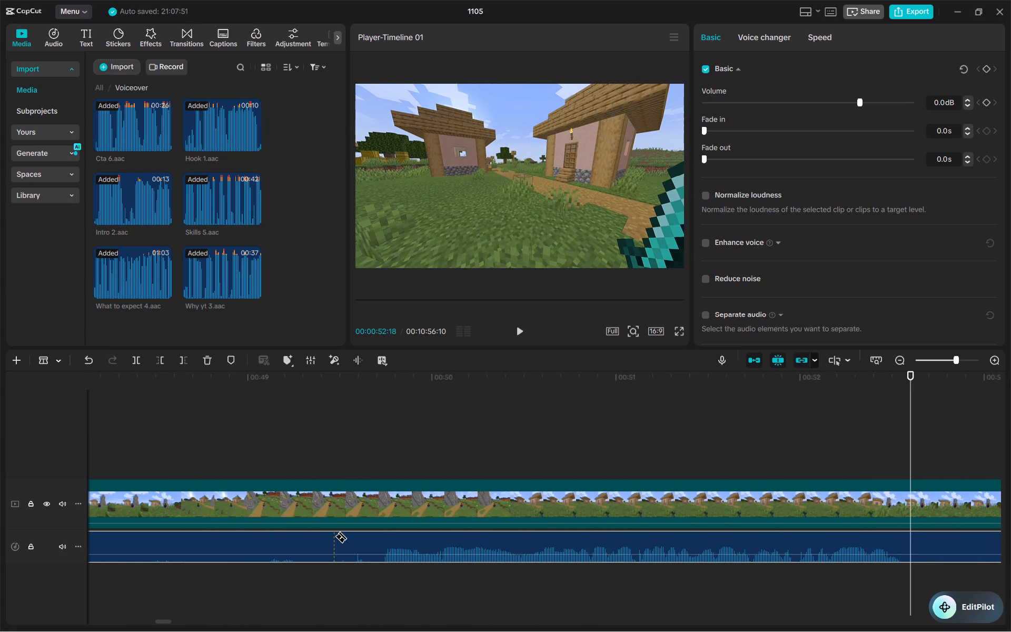
pyautogui.click(379, 538)
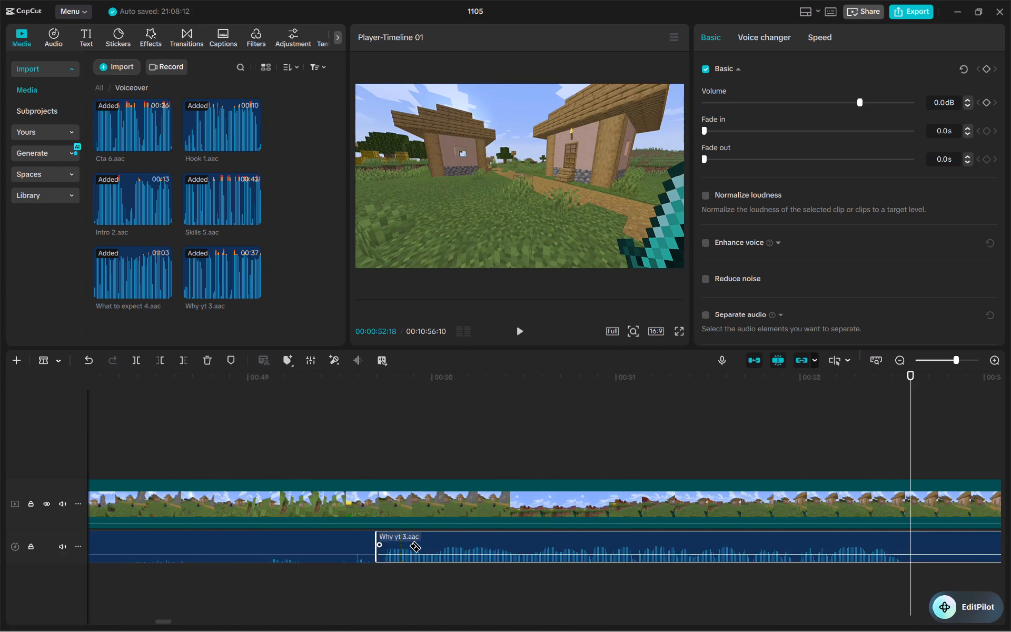
pyautogui.hscroll(1, 409, 546)
pyautogui.press('a')
pyautogui.click(409, 546)
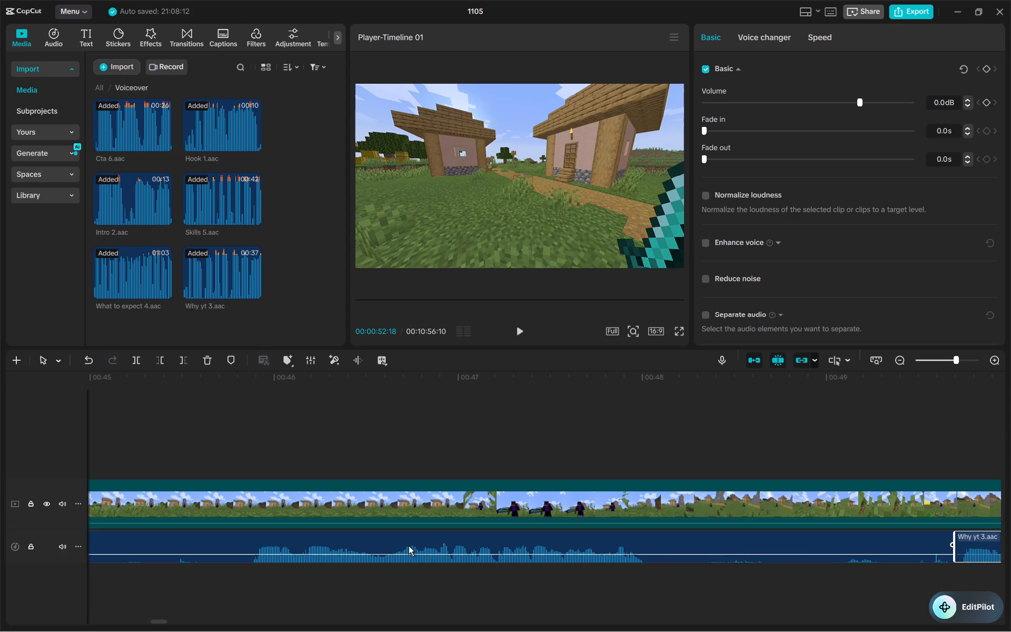
pyautogui.press('Delete')
# Move the remaining Why yt 3.aac piece back to directly follow the previous phrase at about 00:00:39:08, and play it.
pyautogui.keyDown('ctrl'); pyautogui.scroll(-8, 410, 549); pyautogui.keyUp('ctrl')
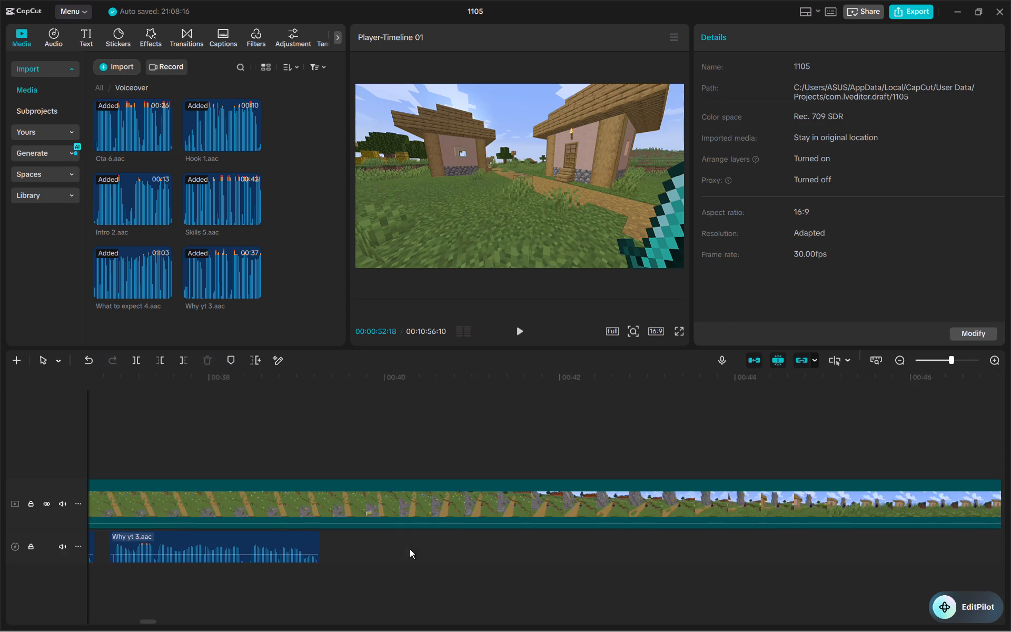
pyautogui.keyDown('ctrl'); pyautogui.scroll(-9, 410, 549); pyautogui.keyUp('ctrl')
pyautogui.hscroll(-1, 410, 549)
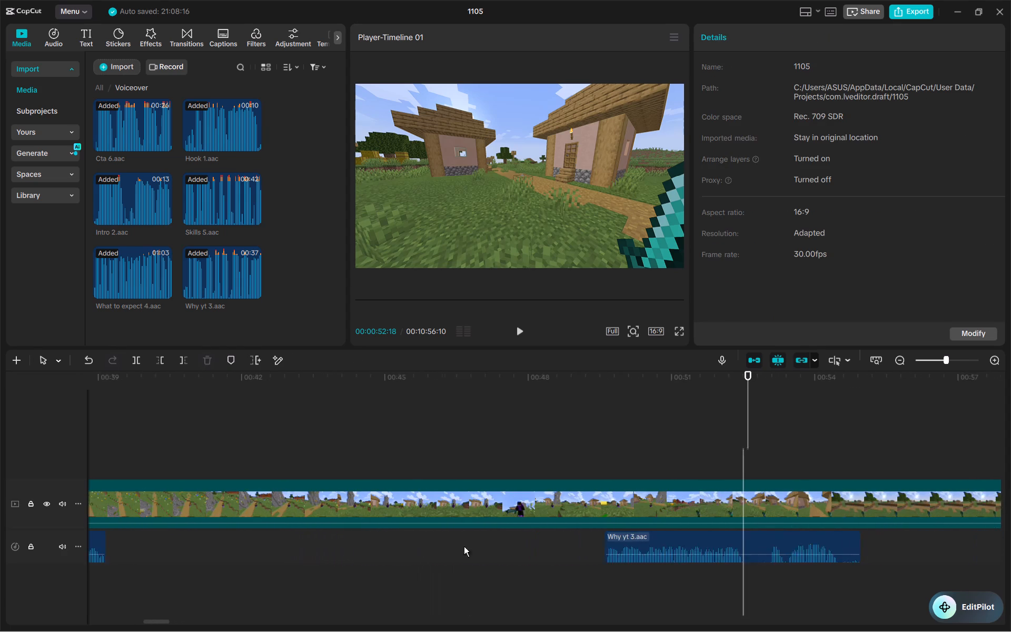
pyautogui.hscroll(-1, 464, 546)
pyautogui.moveTo(680, 540); pyautogui.dragTo(184, 543)
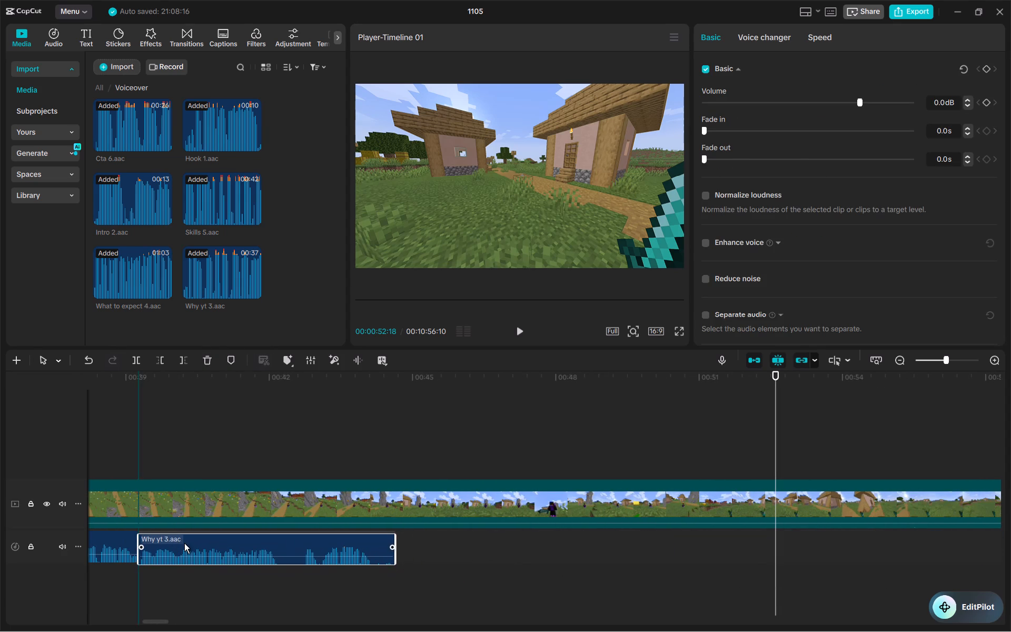
pyautogui.click(139, 478)
pyautogui.press('space')
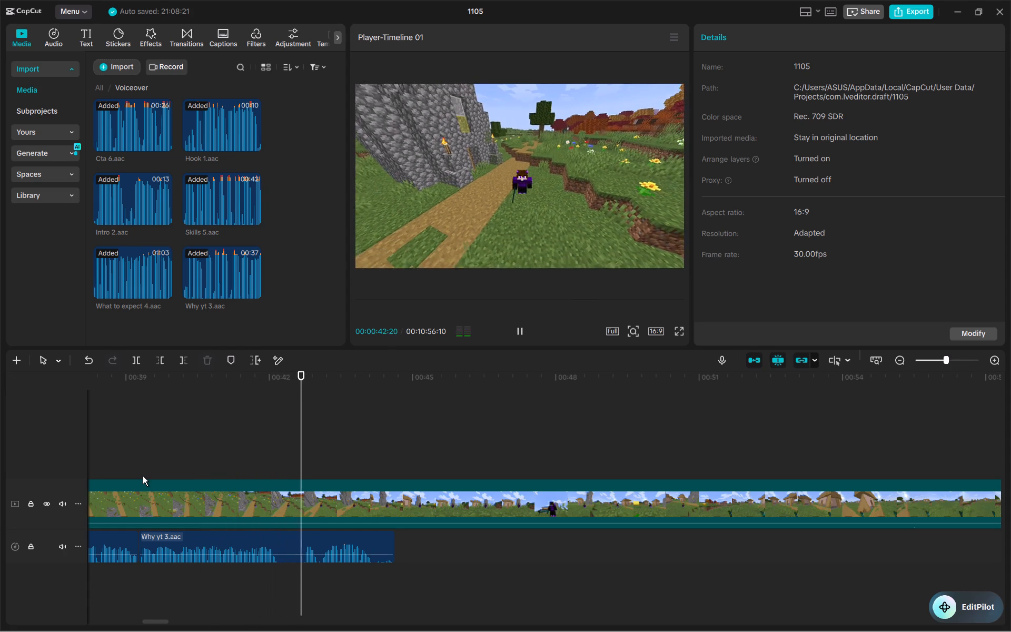
pyautogui.press('space')
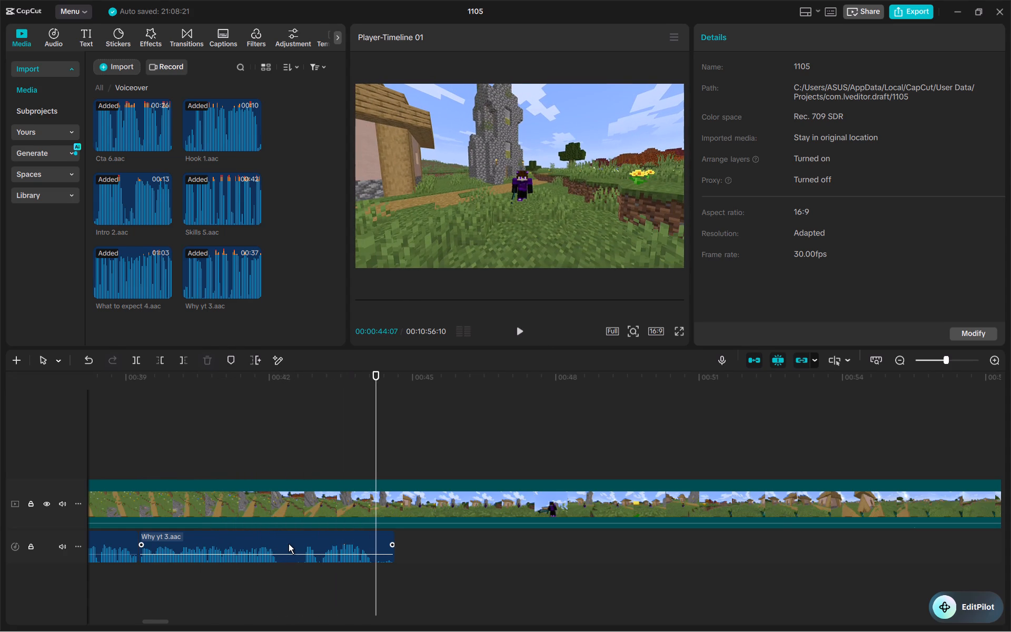
# Split Why yt 3.aac at about 00:00:42:06, trim about 8 frames of silence off the second piece's start, close the gap, and play it.
pyautogui.click(289, 544)
pyautogui.press('b')
pyautogui.keyDown('ctrl'); pyautogui.scroll(7, 290, 545); pyautogui.keyUp('ctrl')
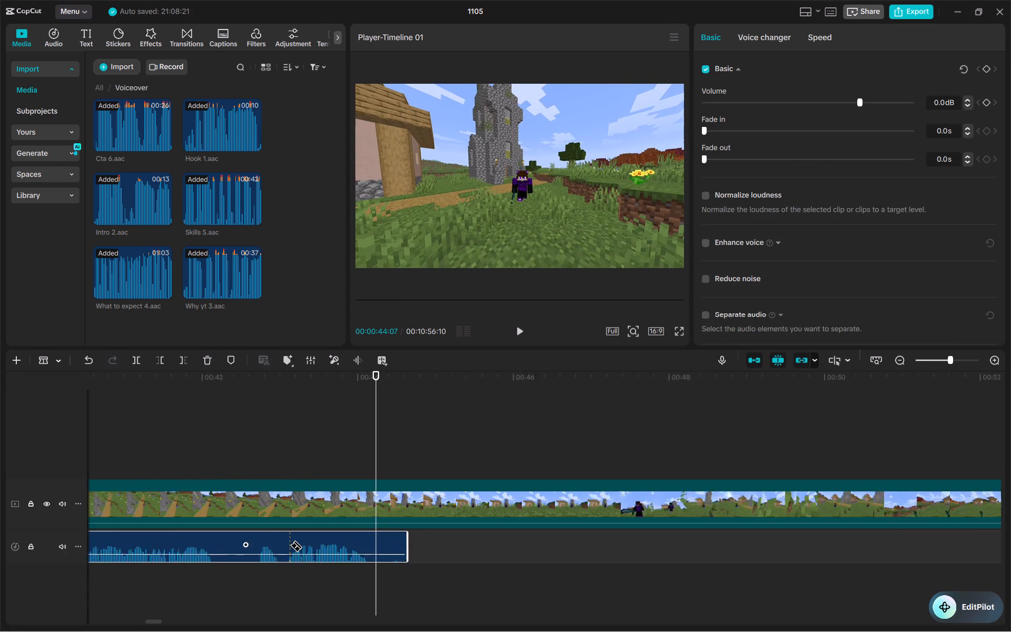
pyautogui.keyDown('ctrl'); pyautogui.scroll(5, 290, 545); pyautogui.keyUp('ctrl')
pyautogui.click(153, 549)
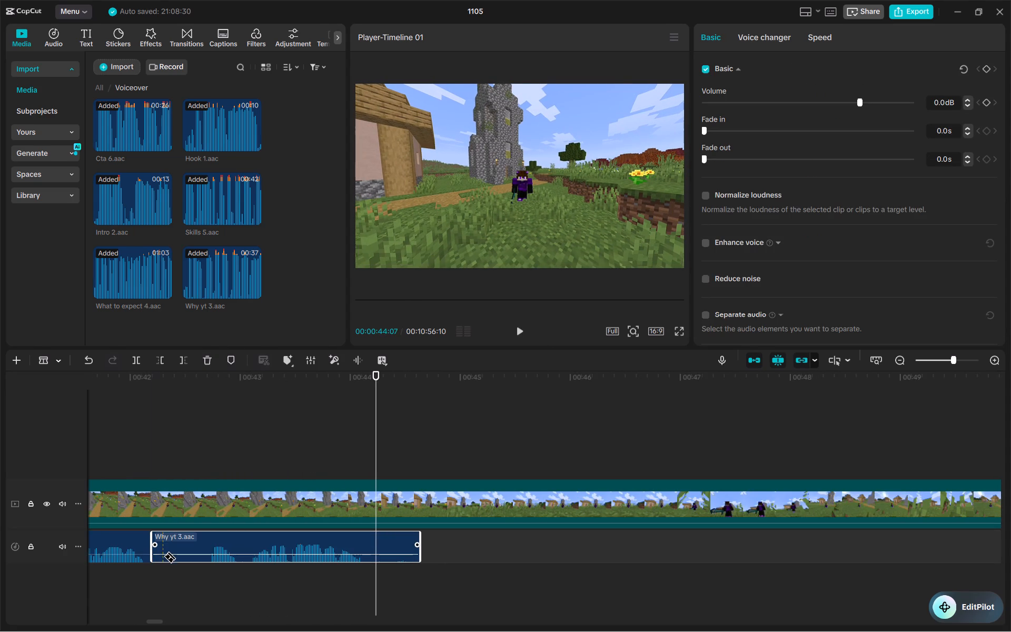
pyautogui.press('a')
pyautogui.moveTo(154, 554); pyautogui.dragTo(184, 571)
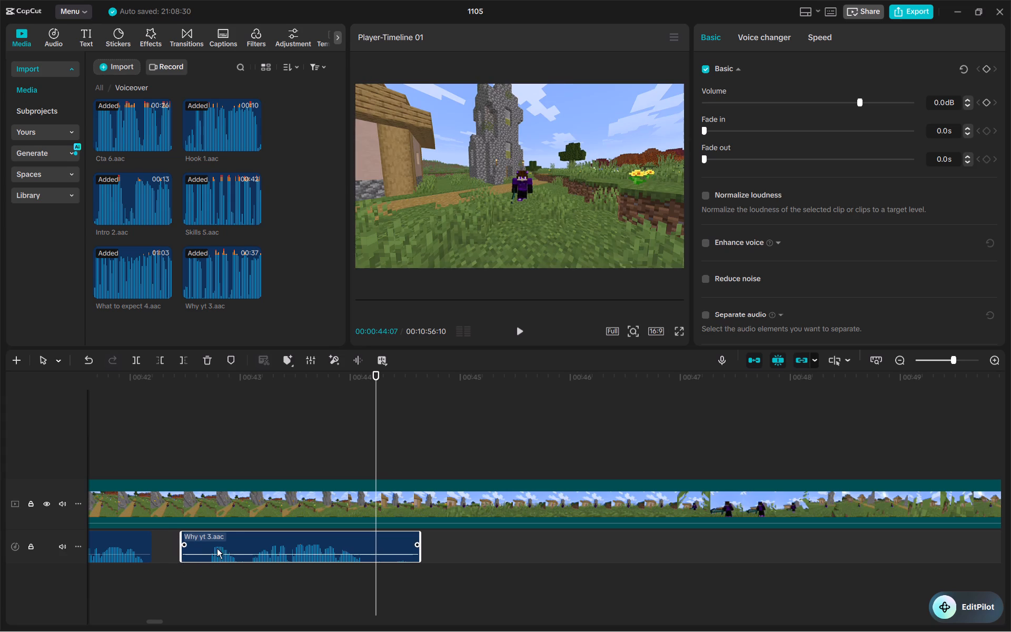
pyautogui.moveTo(230, 537); pyautogui.dragTo(204, 537)
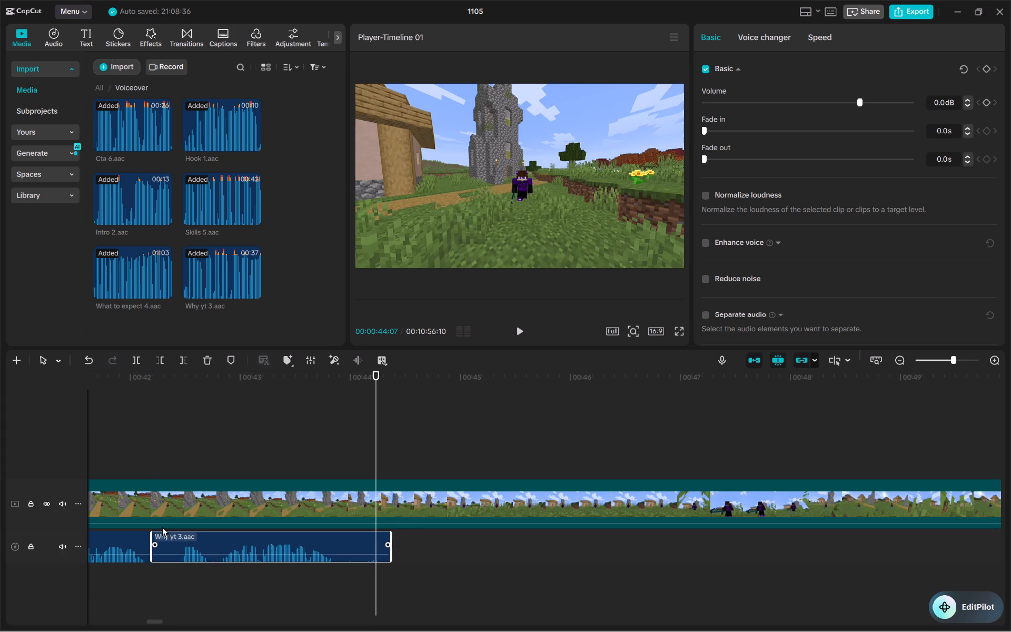
pyautogui.click(124, 473)
pyautogui.press('space')
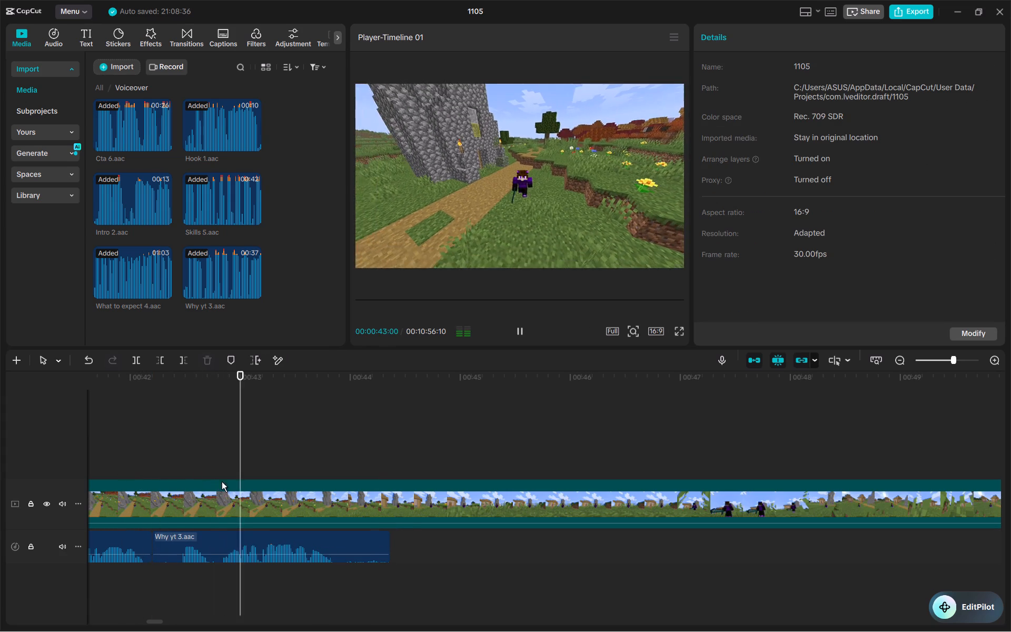
pyautogui.press('space')
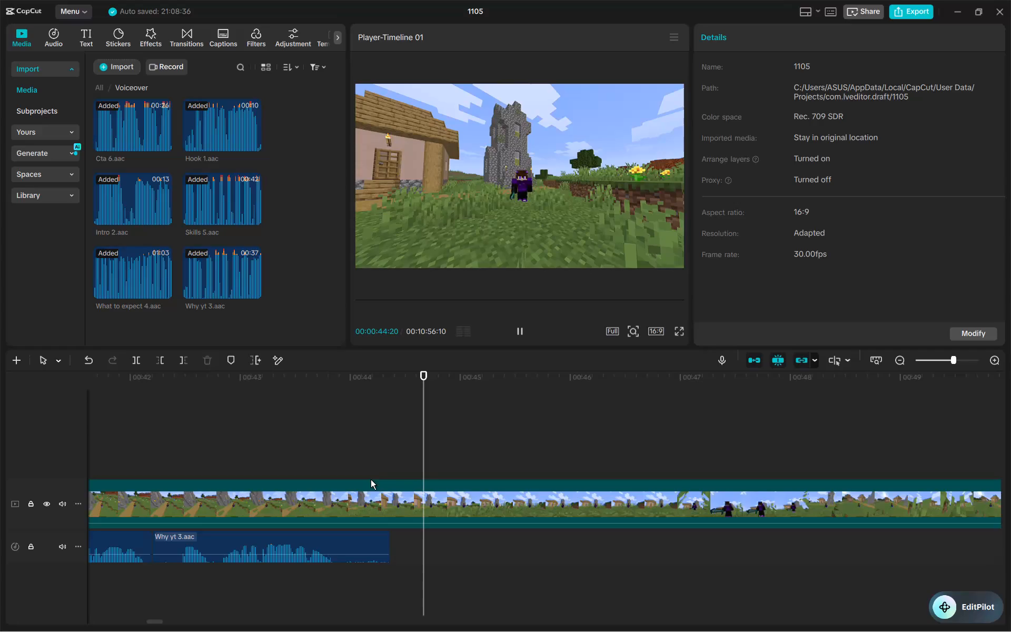
# Trim the end of the last Why yt 3.aac clip back to about 00:00:43:28, just after the speech.
pyautogui.keyDown('ctrl'); pyautogui.scroll(-10, 371, 481); pyautogui.keyUp('ctrl')
pyautogui.keyDown('ctrl'); pyautogui.scroll(-7, 384, 561); pyautogui.keyUp('ctrl')
pyautogui.click(404, 547)
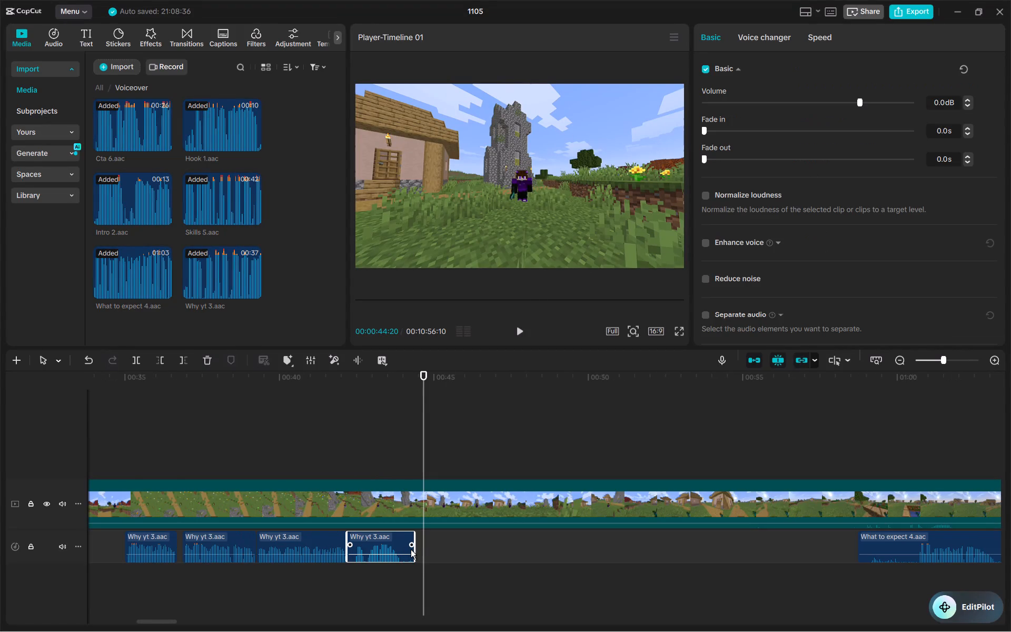
pyautogui.keyDown('ctrl'); pyautogui.scroll(12, 412, 552); pyautogui.keyUp('ctrl')
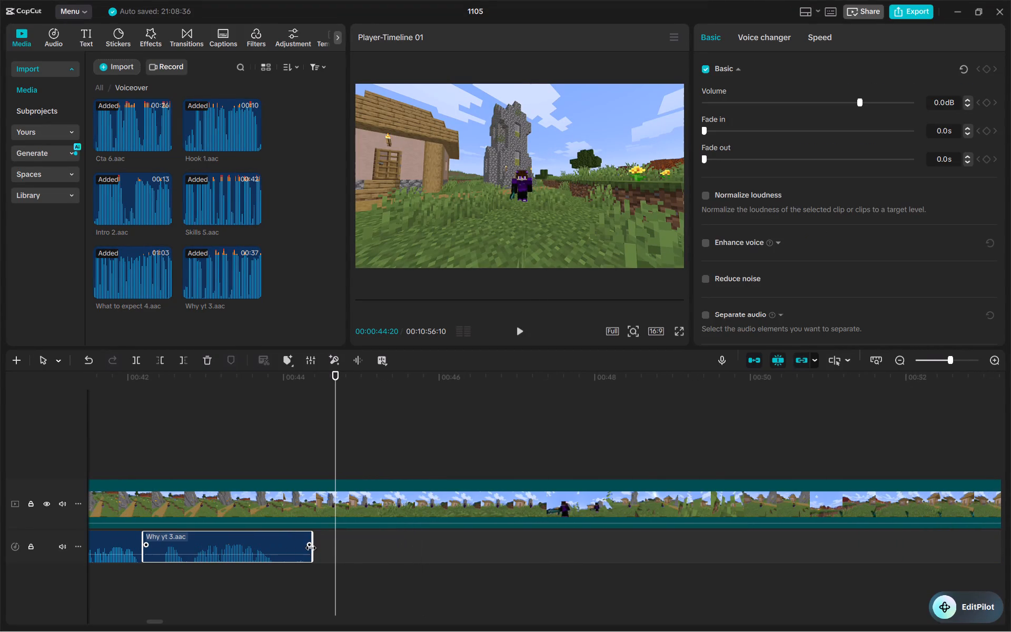
pyautogui.moveTo(314, 551); pyautogui.dragTo(278, 571)
# Move What to expect 4.aac back to directly follow the last Why yt 3.aac clip, and play its opening.
pyautogui.press('space')
pyautogui.hscroll(-1, 420, 553)
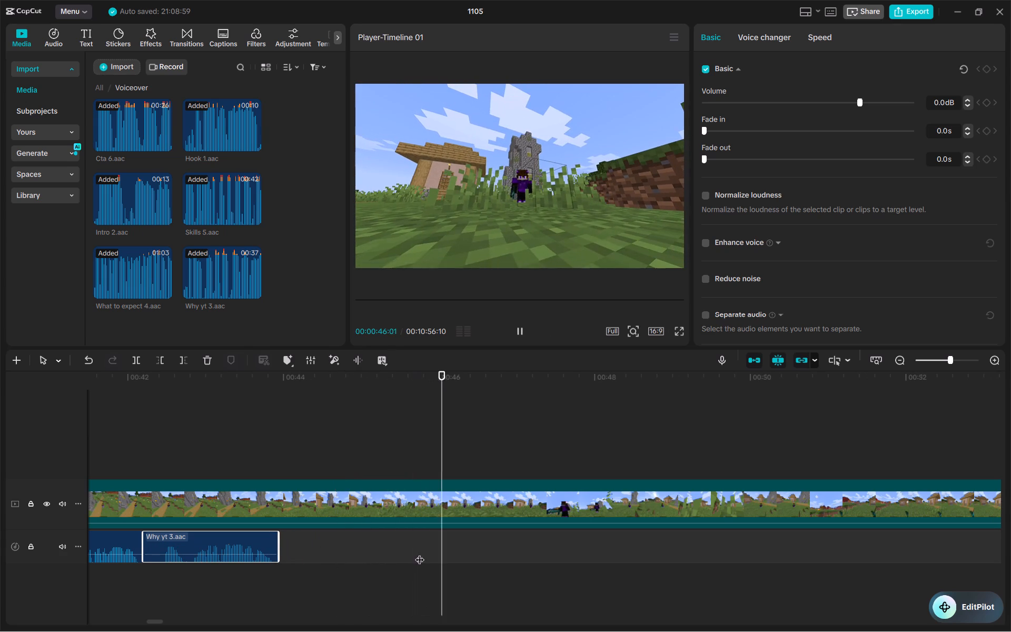
pyautogui.hscroll(-2, 420, 553)
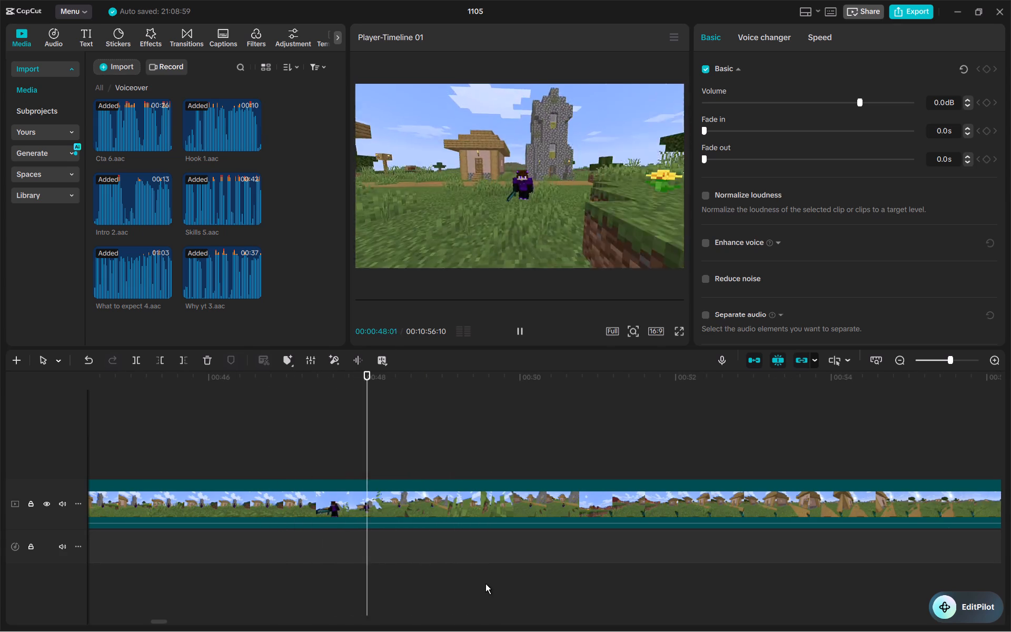
pyautogui.keyDown('ctrl'); pyautogui.scroll(-15, 485, 584); pyautogui.keyUp('ctrl')
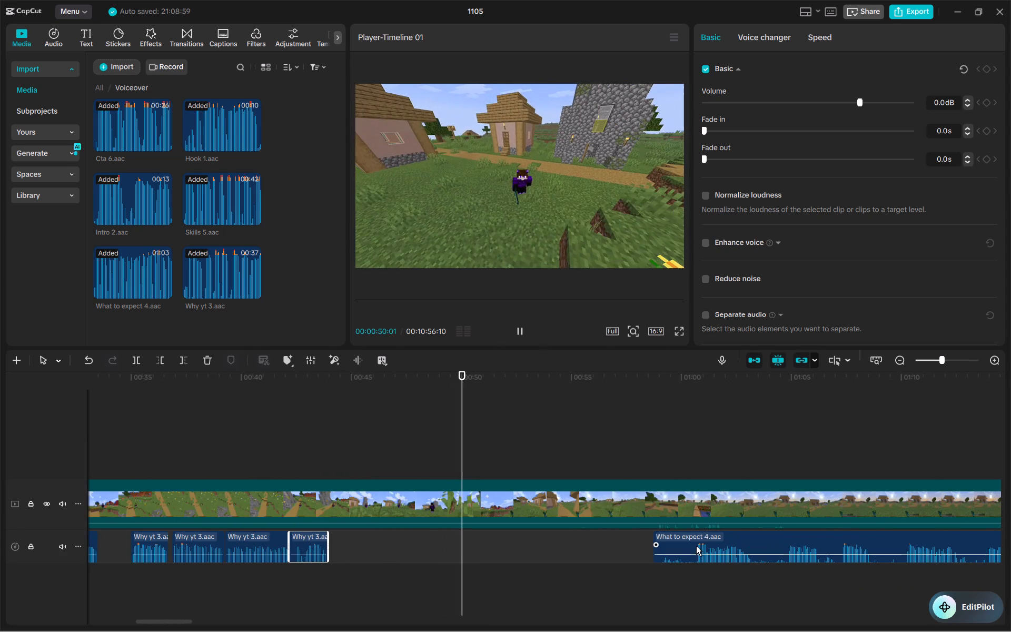
pyautogui.moveTo(696, 545); pyautogui.dragTo(373, 546)
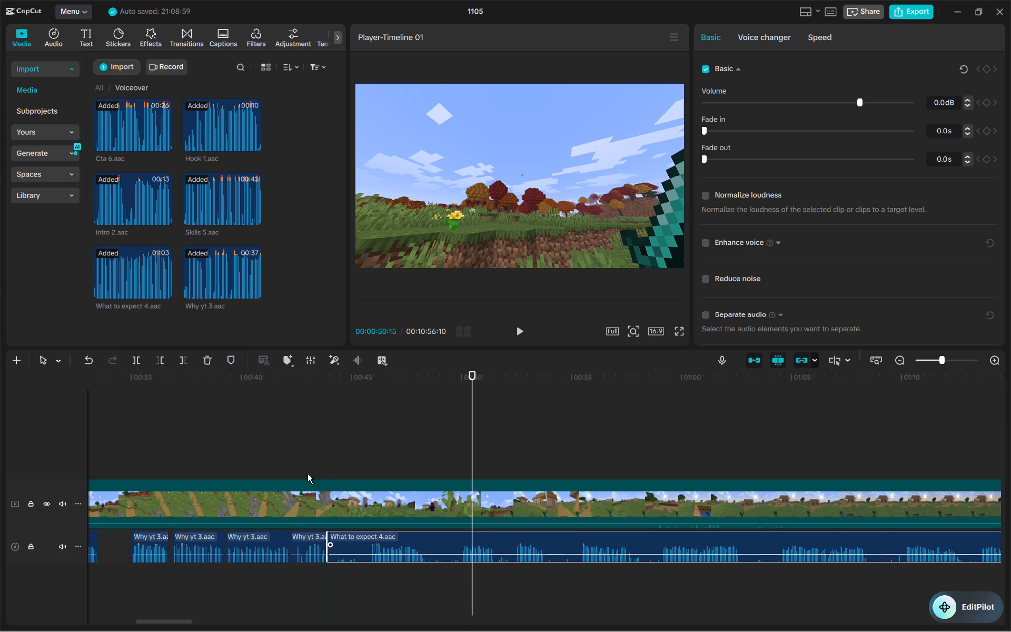
pyautogui.click(287, 452)
pyautogui.press('space')
pyautogui.click(331, 466)
pyautogui.press('space')
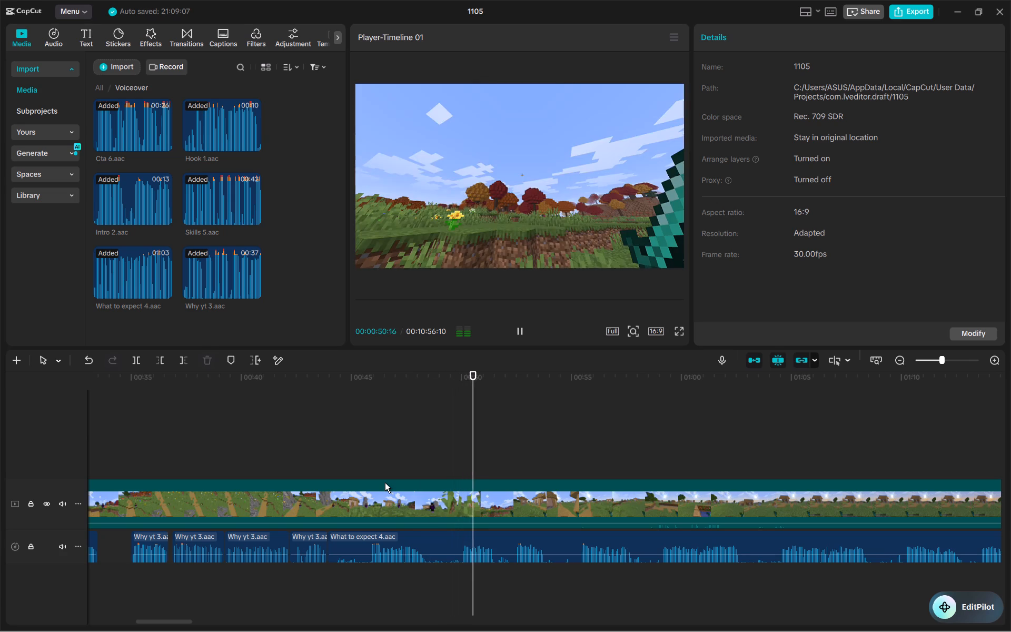
pyautogui.press('space')
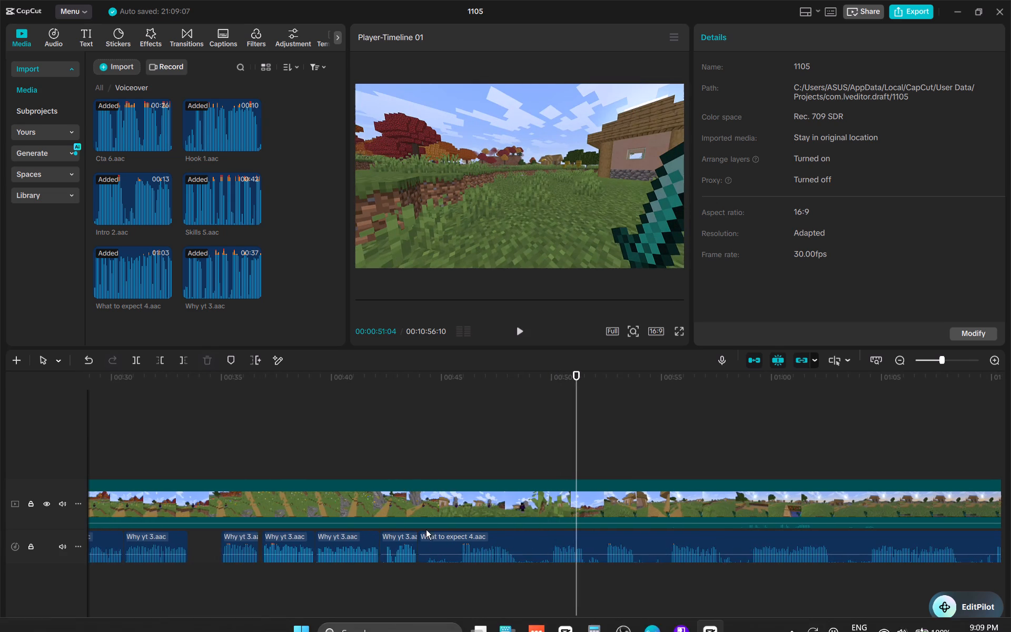
# Split What to expect 4.aac at about 00:00:45:26, 00:00:48:14 and 00:00:50:01, and delete the pieces before and after the first phrase.
pyautogui.keyDown('ctrl'); pyautogui.scroll(8, 439, 505); pyautogui.keyUp('ctrl')
pyautogui.keyDown('ctrl'); pyautogui.scroll(7, 401, 528); pyautogui.keyUp('ctrl')
pyautogui.hscroll(1, 218, 551)
pyautogui.keyDown('ctrl'); pyautogui.scroll(3, 211, 551); pyautogui.keyUp('ctrl')
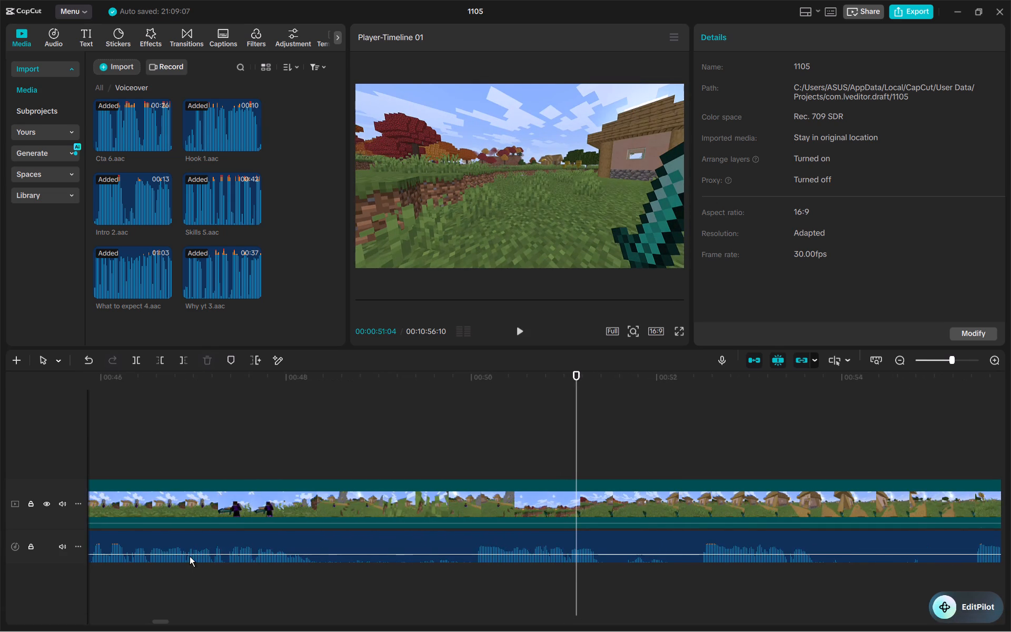
pyautogui.hscroll(1, 191, 556)
pyautogui.press('b')
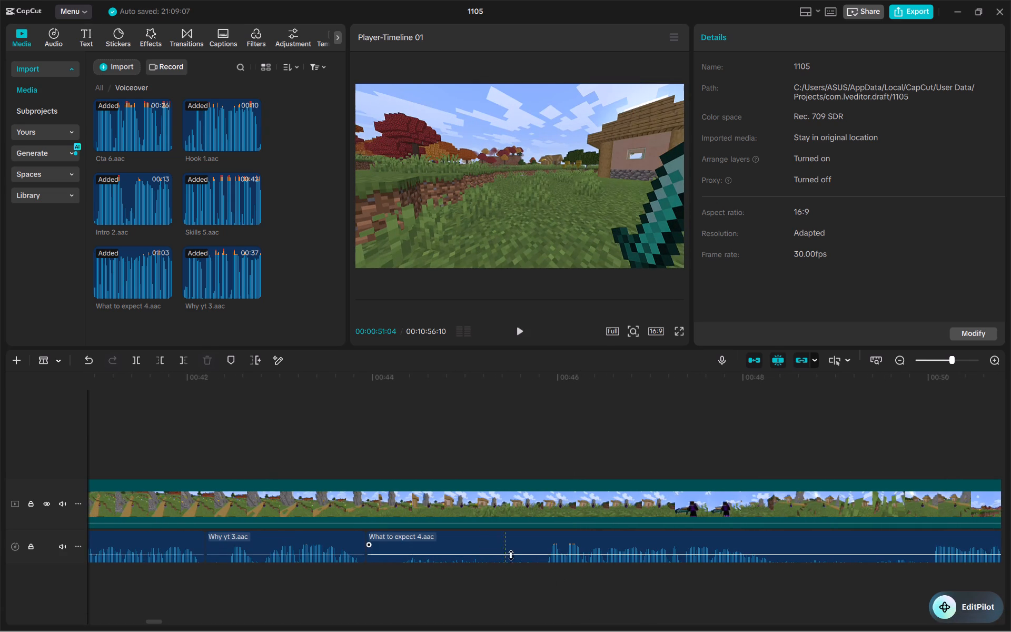
pyautogui.click(545, 542)
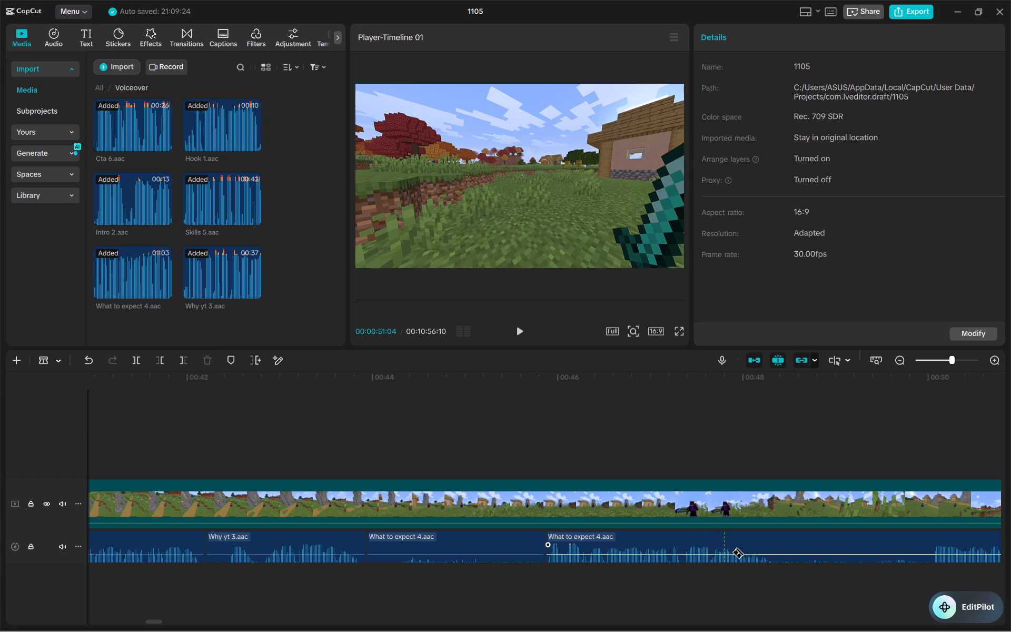
pyautogui.click(787, 532)
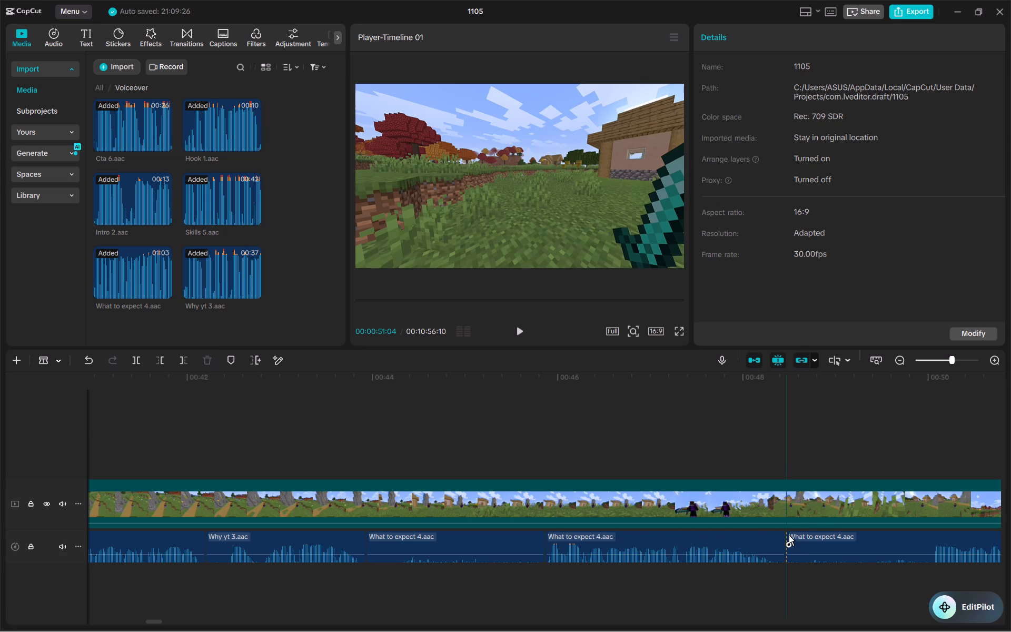
pyautogui.click(931, 542)
pyautogui.press('a')
pyautogui.click(495, 539)
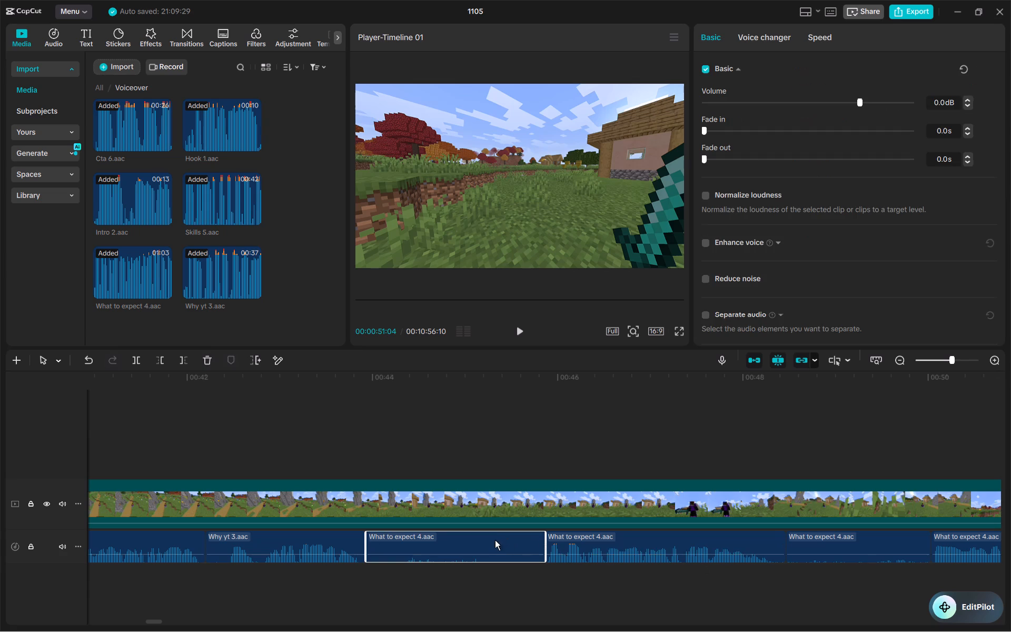
pyautogui.keyDown('ctrl'); pyautogui.click(812, 548); pyautogui.keyUp('ctrl')
pyautogui.press('Delete')
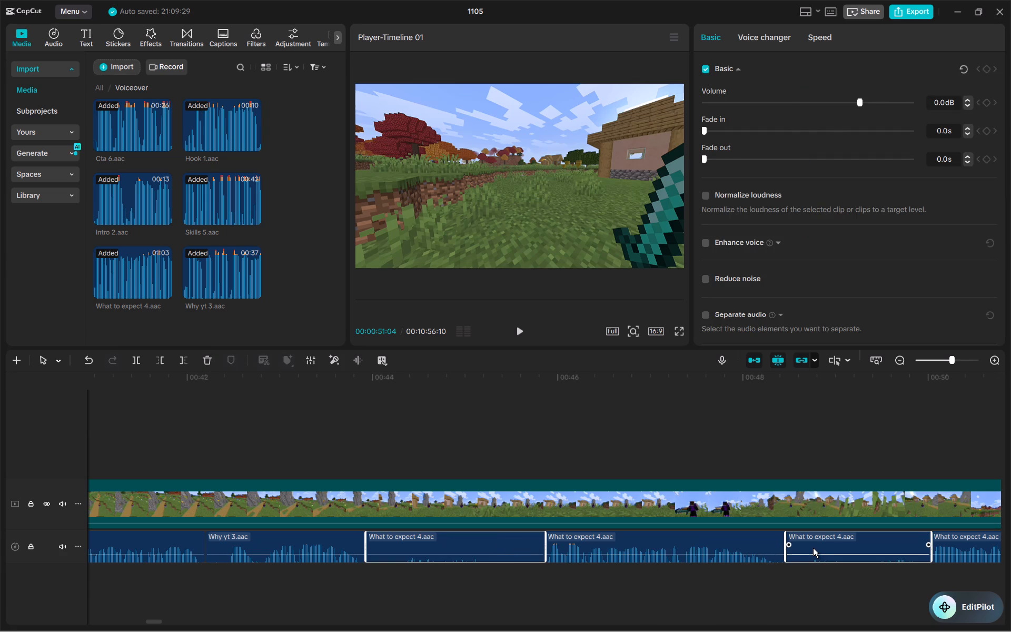
# Move the first What to expect 4.aac phrase to about 00:00:43:29, place the remaining clip directly after it, and play the result.
pyautogui.moveTo(603, 546); pyautogui.dragTo(422, 546)
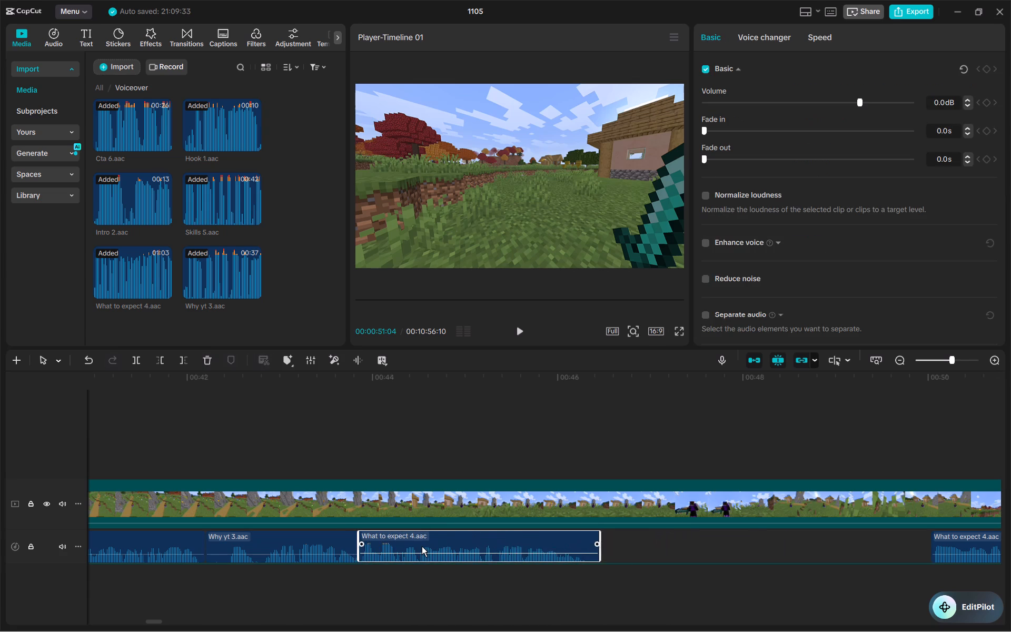
pyautogui.moveTo(422, 546); pyautogui.dragTo(428, 546)
pyautogui.moveTo(957, 544); pyautogui.dragTo(696, 566)
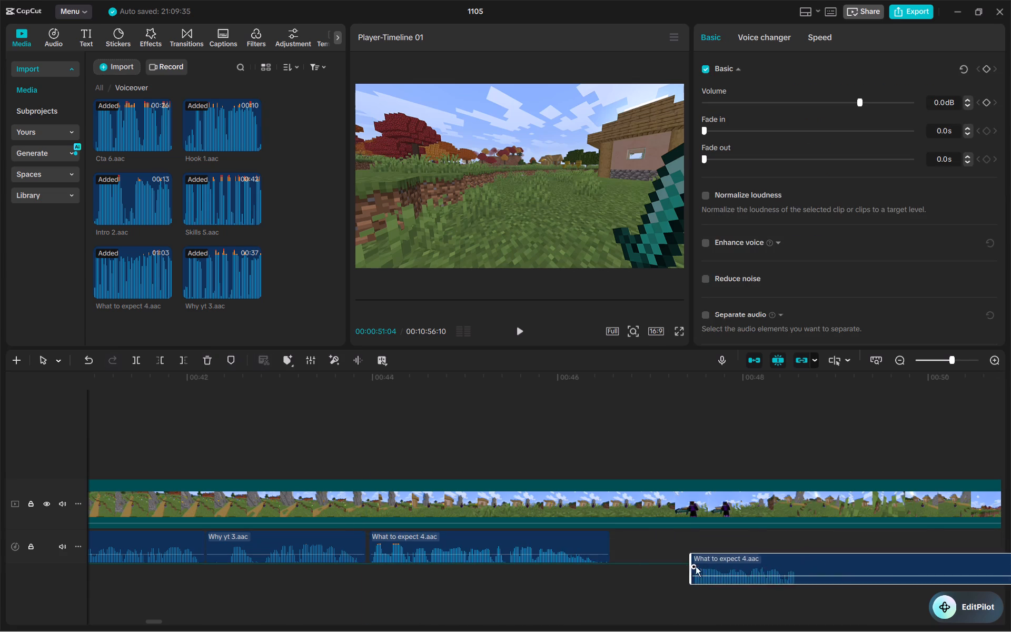
pyautogui.moveTo(696, 566); pyautogui.dragTo(632, 540)
pyautogui.click(324, 479)
pyautogui.press('space')
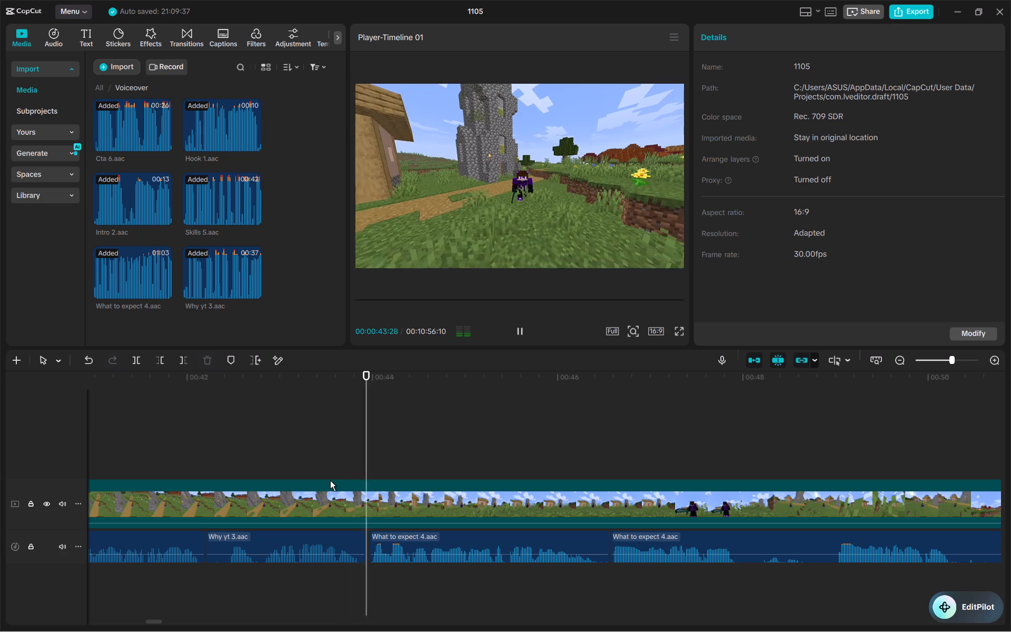
# Listen through the remaining What to expect 4.aac clip up to about 00:01:21, and replay the phrase starting near 00:01:13.
pyautogui.hscroll(-1, 330, 480)
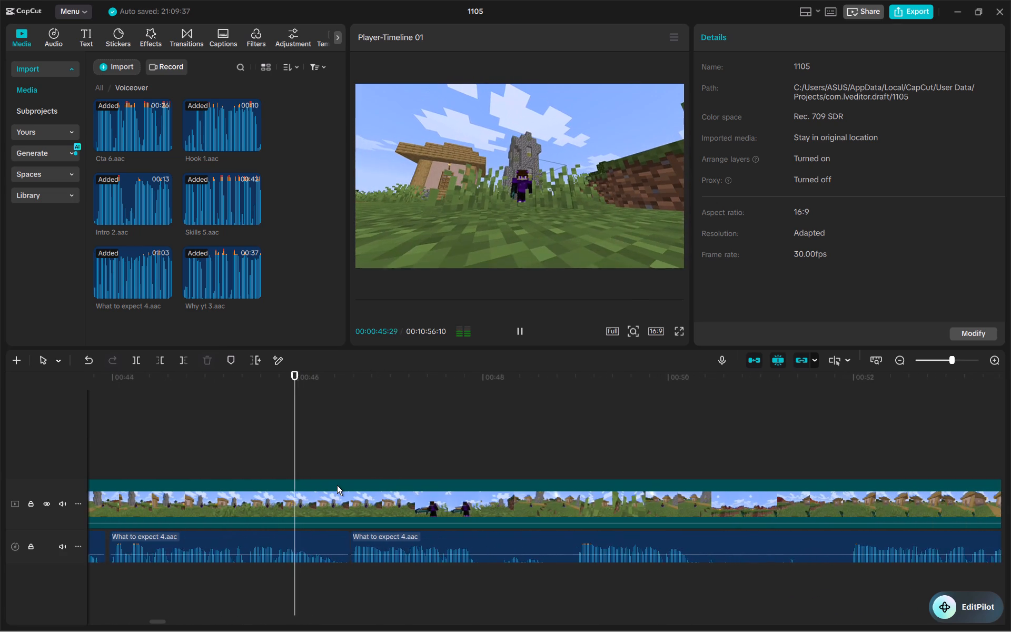
pyautogui.hscroll(-1, 337, 485)
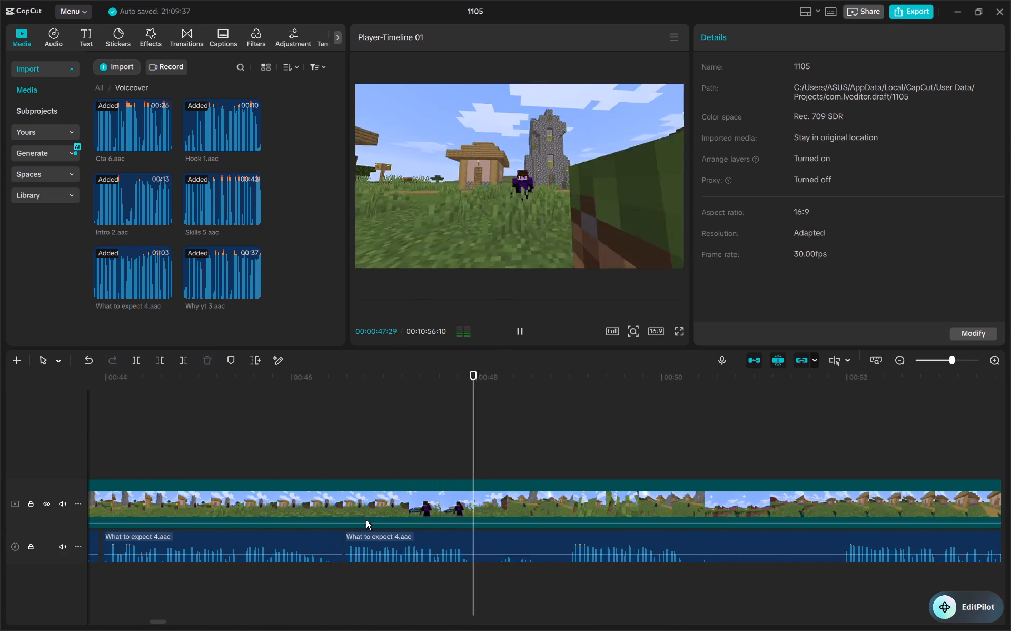
pyautogui.hscroll(-1, 383, 540)
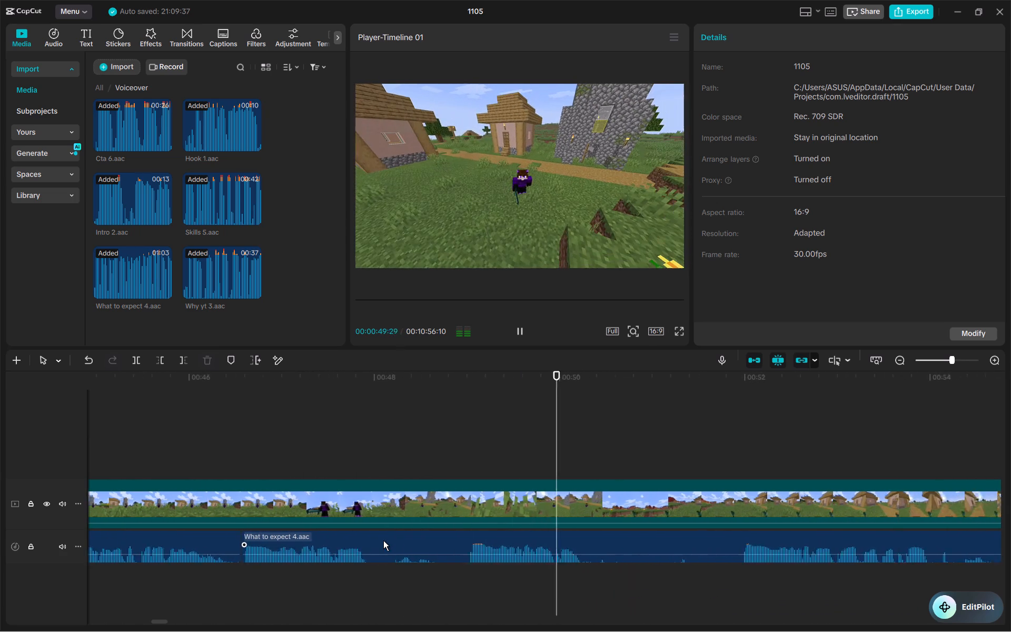
pyautogui.hscroll(-1, 383, 540)
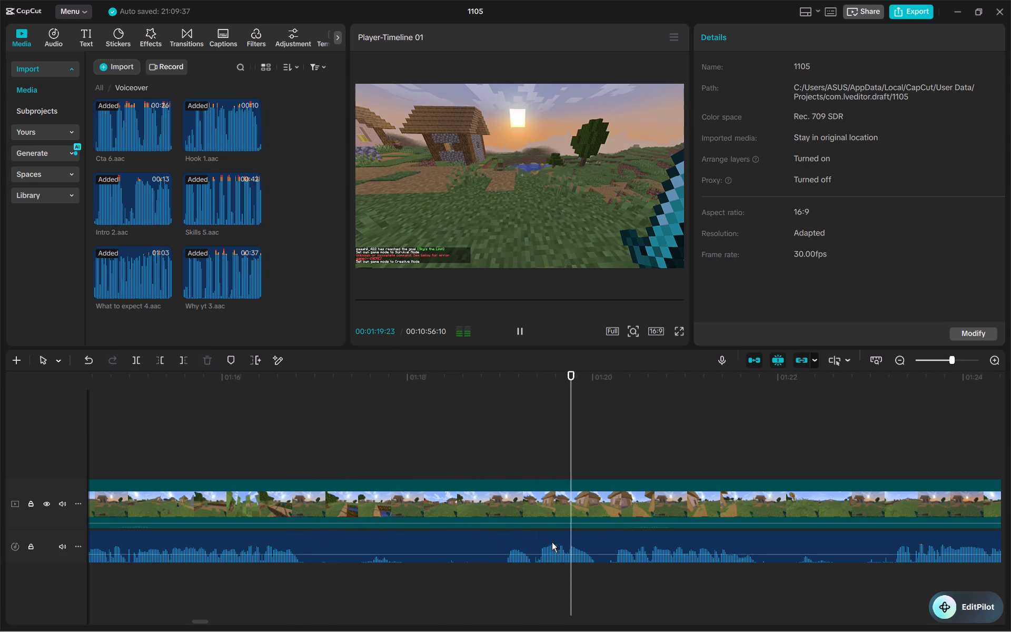
pyautogui.press('space')
pyautogui.hscroll(1, 267, 429)
pyautogui.click(267, 429)
pyautogui.press('space')
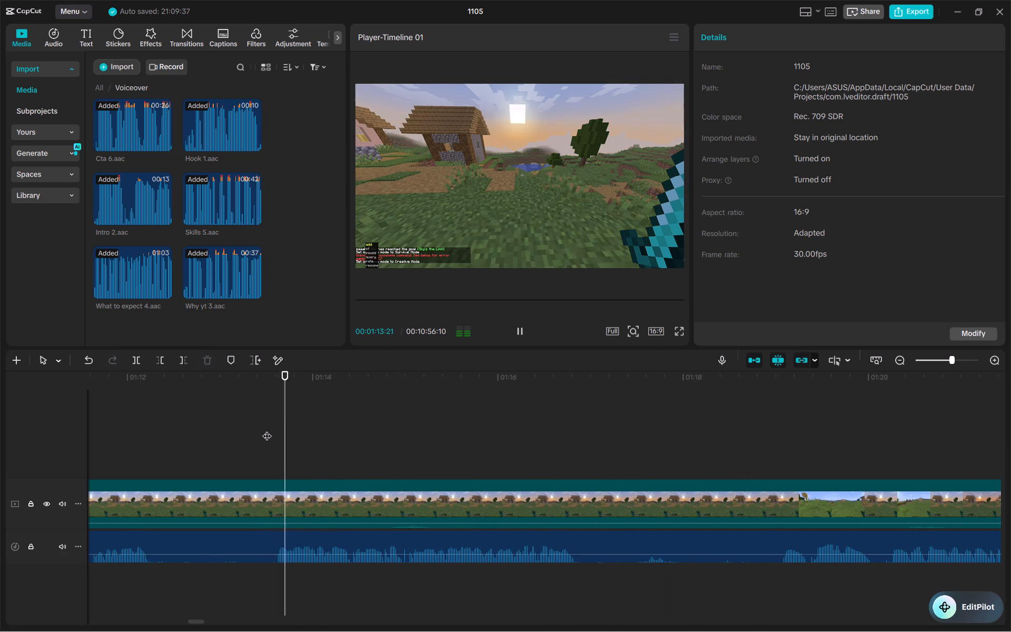
pyautogui.press('space')
pyautogui.press('space')
pyautogui.press('space')
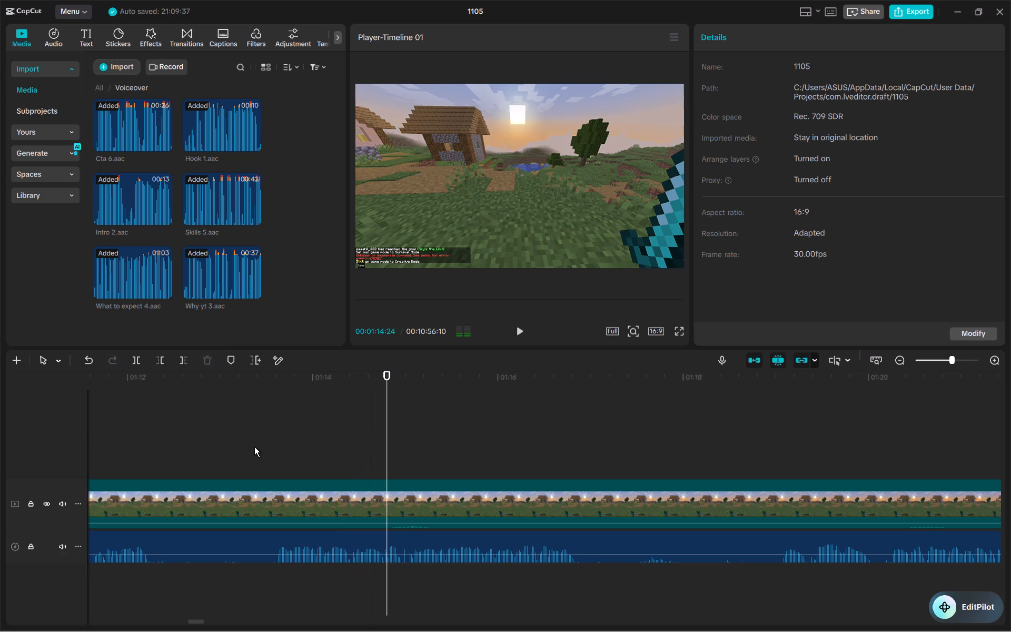
# Split the remaining What to expect 4.aac clip at about 00:01:13:17 and delete the part before the cut.
pyautogui.press('b')
pyautogui.click(274, 539)
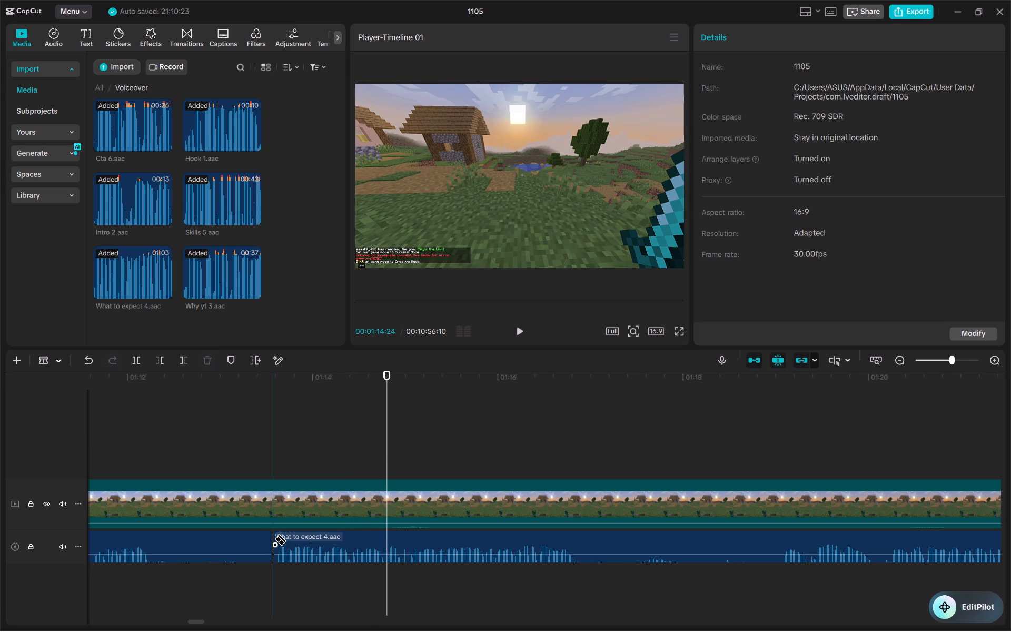
pyautogui.press('a')
pyautogui.click(262, 542)
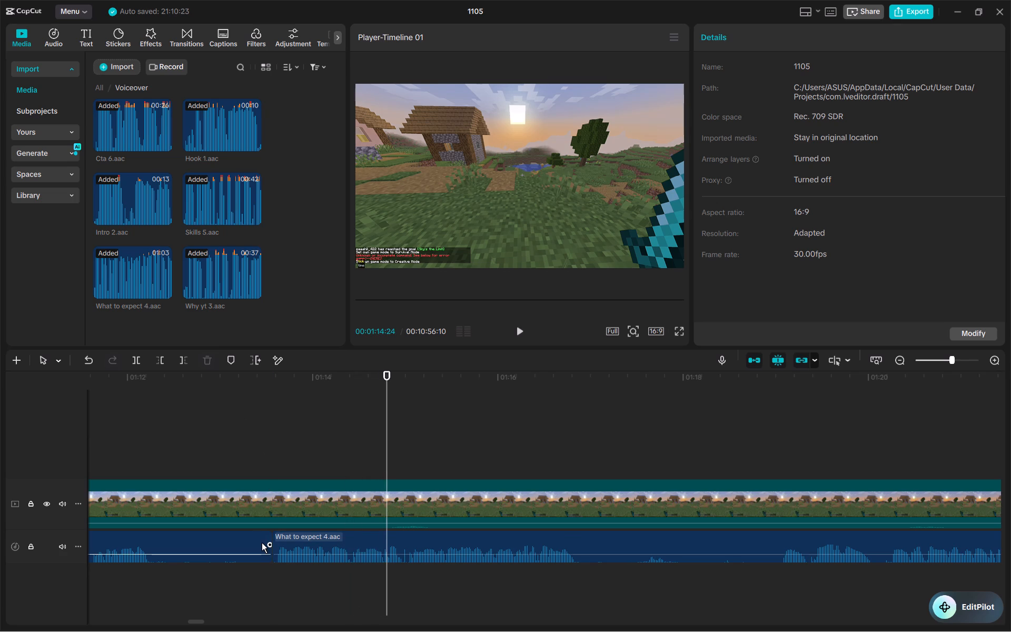
pyautogui.press('Delete')
# Move the remaining What to expect 4.aac clip back to directly follow the first phrase at about 00:00:46:17, and play the join.
pyautogui.keyDown('ctrl'); pyautogui.scroll(-5, 312, 547); pyautogui.keyUp('ctrl')
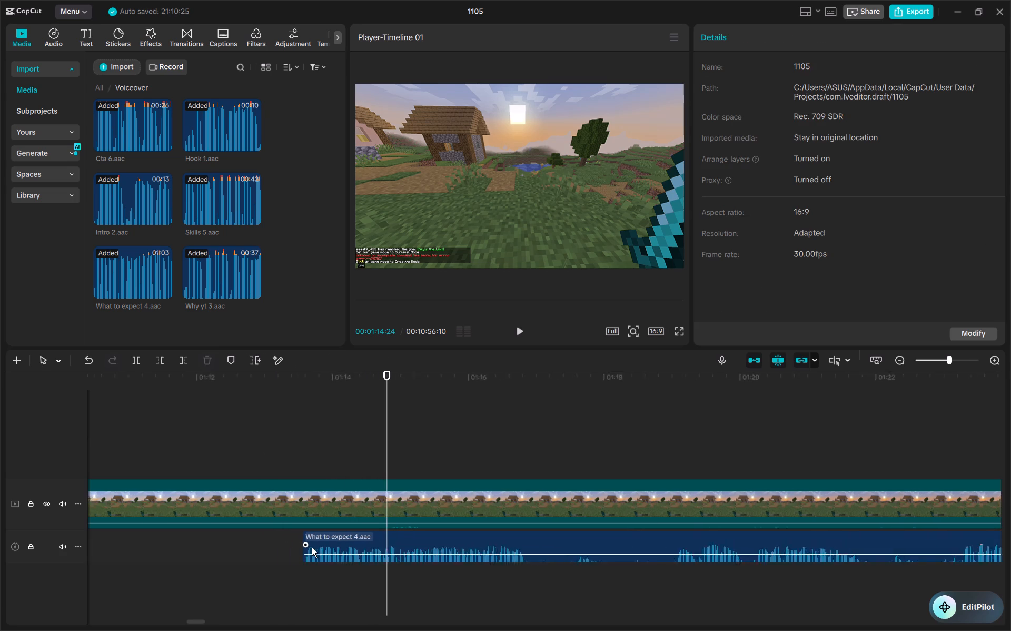
pyautogui.keyDown('ctrl'); pyautogui.scroll(-12, 312, 547); pyautogui.keyUp('ctrl')
pyautogui.hscroll(-1, 312, 547)
pyautogui.keyDown('ctrl'); pyautogui.scroll(-11, 312, 547); pyautogui.keyUp('ctrl')
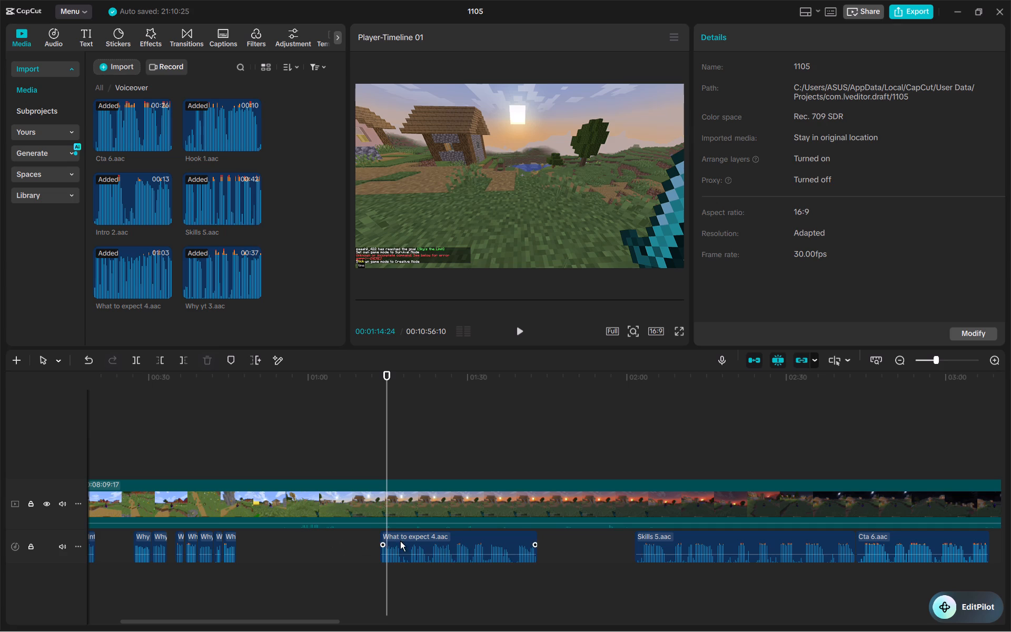
pyautogui.moveTo(408, 539); pyautogui.dragTo(267, 532)
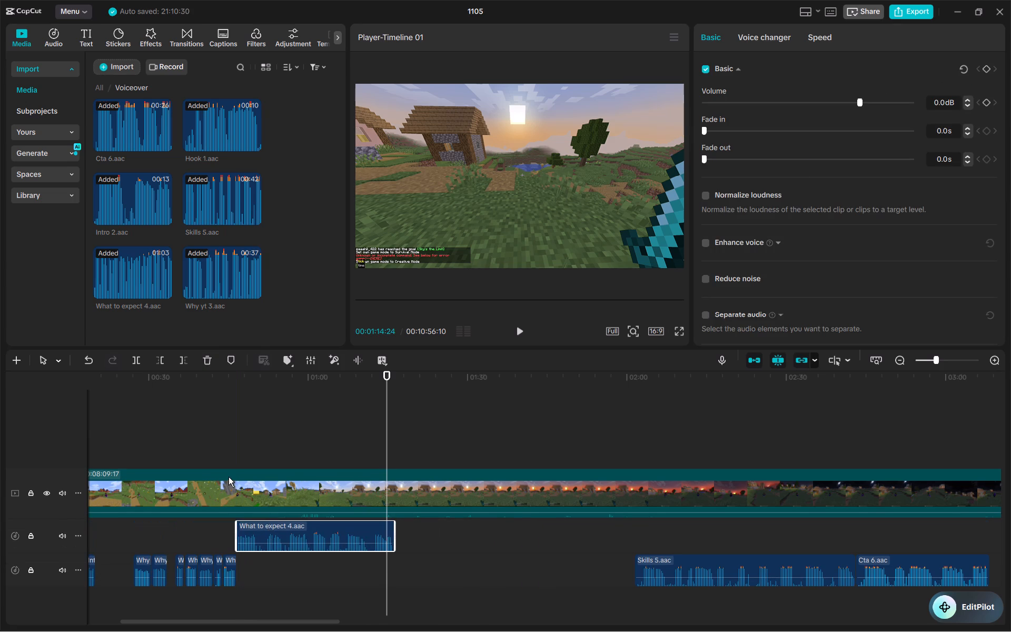
pyautogui.moveTo(254, 536); pyautogui.dragTo(256, 567)
pyautogui.keyDown('ctrl'); pyautogui.scroll(8, 241, 551); pyautogui.keyUp('ctrl')
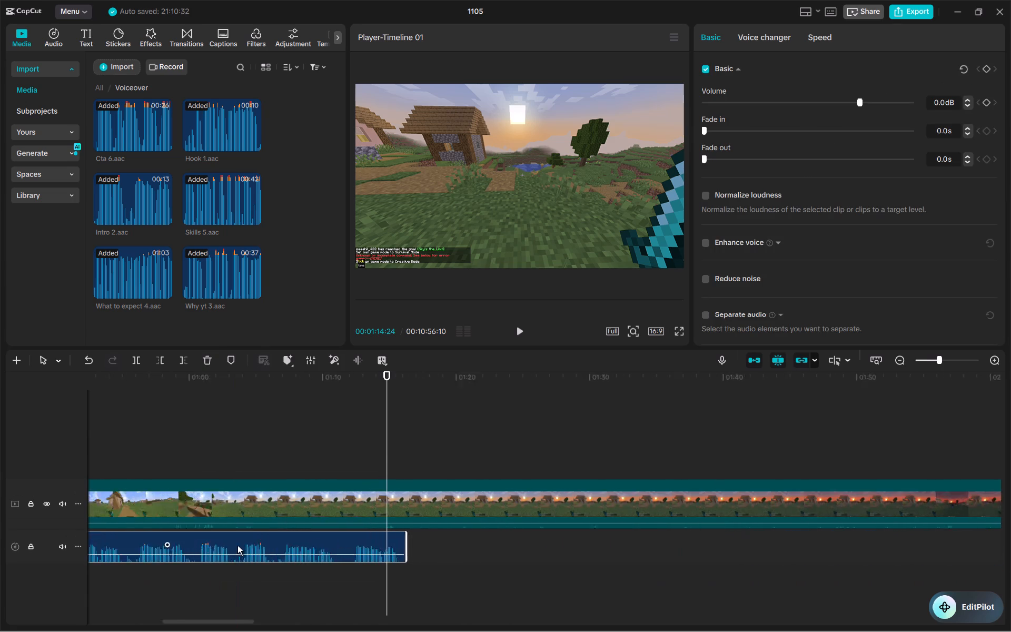
pyautogui.keyDown('ctrl'); pyautogui.scroll(4, 237, 545); pyautogui.keyUp('ctrl')
pyautogui.hscroll(3, 229, 535)
pyautogui.click(374, 443)
pyautogui.press('space')
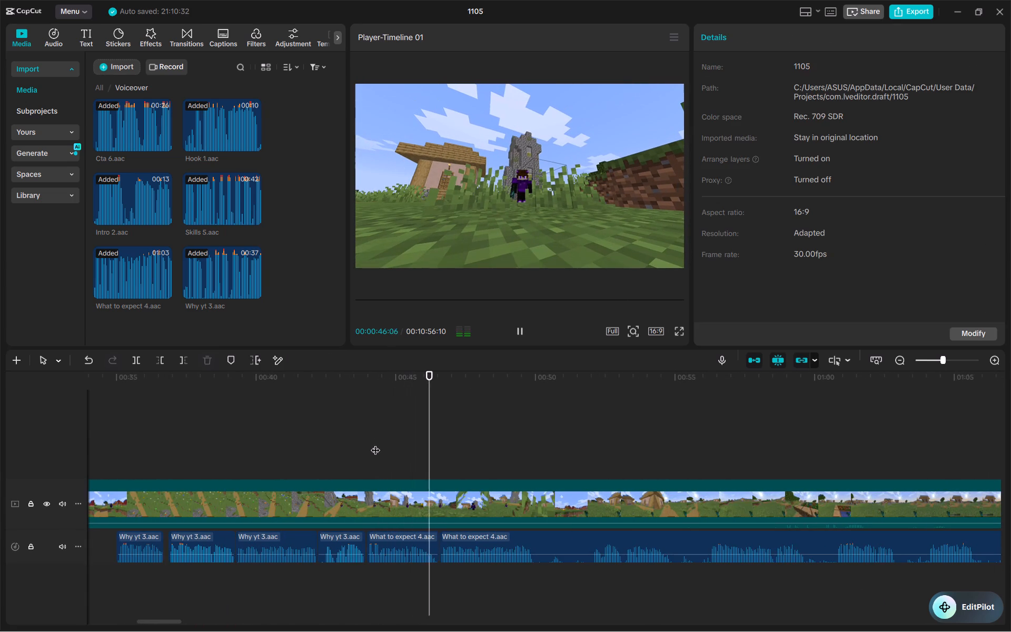
pyautogui.press('space')
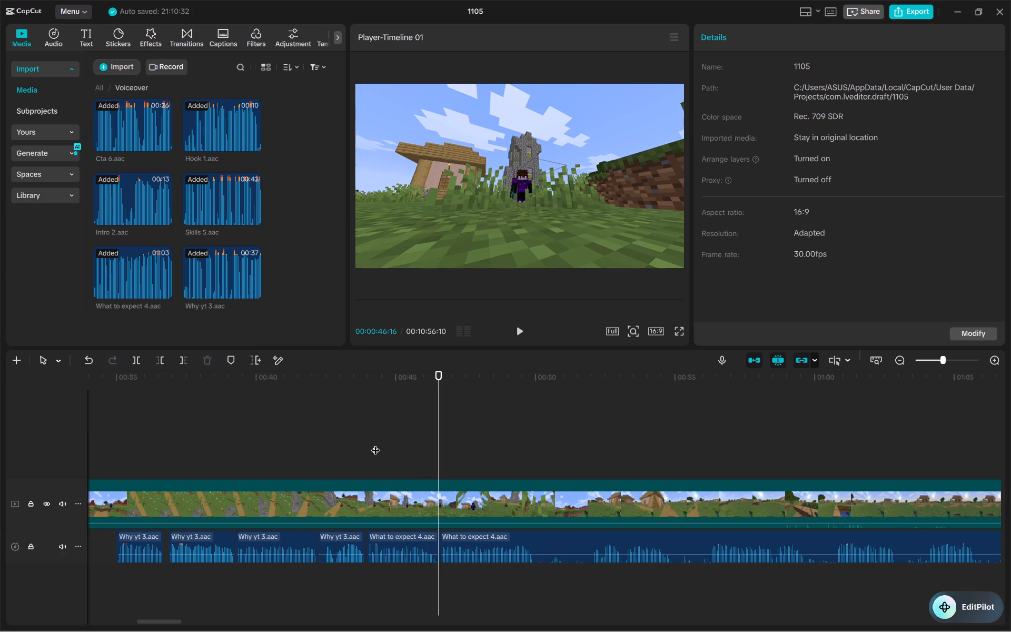
pyautogui.press('space')
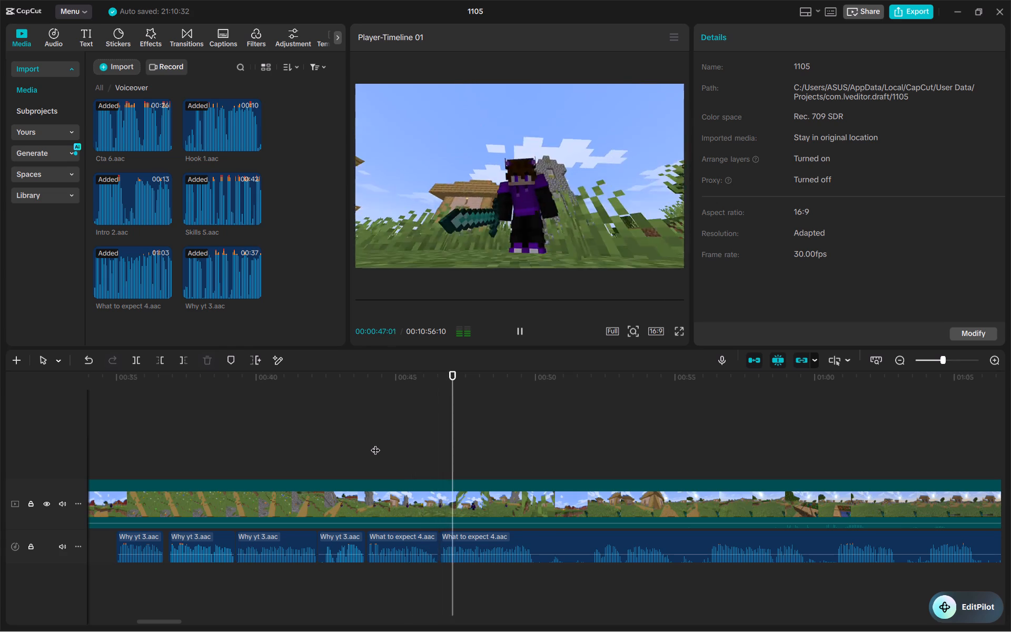
# Split the remaining What to expect 4.aac clip at about 00:00:50:01 and 00:00:51:26, and delete the pause between the cuts.
pyautogui.scroll(3, 375, 443)
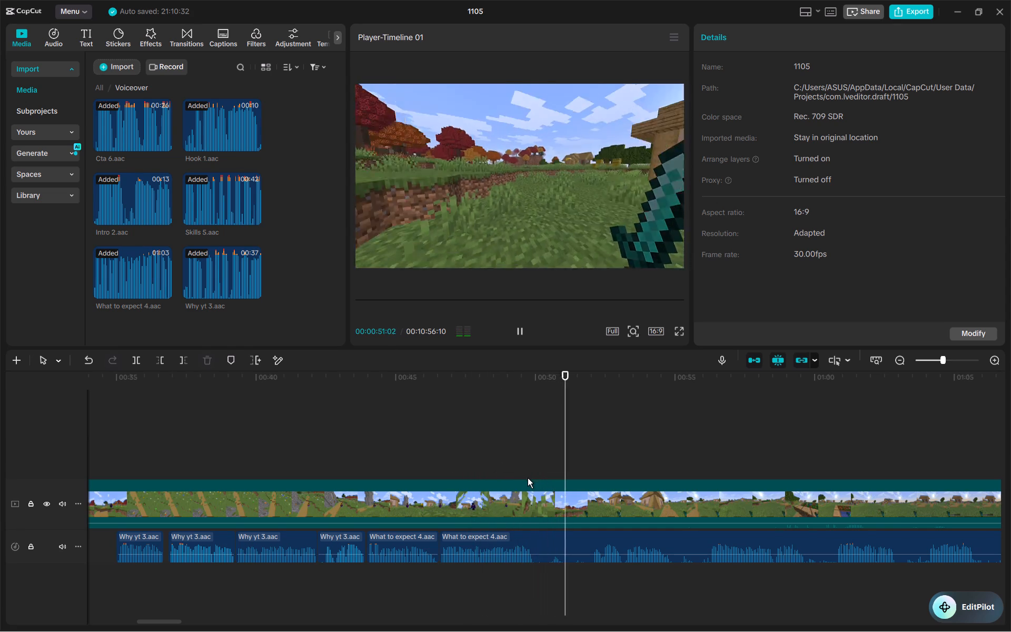
pyautogui.press('space')
pyautogui.keyDown('ctrl'); pyautogui.scroll(2, 551, 543); pyautogui.keyUp('ctrl')
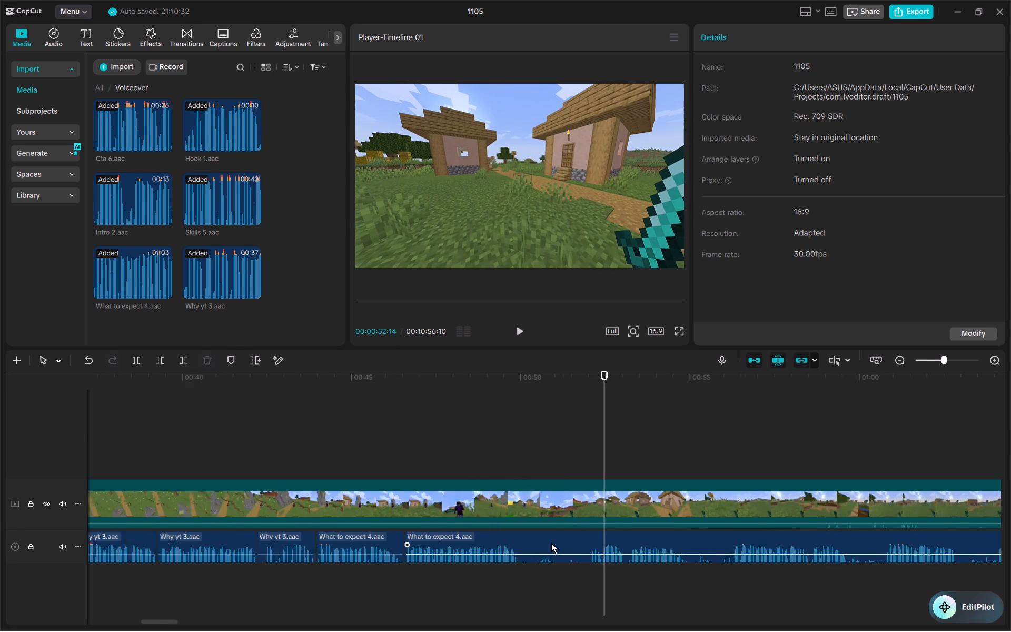
pyautogui.keyDown('ctrl'); pyautogui.scroll(8, 551, 543); pyautogui.keyUp('ctrl')
pyautogui.press('b')
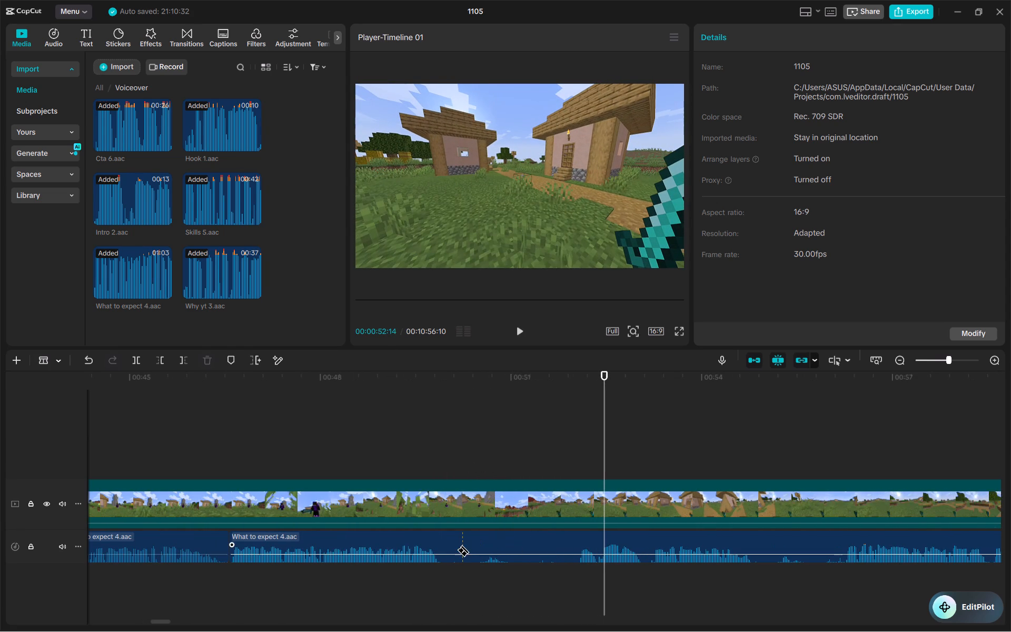
pyautogui.click(449, 549)
pyautogui.click(567, 550)
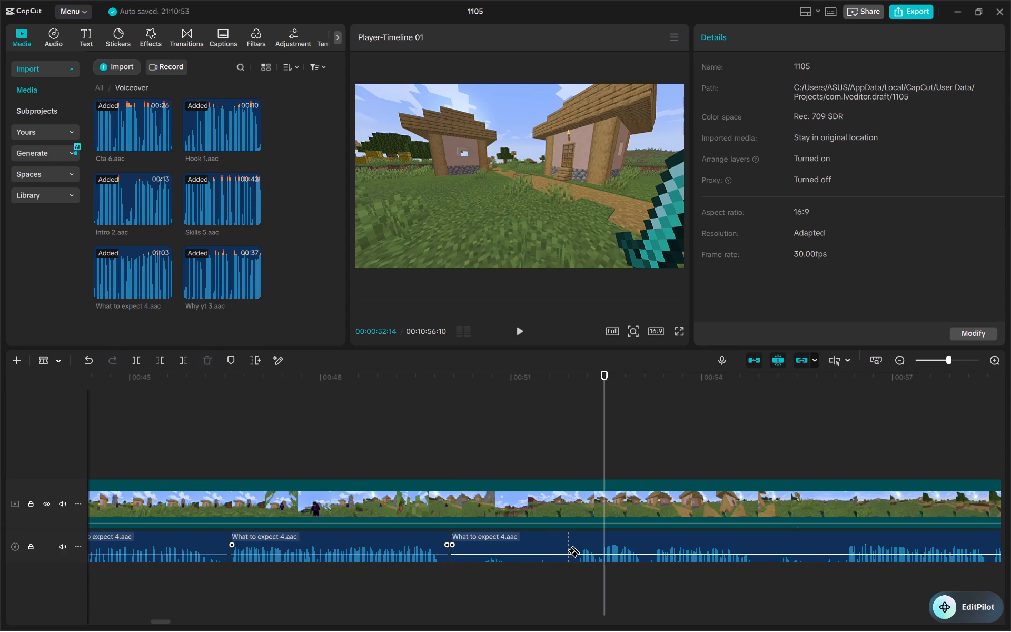
pyautogui.press('a')
pyautogui.click(530, 543)
pyautogui.press('Delete')
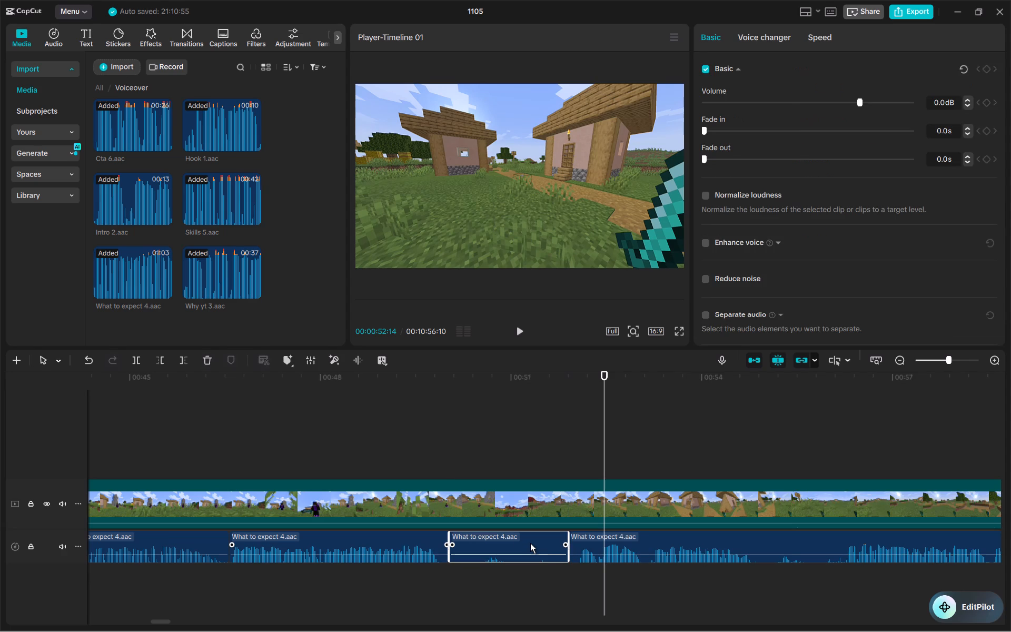
# Move the remaining What to expect 4.aac clip back to about 00:00:50:01, directly after the preceding phrase, and play the result.
pyautogui.moveTo(586, 540); pyautogui.dragTo(473, 546)
pyautogui.moveTo(470, 545); pyautogui.dragTo(459, 542)
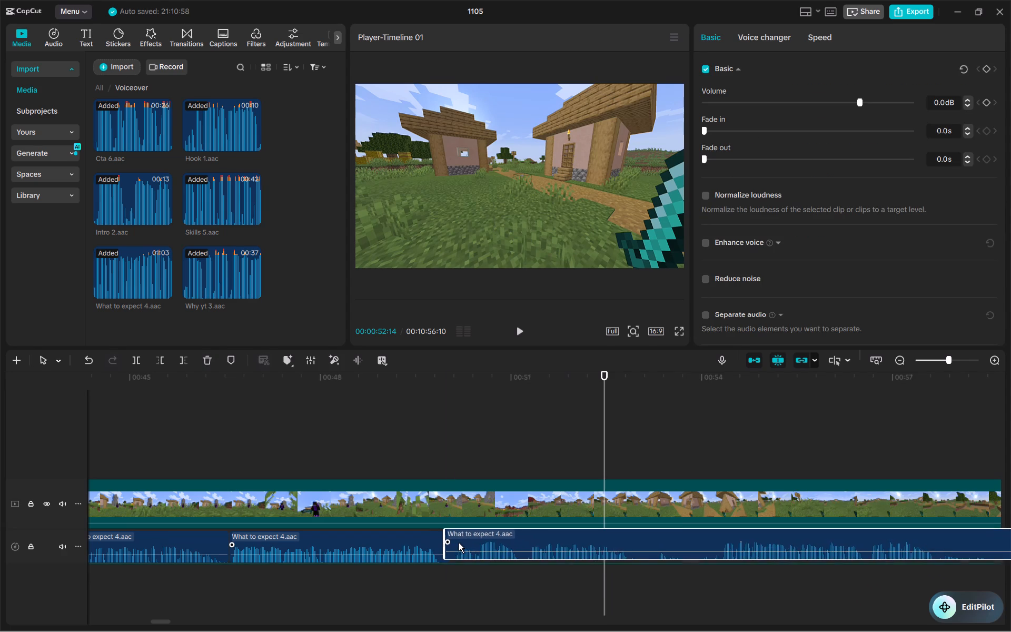
pyautogui.moveTo(459, 542); pyautogui.dragTo(461, 542)
pyautogui.click(365, 444)
pyautogui.press('space')
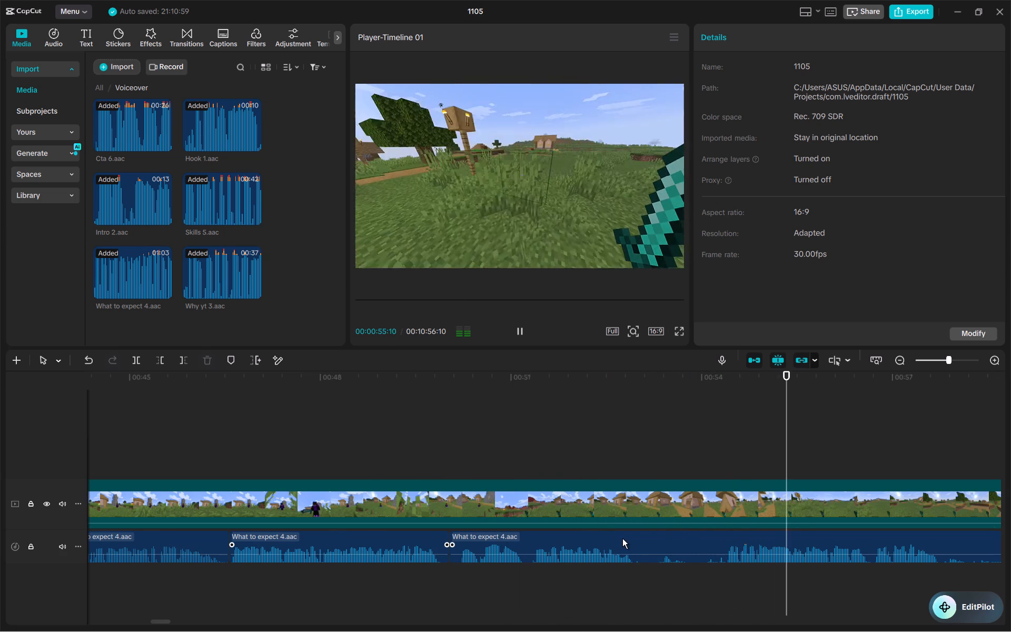
# Split What to expect 4.aac at about 00:00:53:01 and 00:00:54:03, and delete the piece between the cuts.
pyautogui.press('space')
pyautogui.press('b')
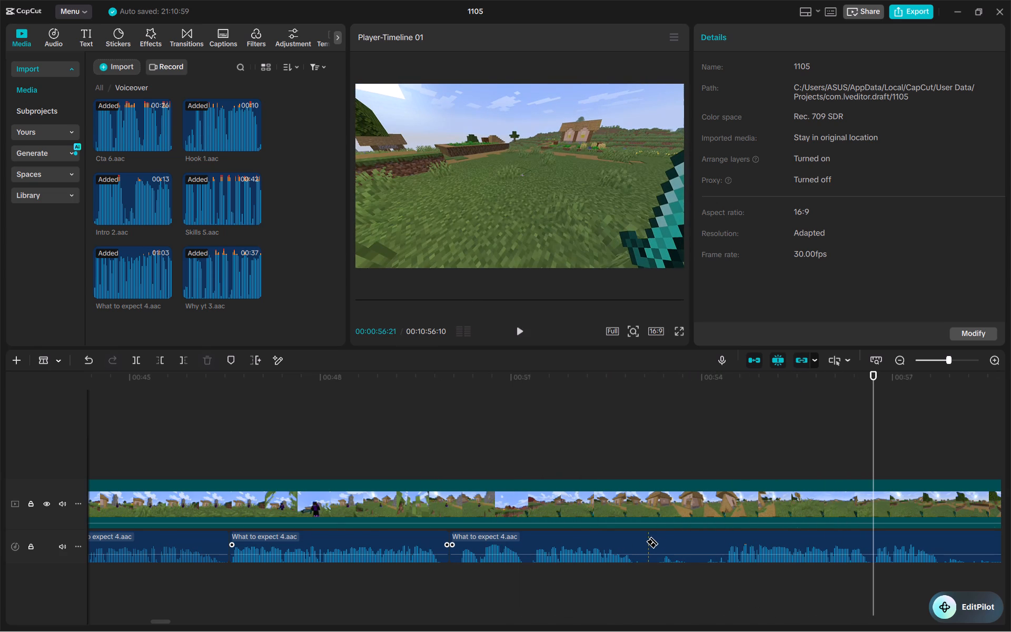
pyautogui.click(641, 542)
pyautogui.click(707, 545)
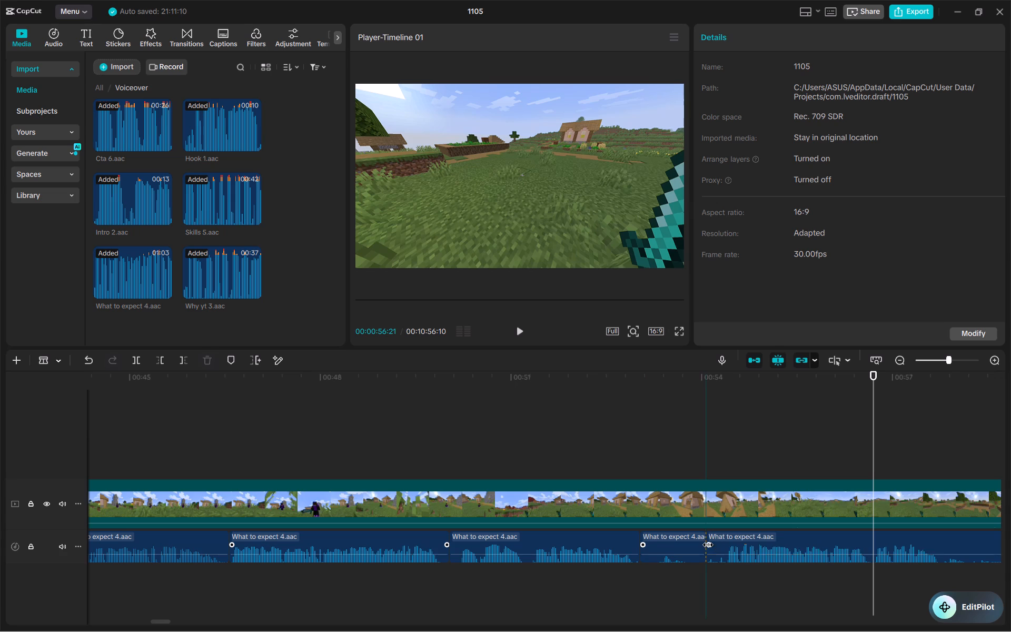
pyautogui.press('a')
pyautogui.click(687, 547)
pyautogui.press('Delete')
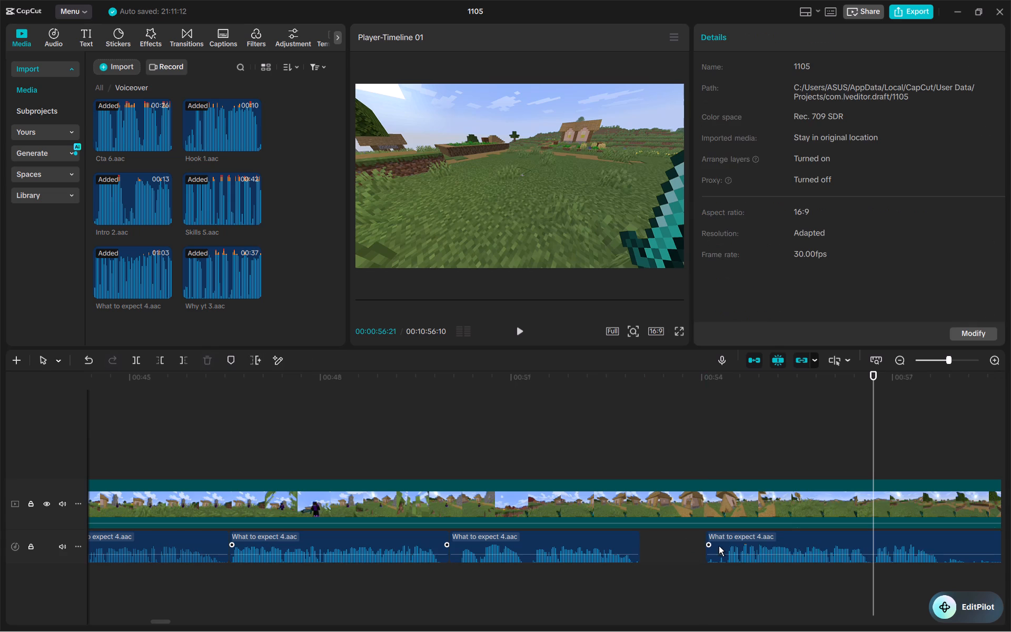
# Move the remaining What to expect 4.aac clip back to about 00:00:53:01, directly after the preceding phrase, and play the joined phrases.
pyautogui.moveTo(728, 545); pyautogui.dragTo(663, 544)
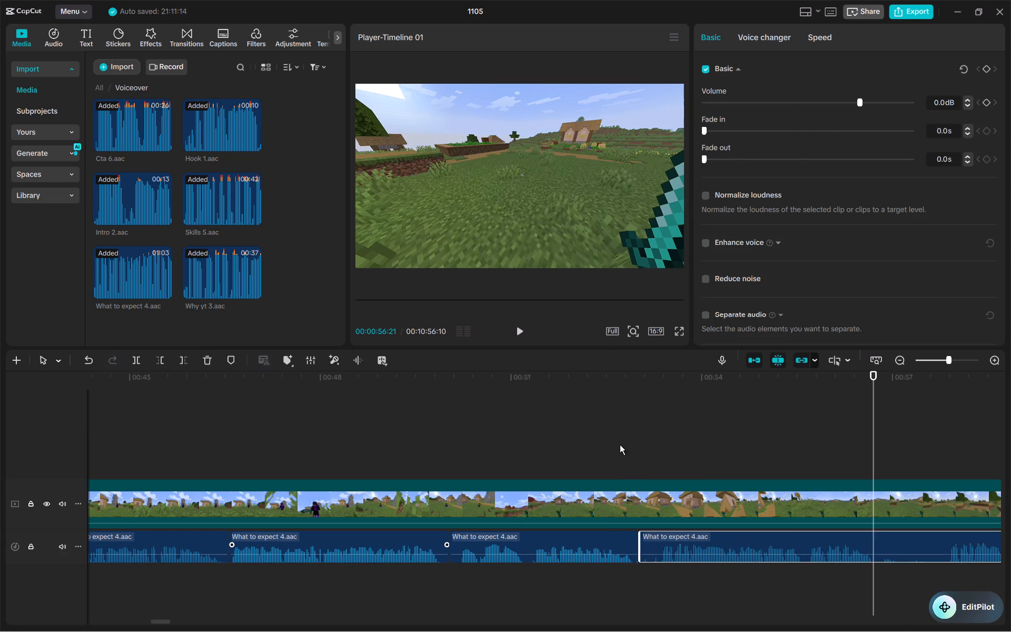
pyautogui.click(620, 445)
pyautogui.press('space')
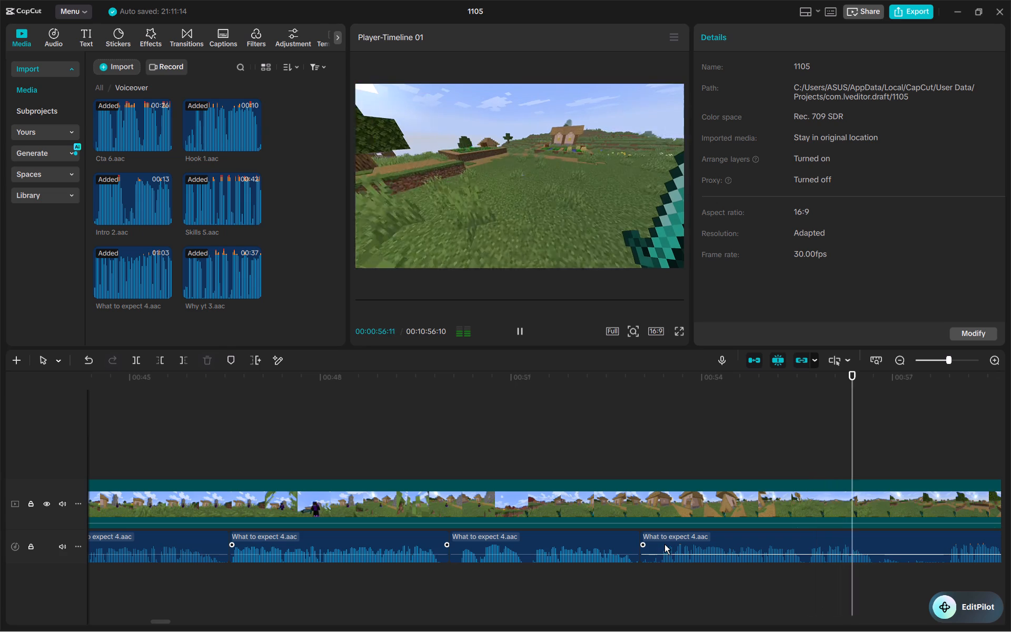
pyautogui.hscroll(-1, 666, 543)
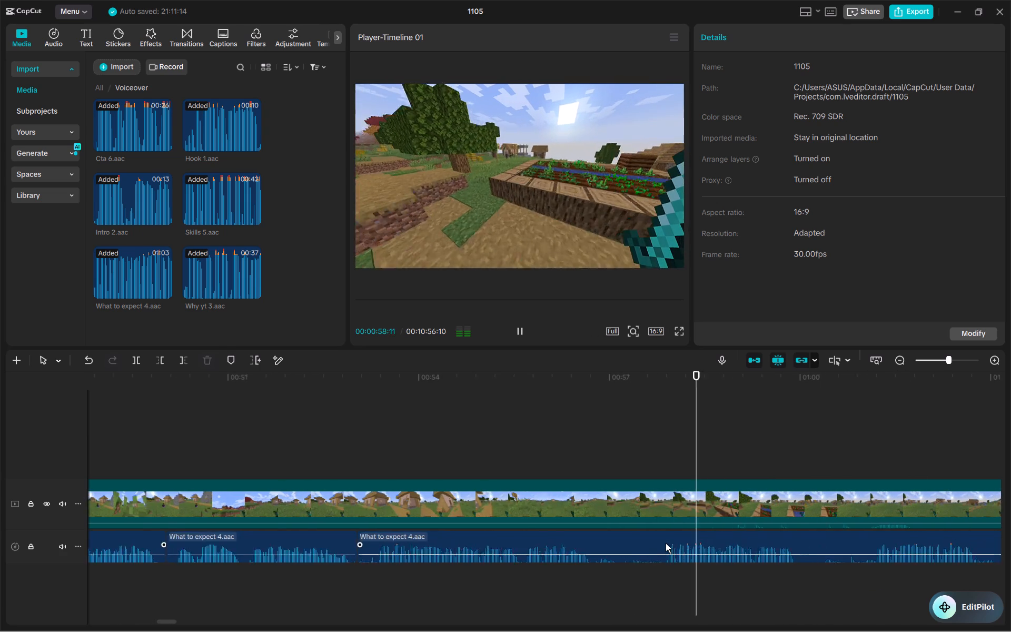
pyautogui.hscroll(-2, 666, 543)
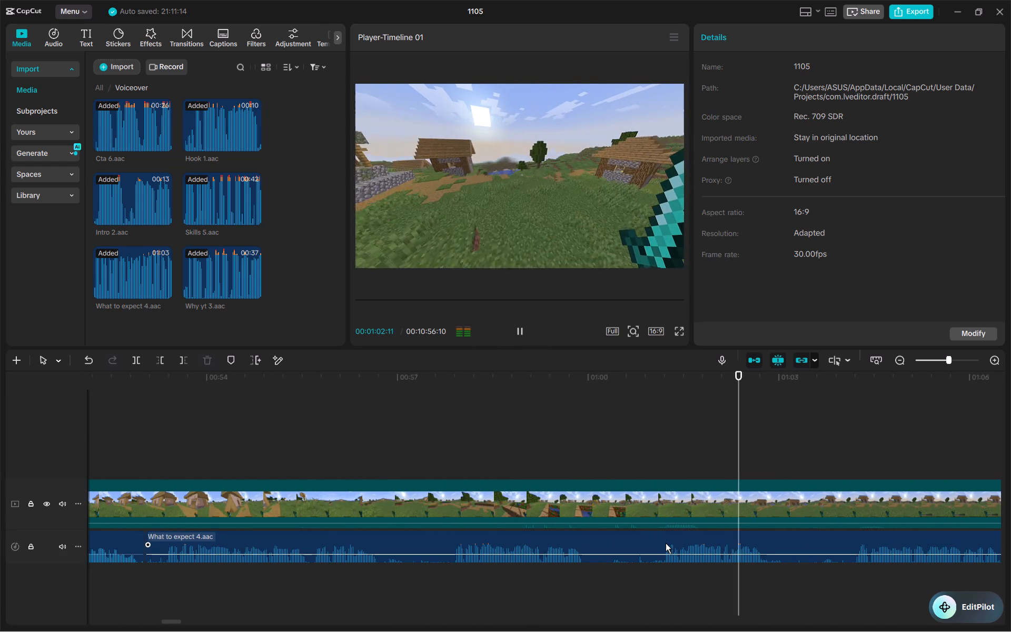
pyautogui.press('space')
pyautogui.hscroll(1, 419, 551)
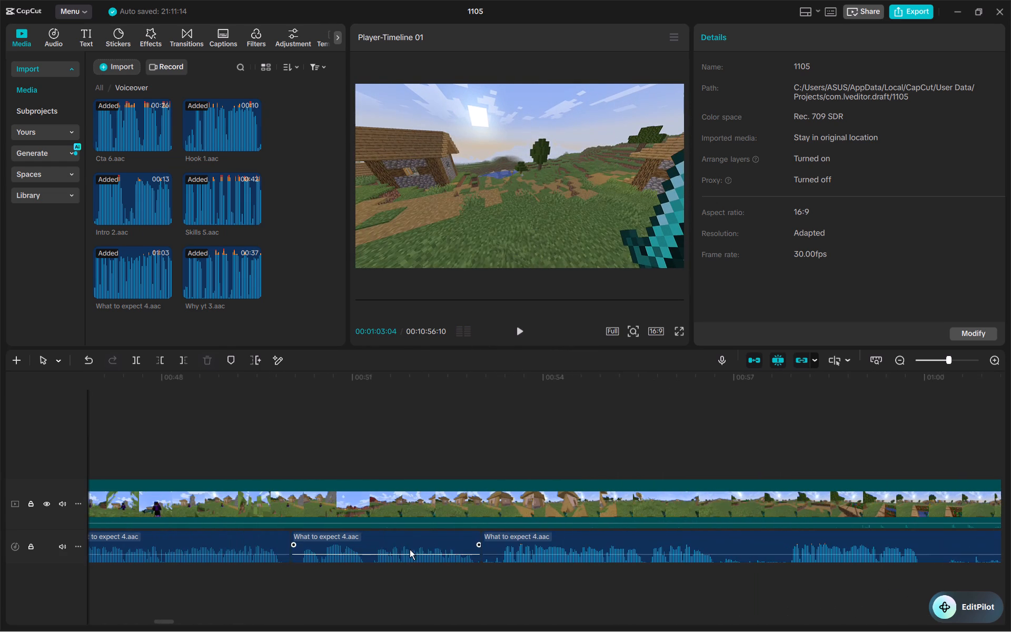
pyautogui.hscroll(1, 410, 549)
pyautogui.click(395, 542)
pyautogui.click(298, 526)
pyautogui.click(309, 446)
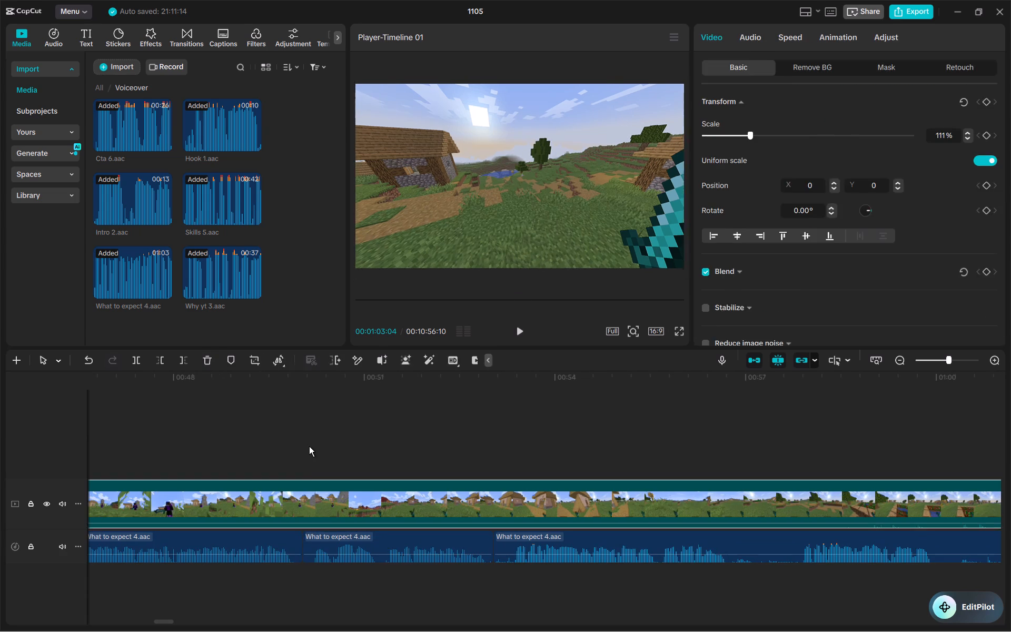
pyautogui.press('space')
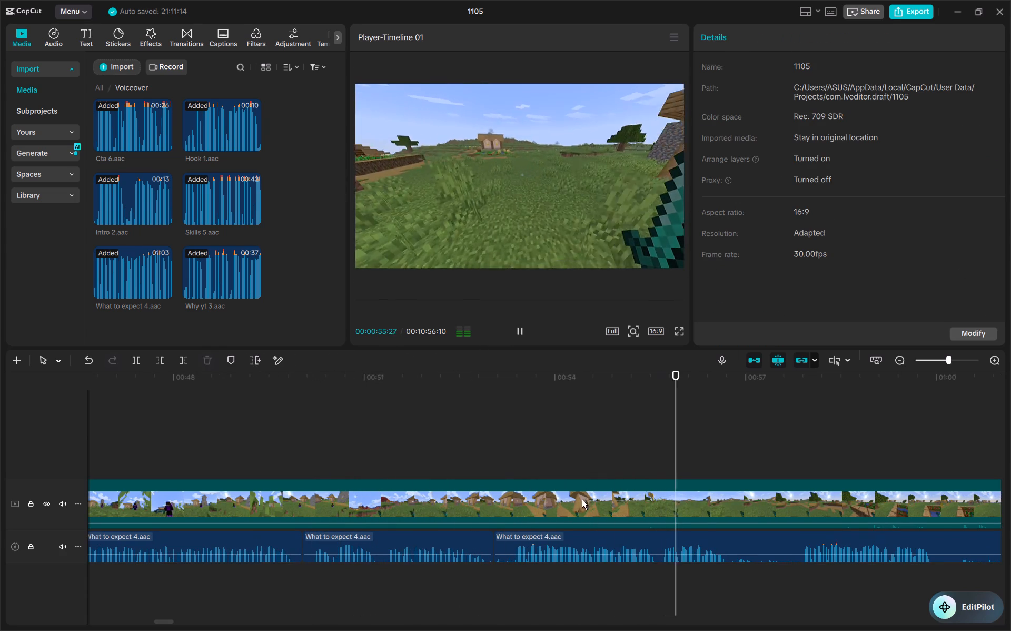
# Play through the last What to expect 4.aac clip, split it at about 00:00:57:27, and delete the take before the cut.
pyautogui.click(802, 448)
pyautogui.press('space')
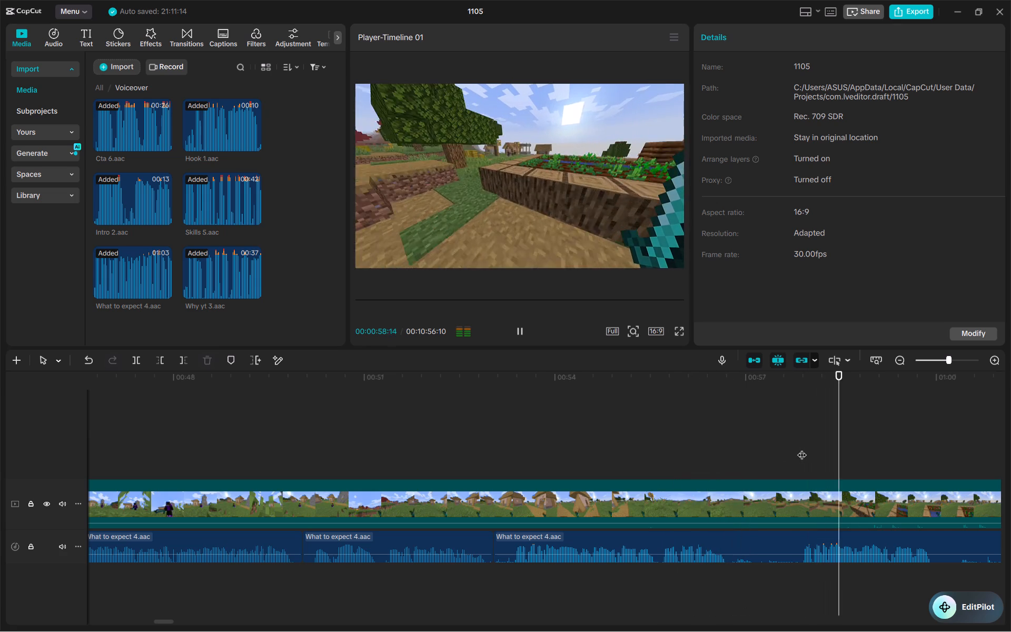
pyautogui.hscroll(-1, 802, 448)
pyautogui.press('space')
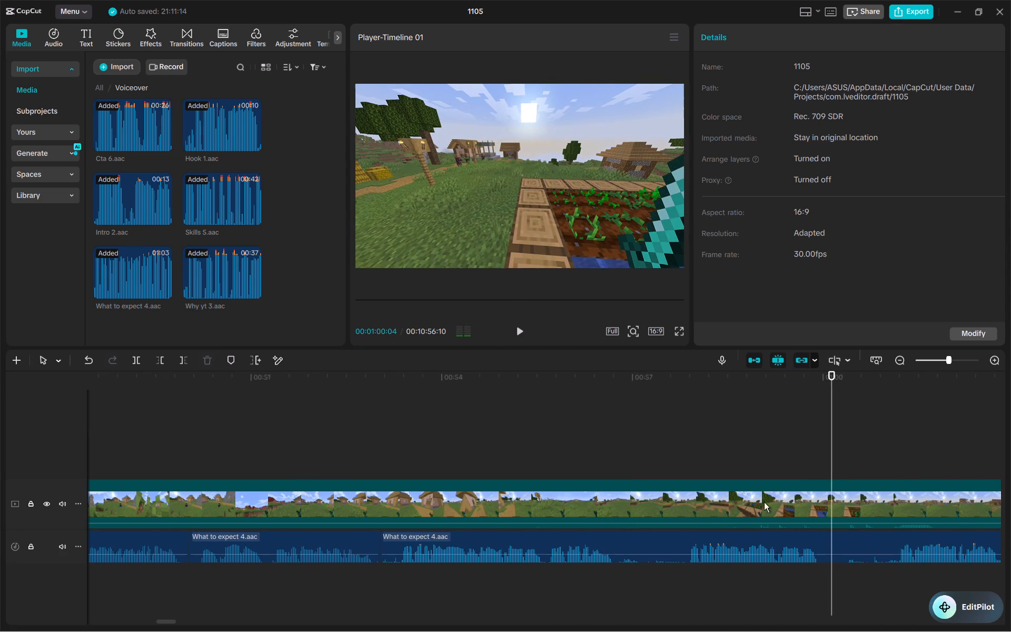
pyautogui.press('b')
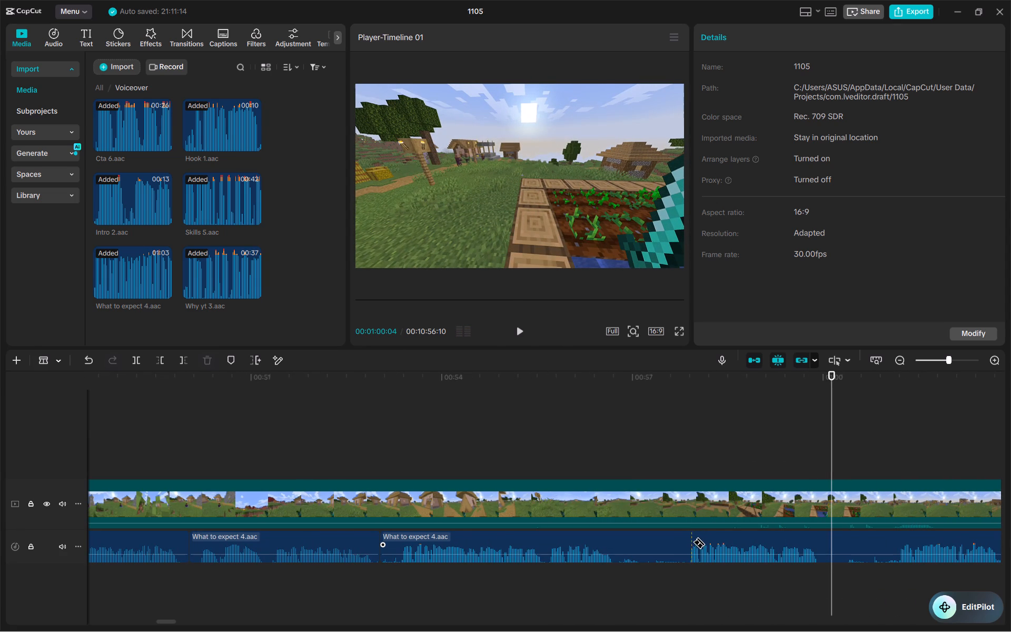
pyautogui.click(690, 541)
pyautogui.press('a')
pyautogui.click(672, 541)
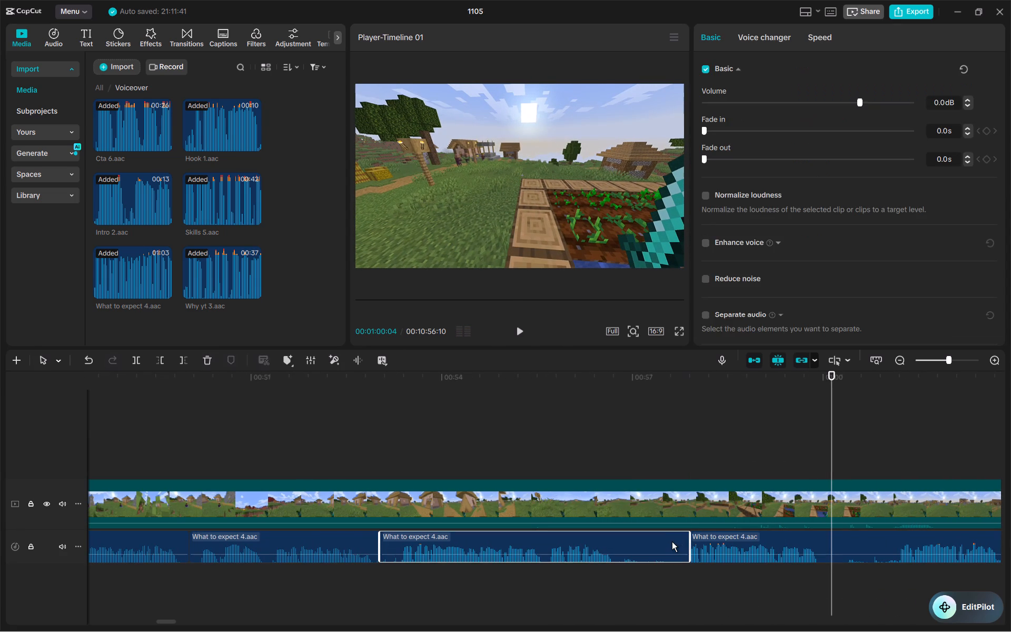
pyautogui.press('Delete')
# Move the remaining What to expect 4.aac clip back to about 00:00:53:01, directly after the preceding phrase, and play the result.
pyautogui.moveTo(711, 542); pyautogui.dragTo(405, 545)
pyautogui.click(353, 446)
pyautogui.press('space')
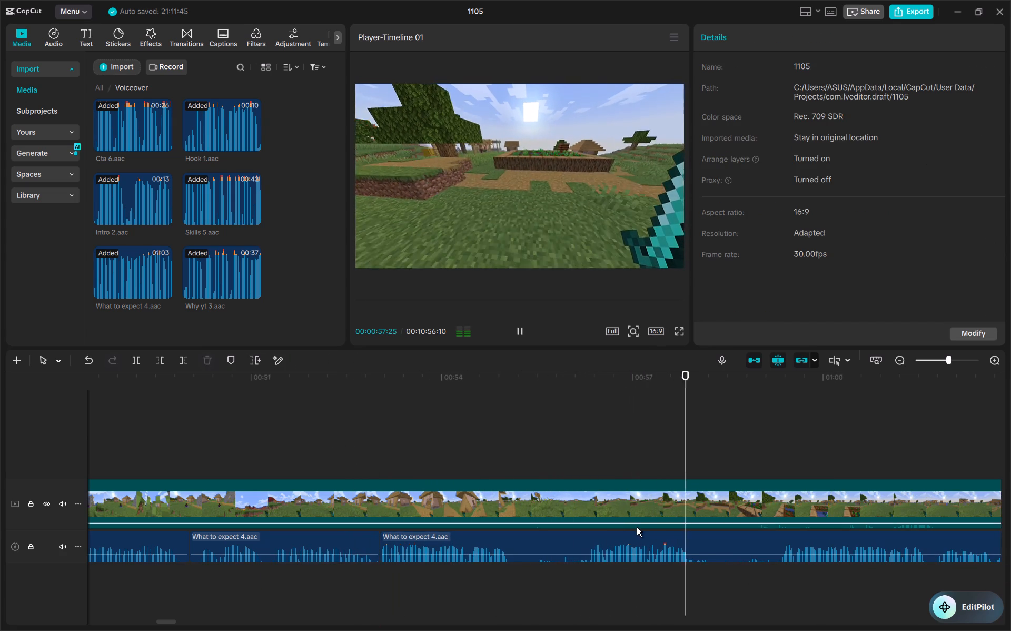
# Split What to expect 4.aac at about 00:00:55:07 and, after listening to the rest, 00:01:04:15, and delete the piece between the cuts.
pyautogui.press('b')
pyautogui.press('space')
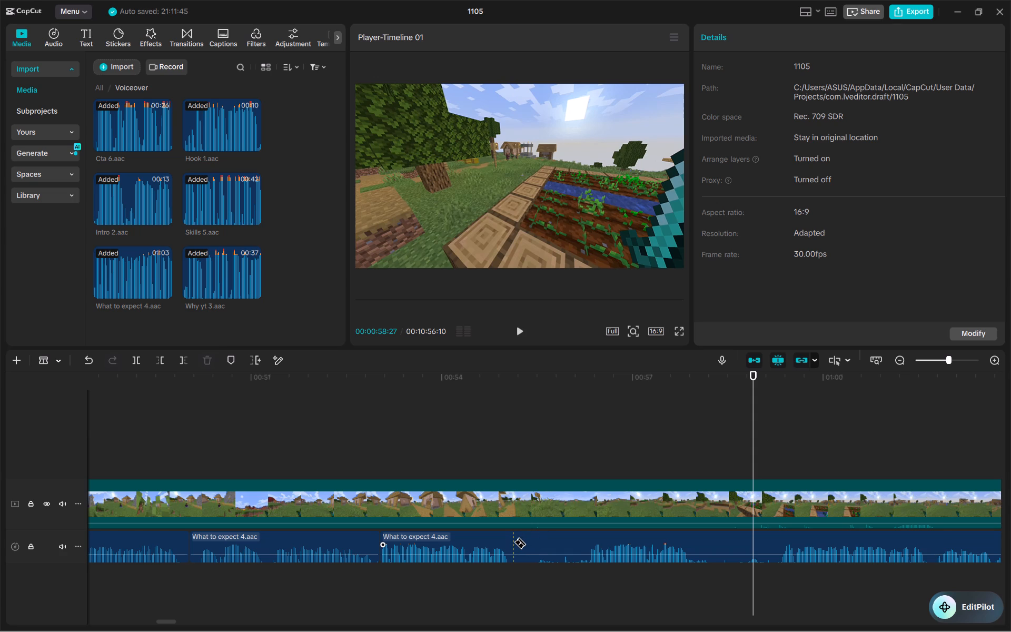
pyautogui.click(521, 541)
pyautogui.click(583, 543)
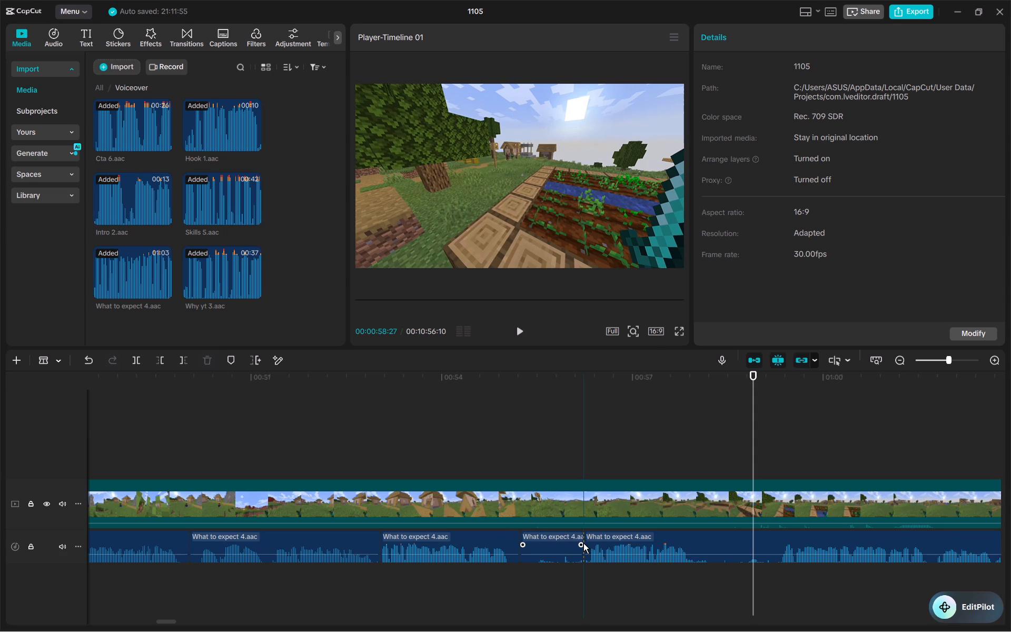
pyautogui.hotkey('ctrl', 'z')
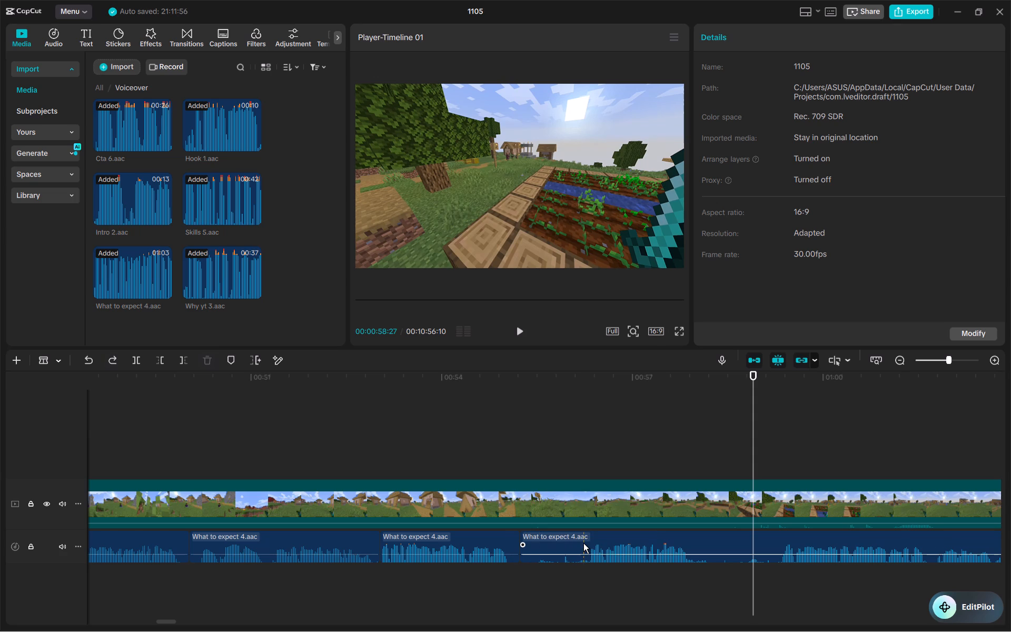
pyautogui.press('space')
pyautogui.hscroll(-1, 710, 548)
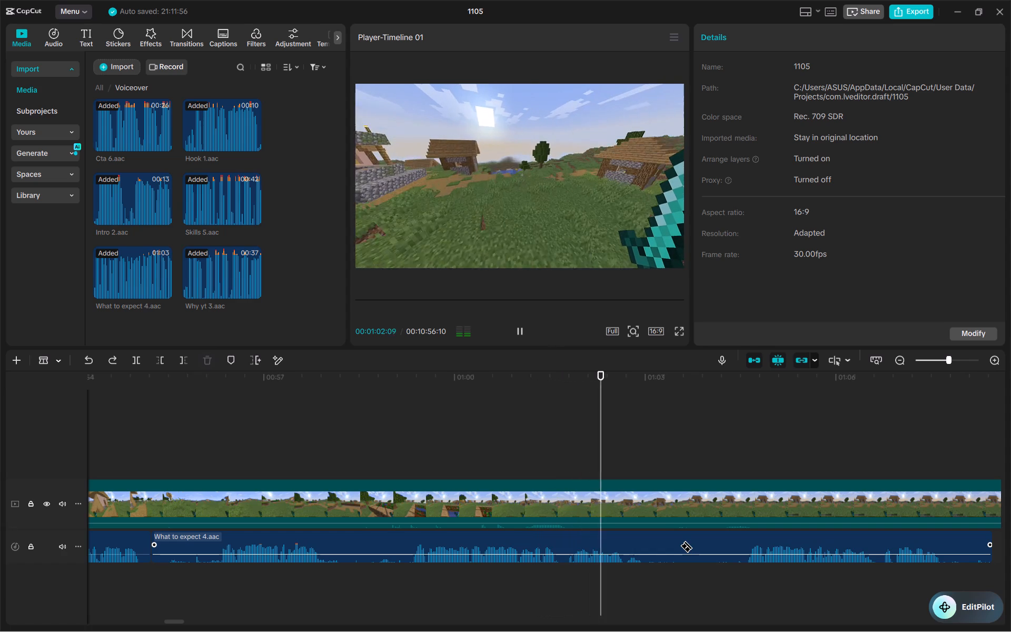
pyautogui.hscroll(-1, 680, 545)
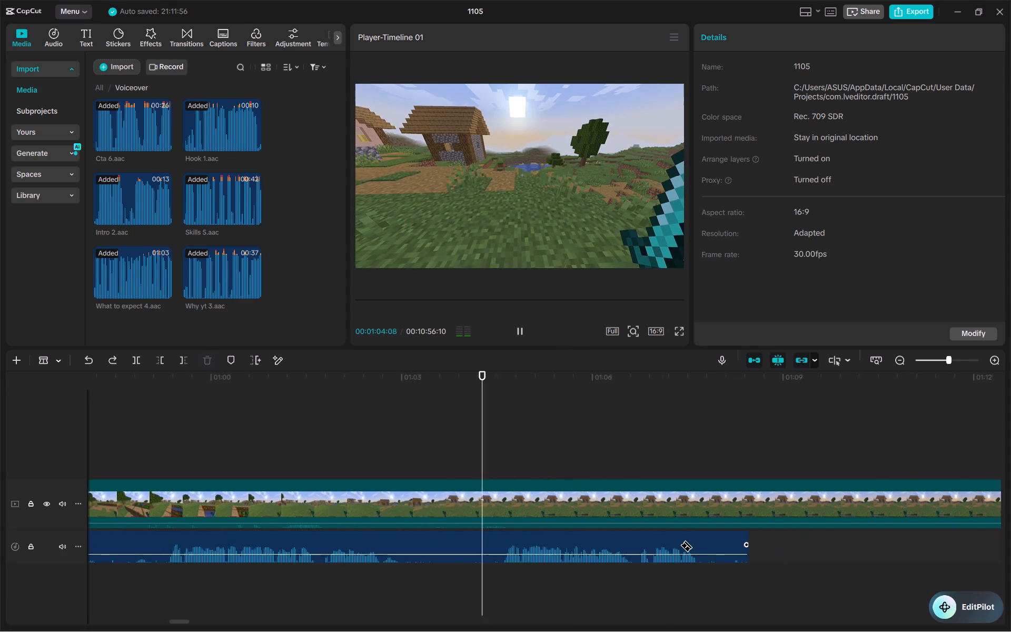
pyautogui.hscroll(-1, 680, 545)
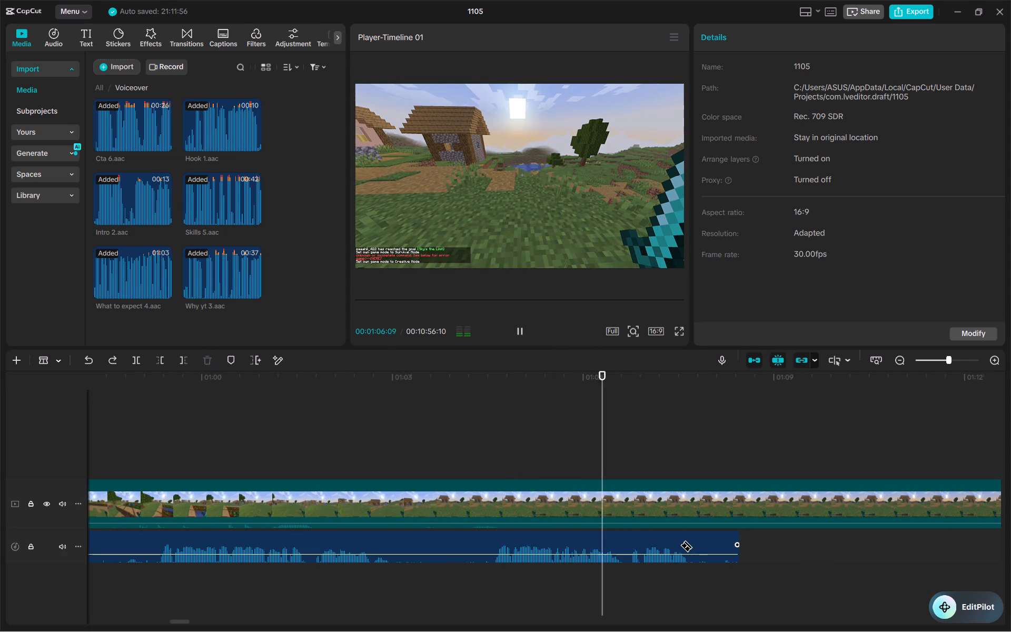
pyautogui.press('space')
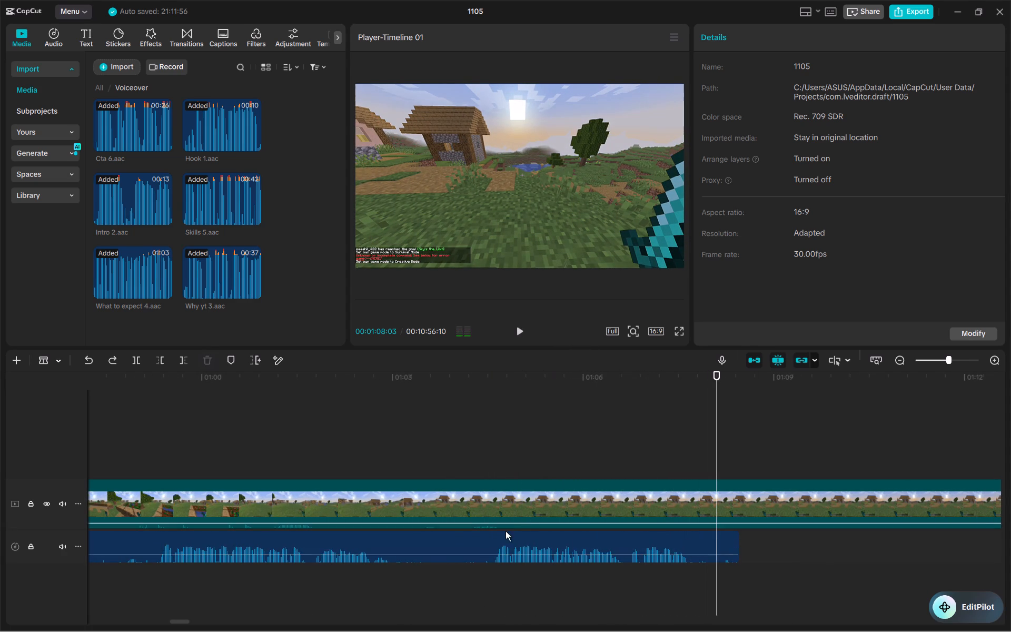
pyautogui.click(488, 545)
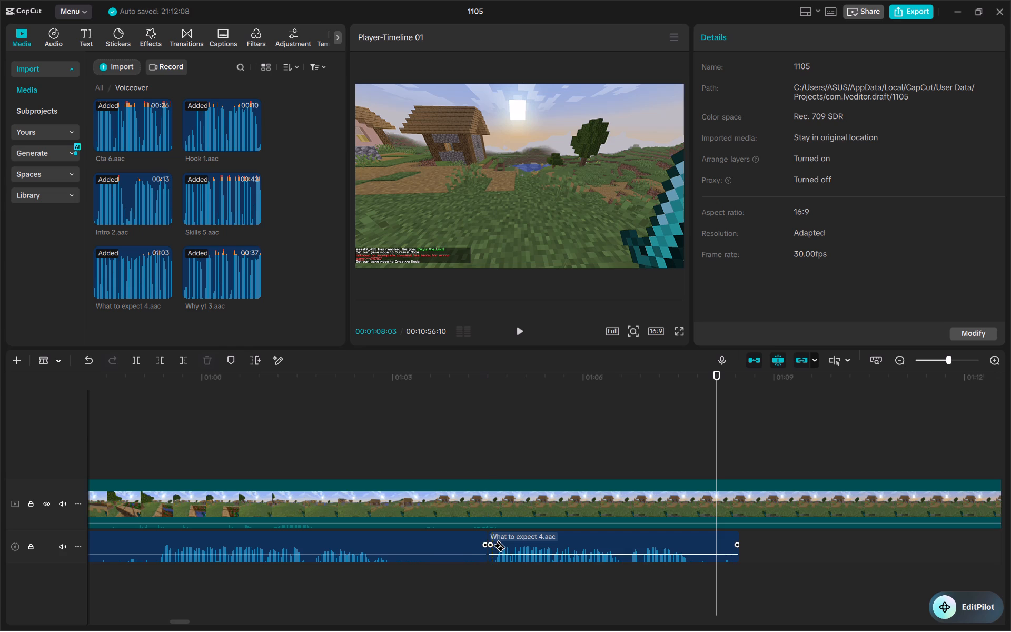
pyautogui.press('a')
pyautogui.click(463, 545)
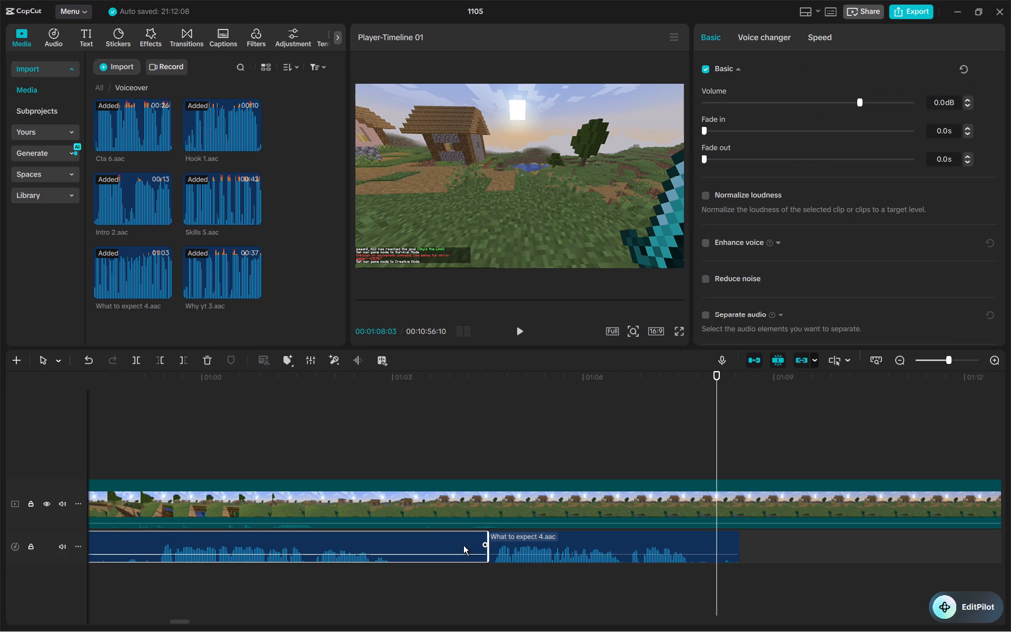
pyautogui.press('Delete')
# Move the final What to expect 4.aac clip back to about 00:00:55:07, directly after the preceding phrase, and play the joined phrases.
pyautogui.moveTo(520, 542); pyautogui.dragTo(0, 536)
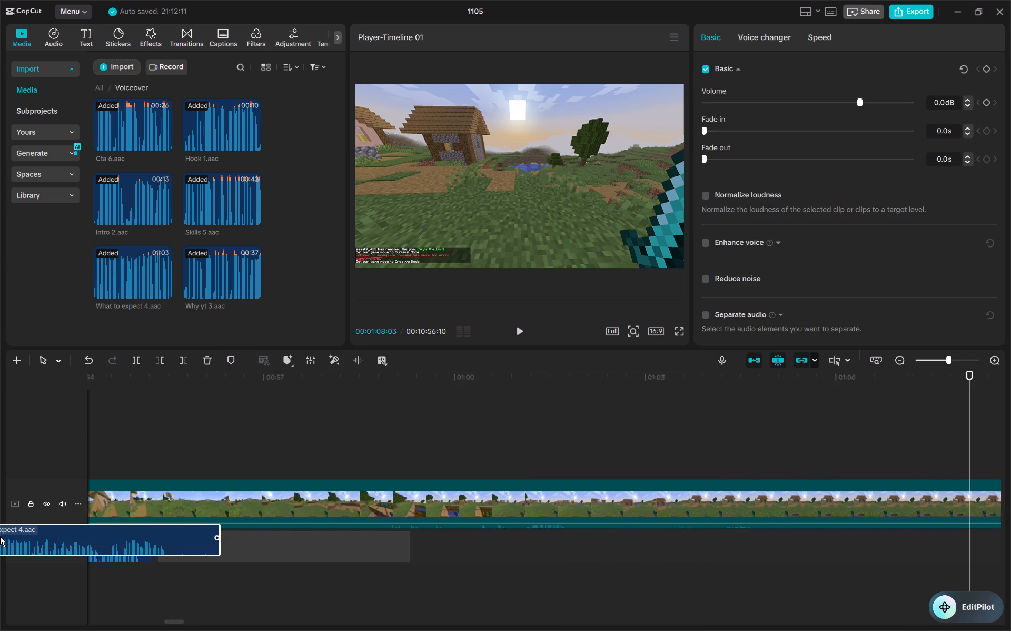
pyautogui.moveTo(0, 536); pyautogui.dragTo(365, 542)
pyautogui.click(278, 450)
pyautogui.press('space')
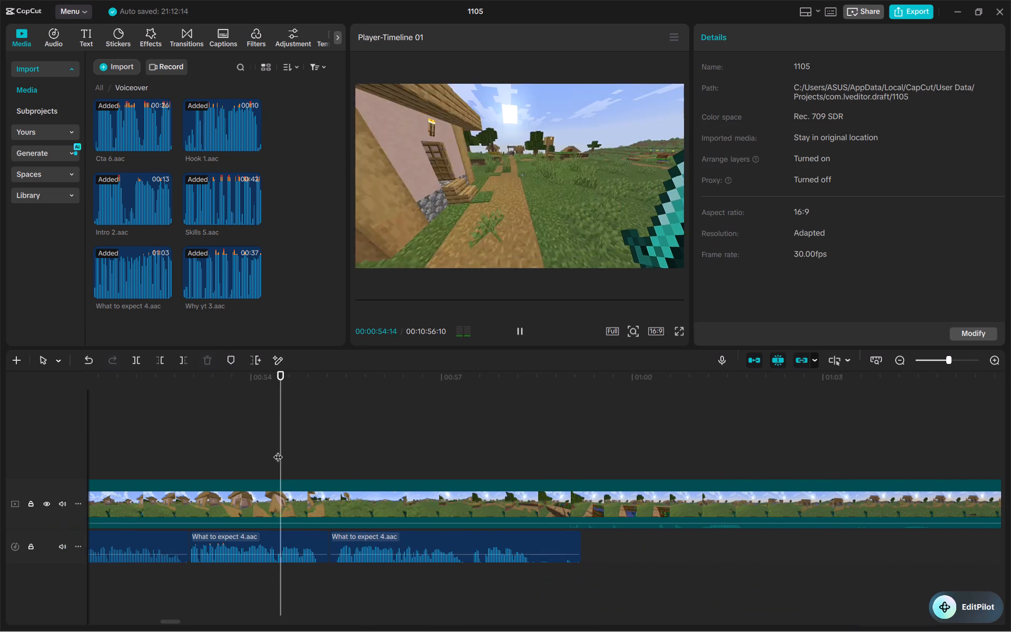
pyautogui.hscroll(-1, 281, 449)
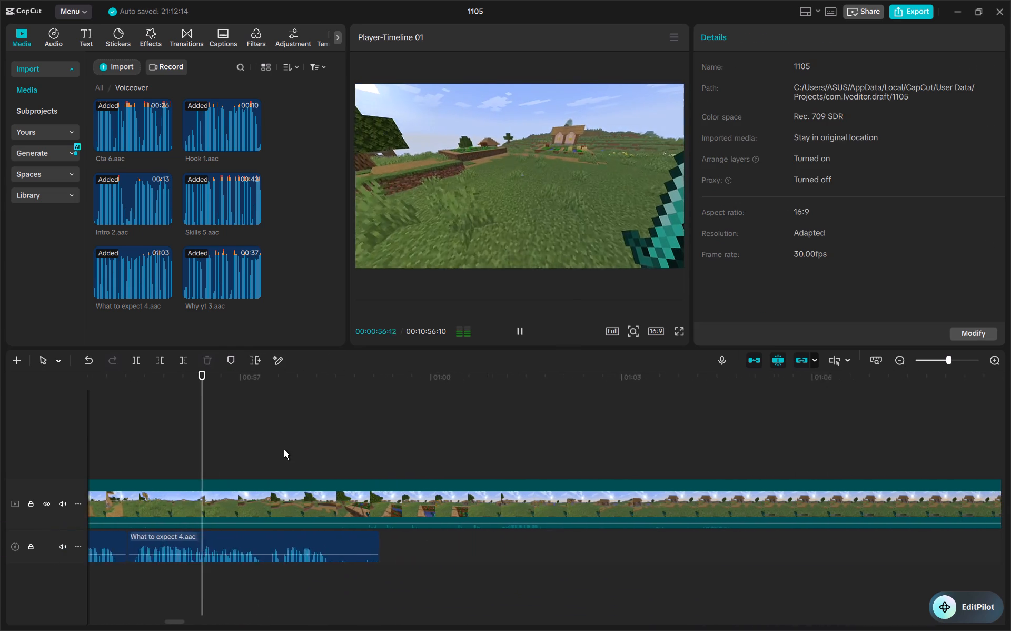
pyautogui.hscroll(-1, 284, 449)
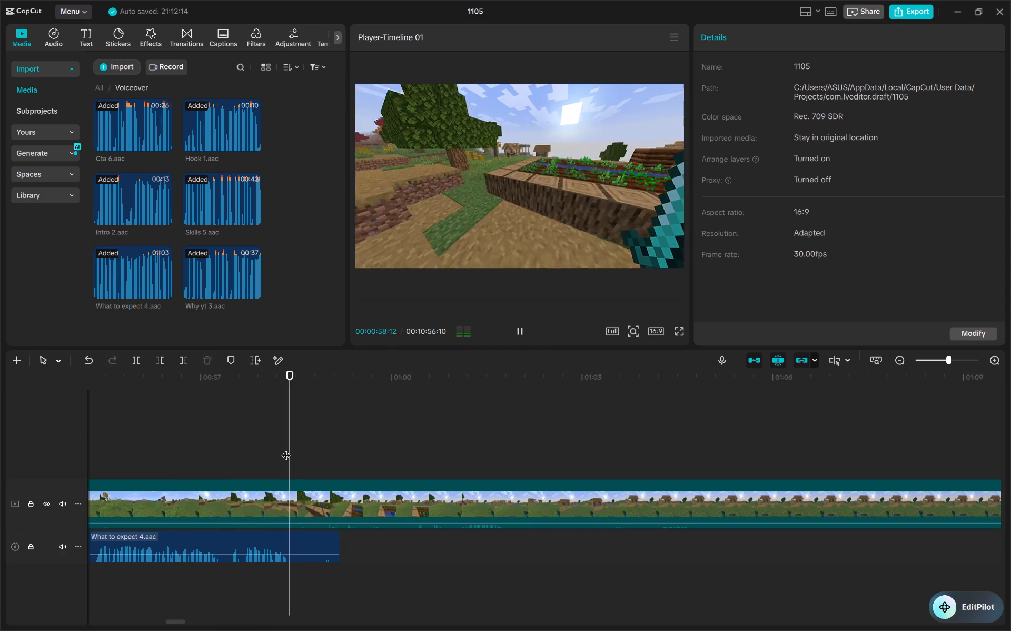
pyautogui.press('space')
# Move the Skills 5.aac and Cta 6.aac clips together back to about 00:01:02:20, shortly after the end of What to expect 4.aac.
pyautogui.hscroll(-3, 288, 448)
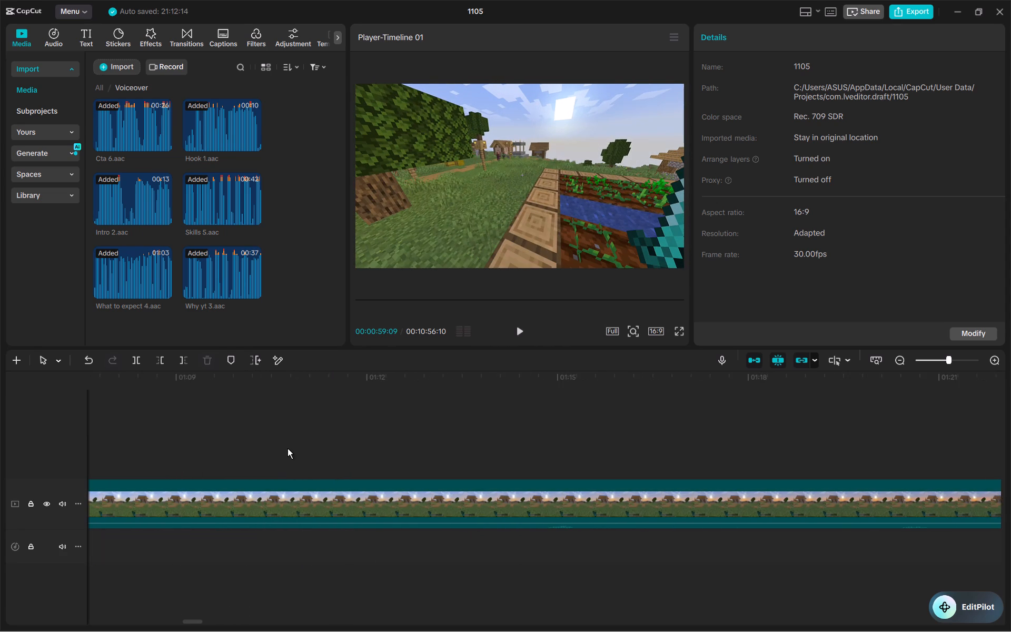
pyautogui.keyDown('ctrl'); pyautogui.scroll(-18, 288, 448); pyautogui.keyUp('ctrl')
pyautogui.keyDown('ctrl'); pyautogui.scroll(-4, 288, 448); pyautogui.keyUp('ctrl')
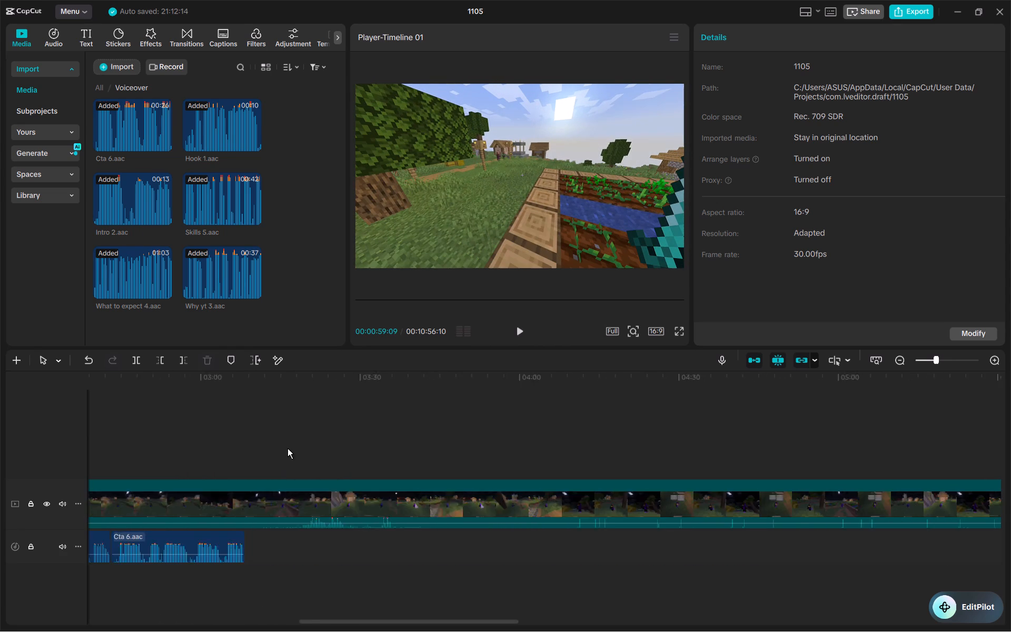
pyautogui.keyDown('ctrl'); pyautogui.scroll(-8, 288, 448); pyautogui.keyUp('ctrl')
pyautogui.hscroll(3, 288, 448)
pyautogui.keyDown('ctrl'); pyautogui.scroll(-2, 288, 448); pyautogui.keyUp('ctrl')
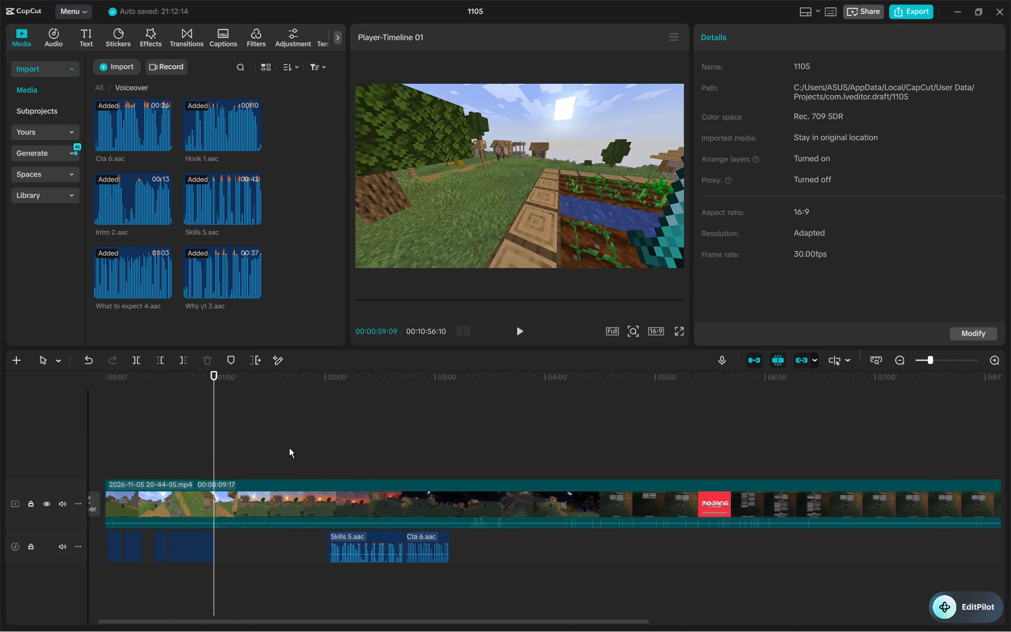
pyautogui.moveTo(310, 538); pyautogui.dragTo(477, 547)
pyautogui.moveTo(374, 551); pyautogui.dragTo(332, 551)
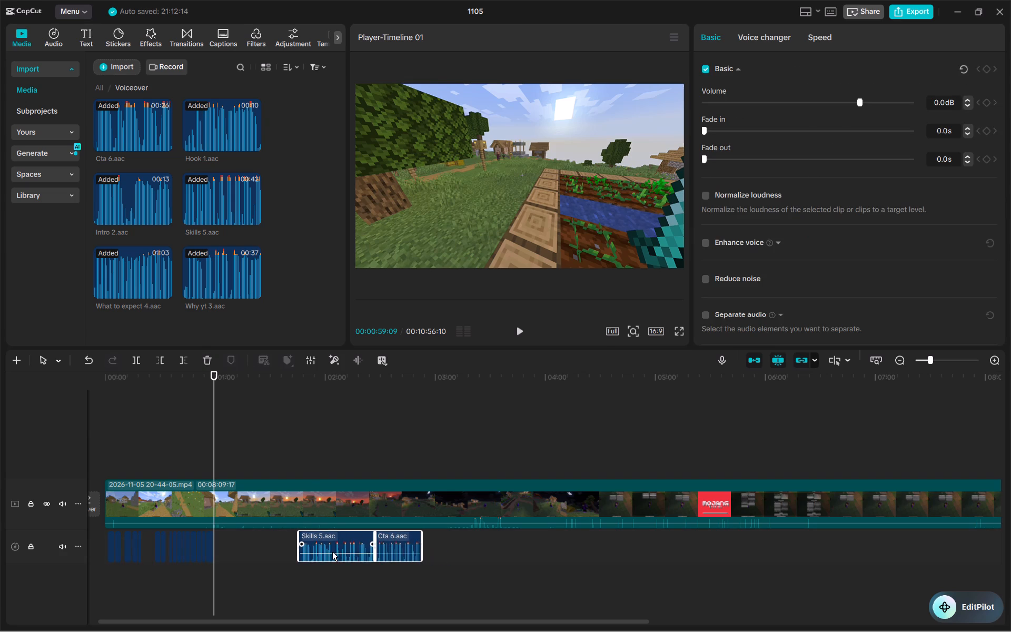
pyautogui.moveTo(332, 551); pyautogui.dragTo(266, 552)
# Play the beginning of Skills 5.aac and split it at about 00:01:03:29, just before the first phrase.
pyautogui.keyDown('ctrl'); pyautogui.scroll(10, 266, 552); pyautogui.keyUp('ctrl')
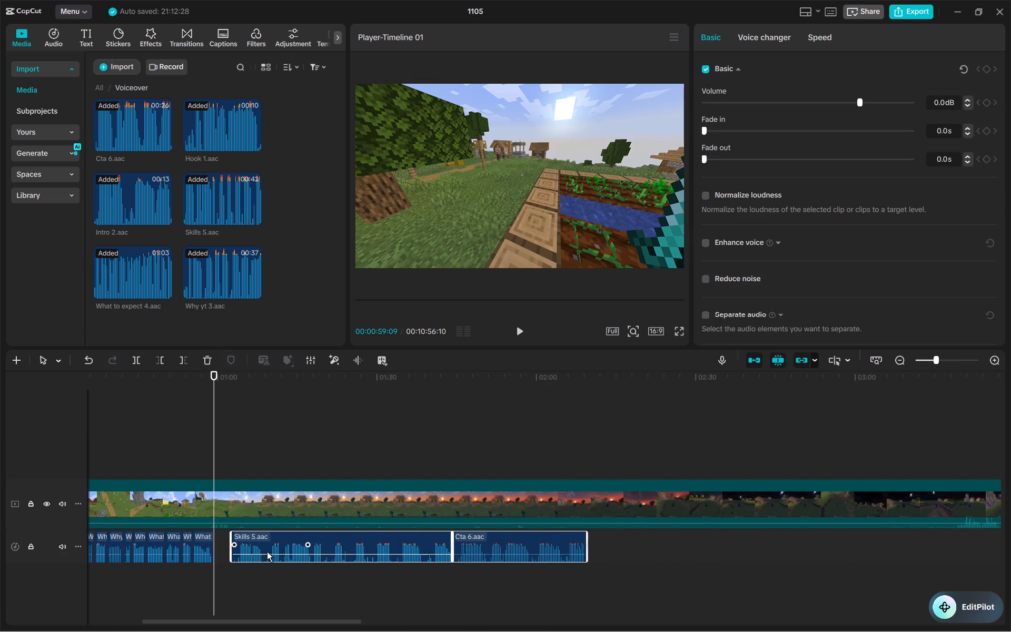
pyautogui.keyDown('ctrl'); pyautogui.scroll(15, 267, 551); pyautogui.keyUp('ctrl')
pyautogui.click(301, 443)
pyautogui.press('space')
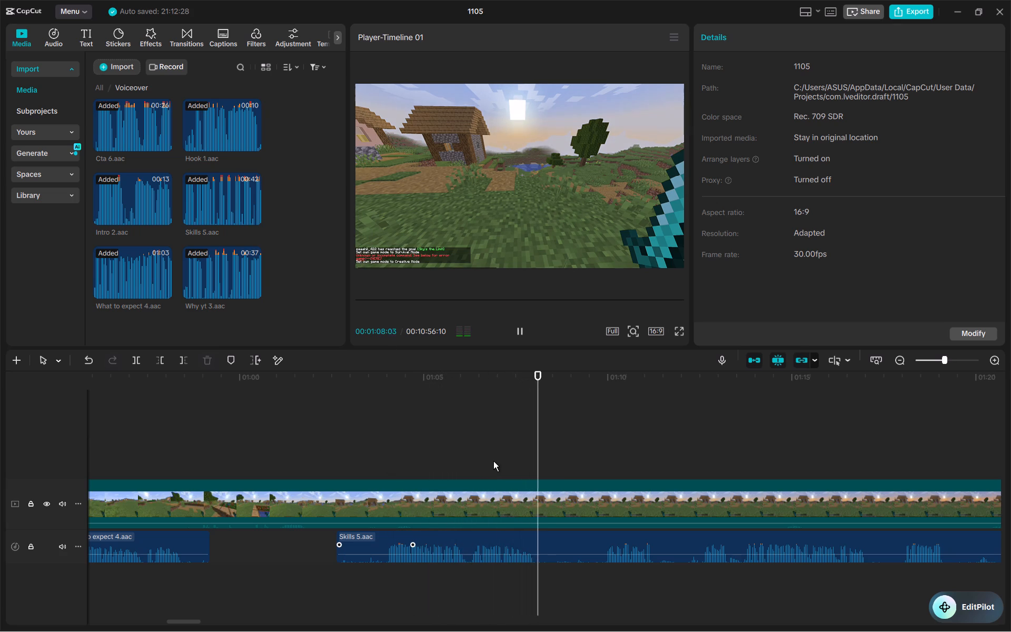
pyautogui.click(603, 459)
pyautogui.press('space')
pyautogui.press('space')
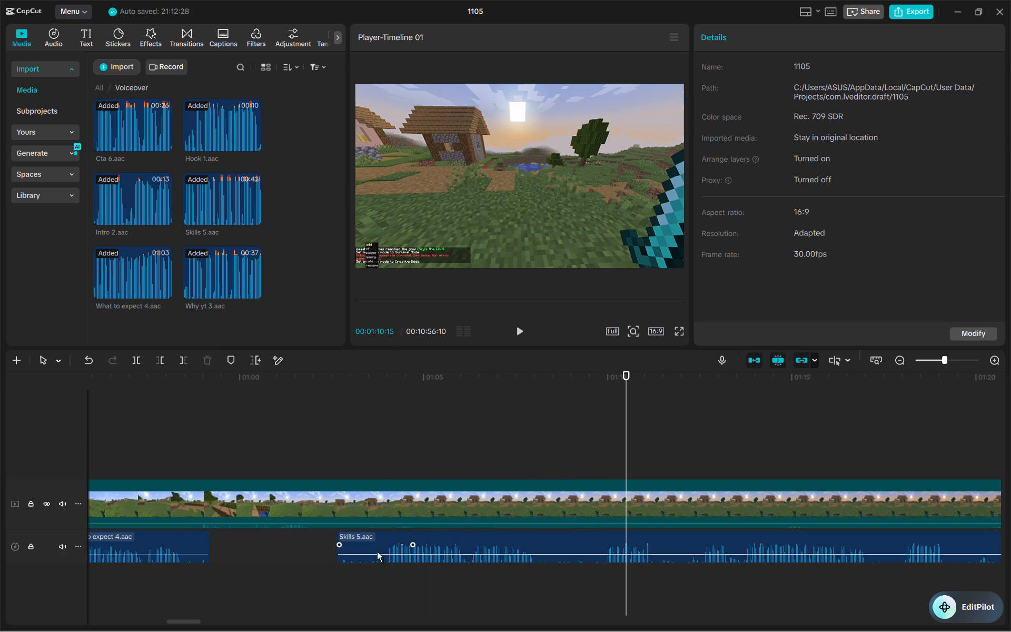
pyautogui.press('b')
pyautogui.keyDown('ctrl'); pyautogui.scroll(9, 383, 545); pyautogui.keyUp('ctrl')
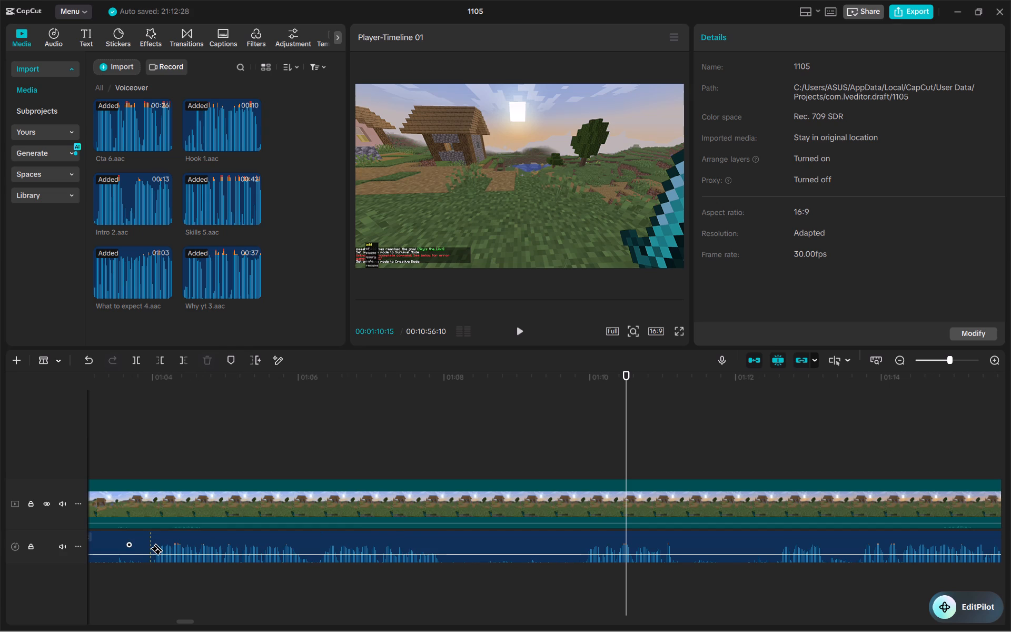
pyautogui.click(150, 548)
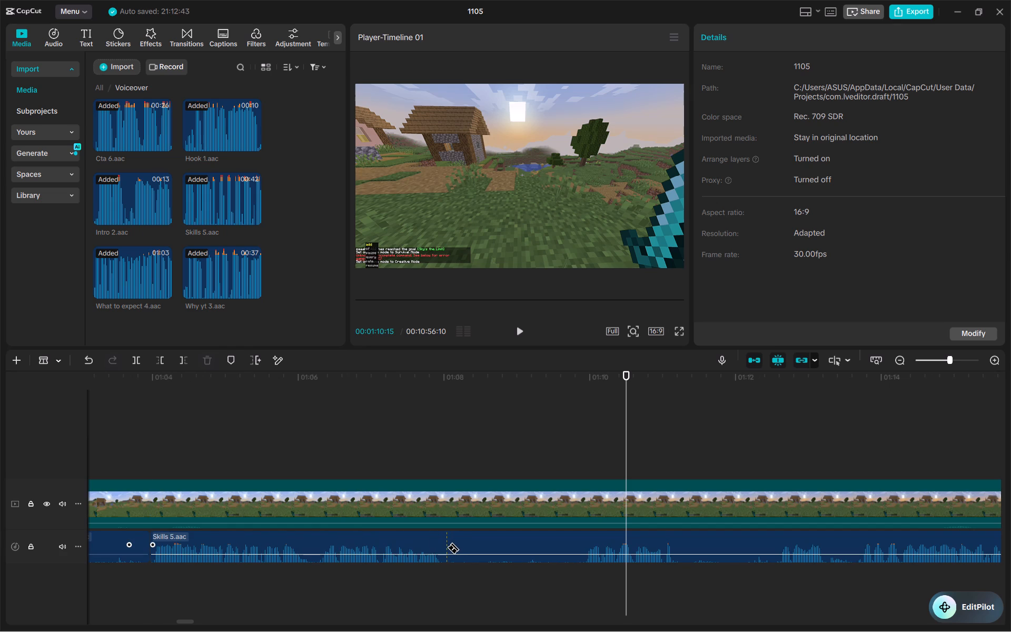
# Split Skills 5.aac at about 00:01:08:01 and 00:01:09:28, and delete the pause between the cuts.
pyautogui.click(447, 547)
pyautogui.click(586, 550)
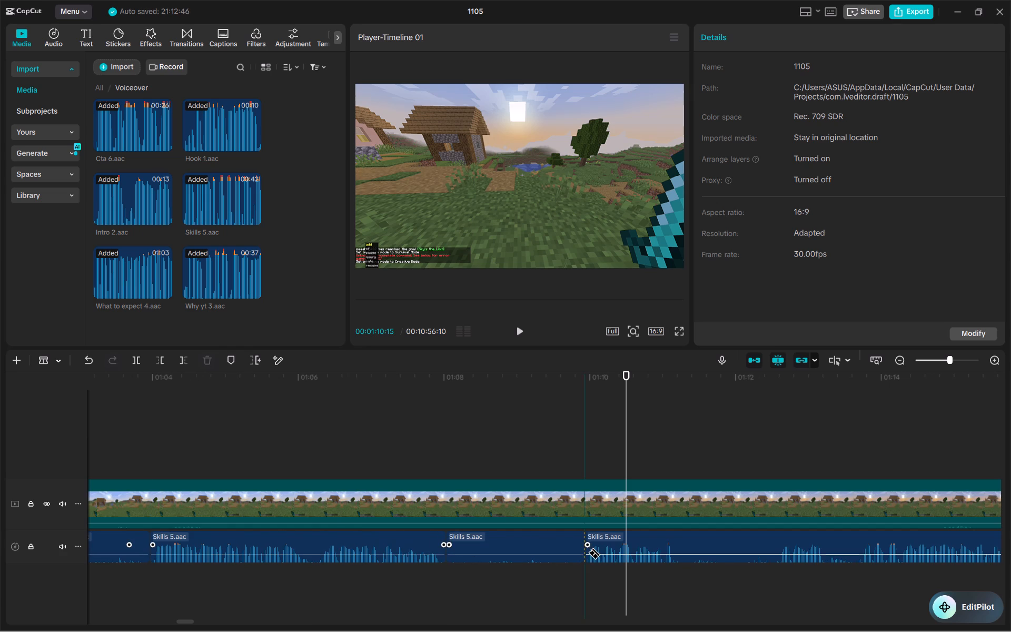
pyautogui.press('a')
pyautogui.click(534, 553)
pyautogui.press('Delete')
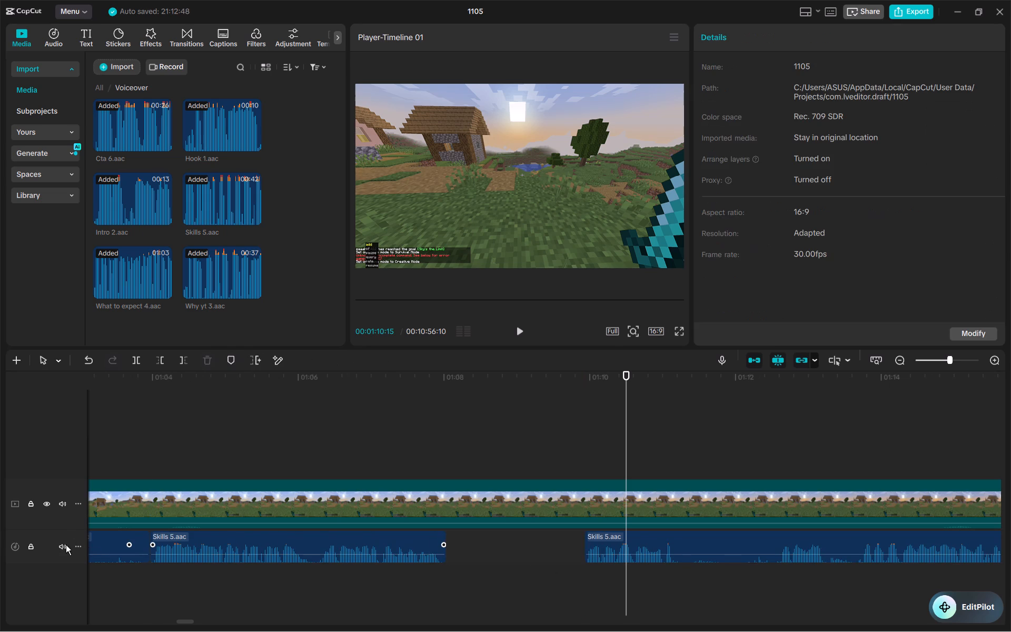
# Delete the opening piece of Skills 5.aac that precedes the cut at about 00:01:03:29.
pyautogui.click(107, 545)
pyautogui.press('Delete')
# Move the first Skills 5.aac phrase back to about 00:00:59:06, directly after the last What to expect 4.aac clip.
pyautogui.hscroll(1, 401, 558)
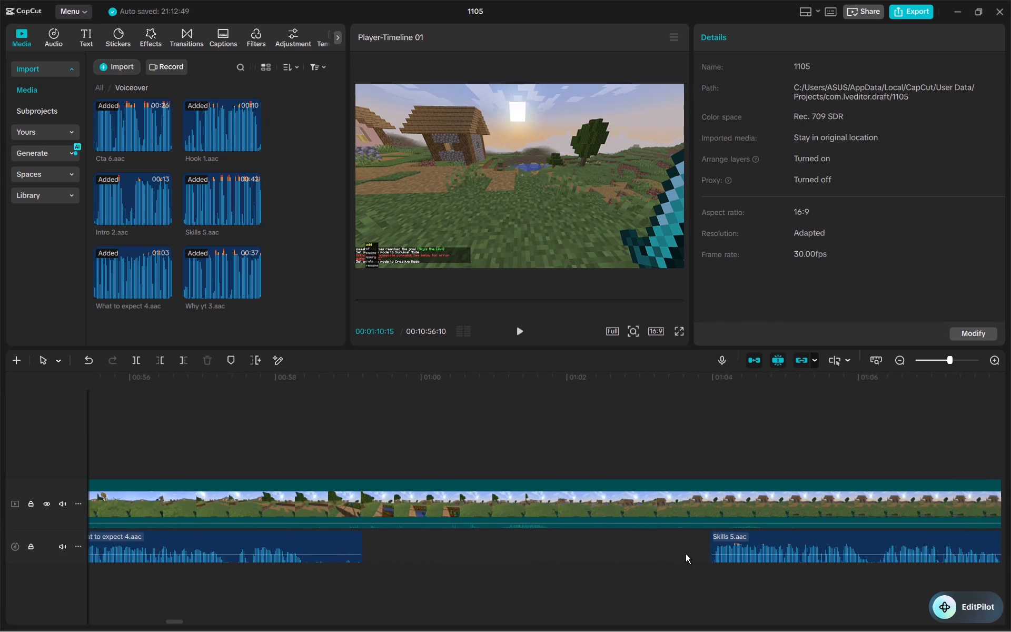
pyautogui.hscroll(1, 686, 554)
pyautogui.moveTo(709, 545); pyautogui.dragTo(364, 548)
# Trim the silent end of the last What to expect 4.aac clip back to about 00:00:58:17.
pyautogui.hscroll(-1, 370, 550)
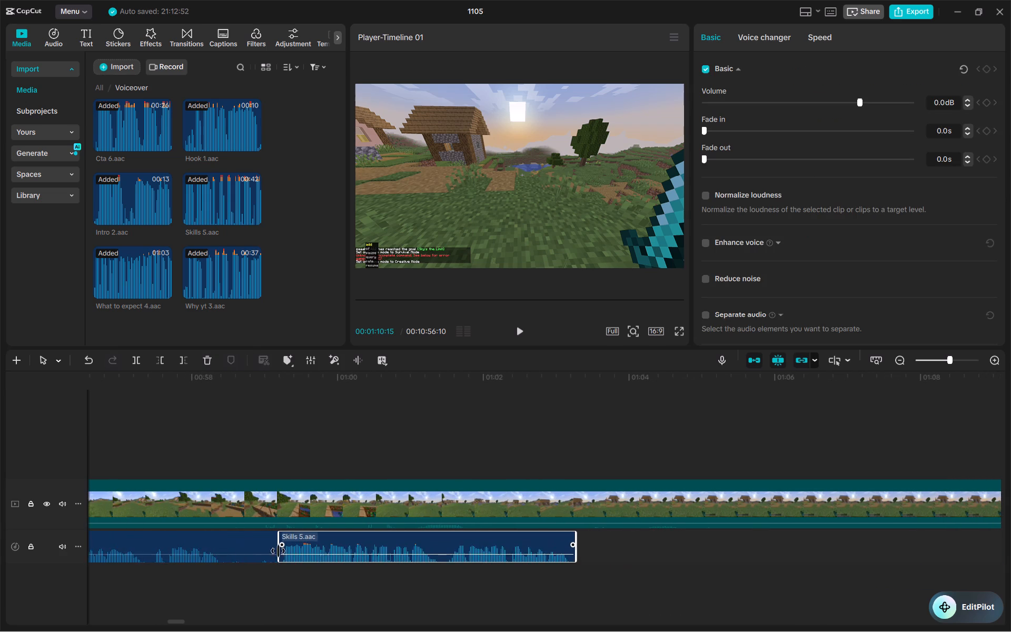
pyautogui.hscroll(-1, 278, 551)
pyautogui.click(240, 551)
pyautogui.moveTo(287, 552); pyautogui.dragTo(241, 565)
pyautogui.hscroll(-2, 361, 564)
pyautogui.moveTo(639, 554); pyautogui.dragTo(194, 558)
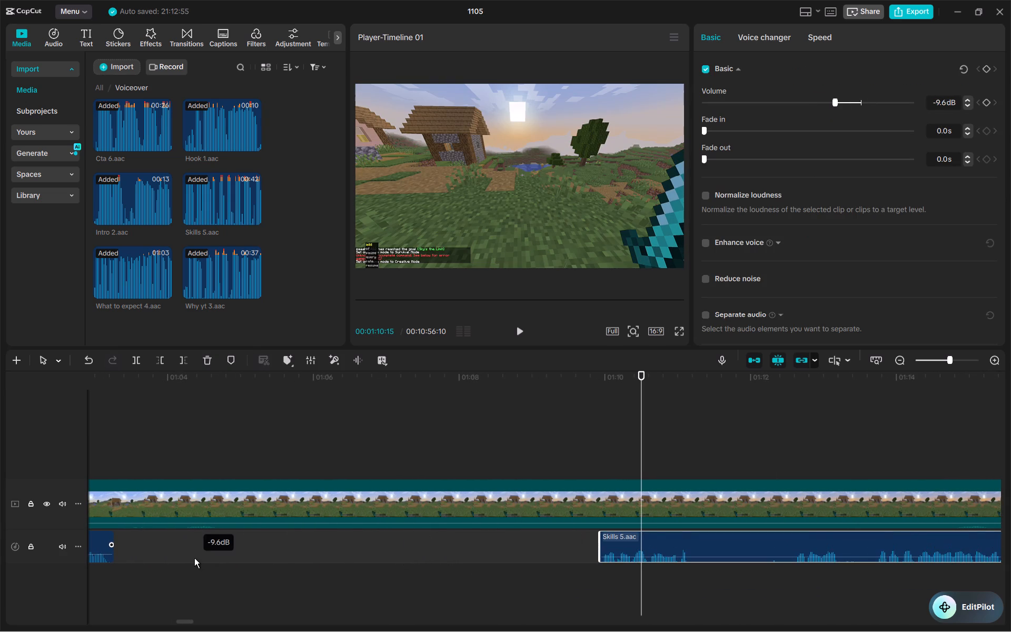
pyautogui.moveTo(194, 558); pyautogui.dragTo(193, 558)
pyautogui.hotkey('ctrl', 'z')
# Move the remaining Skills 5.aac clip back to about 00:01:03:08, directly after its first phrase, and play the joined phrases.
pyautogui.moveTo(623, 546); pyautogui.dragTo(139, 547)
pyautogui.click(94, 438)
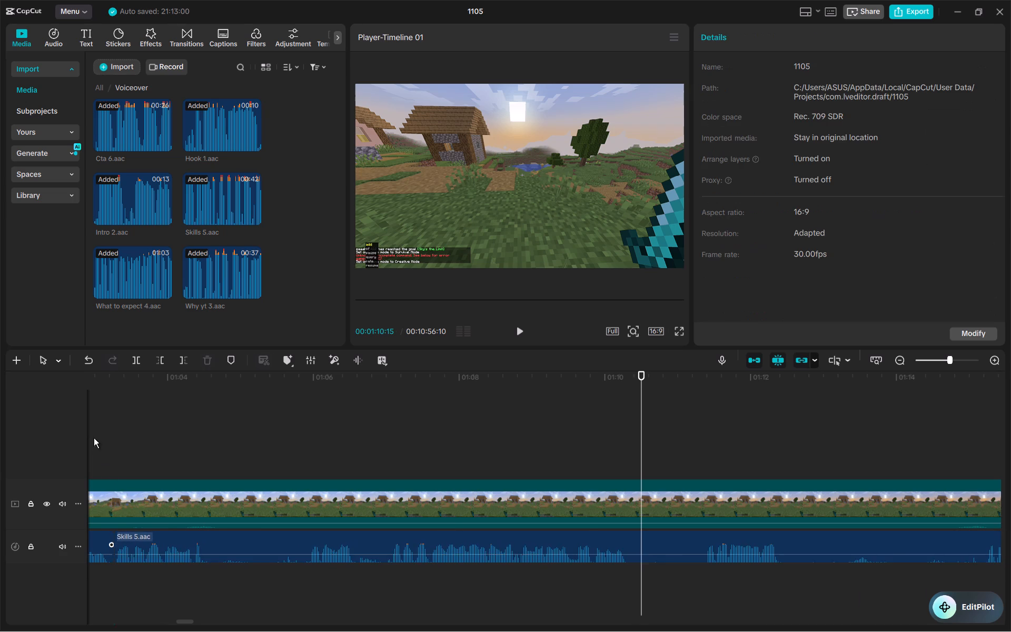
pyautogui.moveTo(94, 438); pyautogui.dragTo(78, 443)
pyautogui.click(535, 440)
pyautogui.press('space')
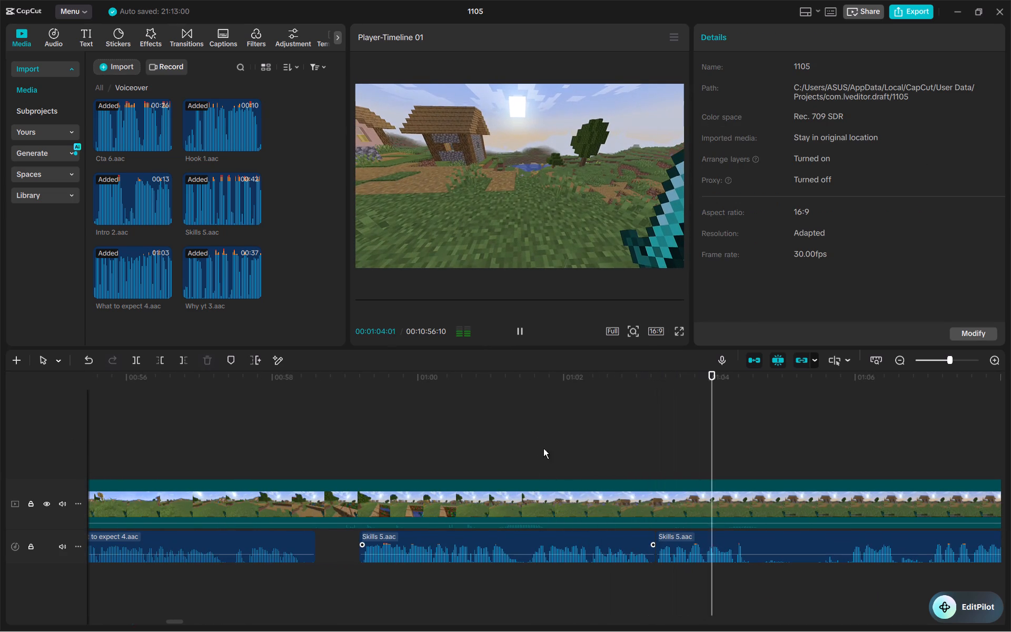
# Move the remaining Skills 5.aac clip slightly later to about 00:01:03:14, leaving a short pause after the first phrase, and play the transition.
pyautogui.press('space')
pyautogui.moveTo(662, 542); pyautogui.dragTo(676, 542)
pyautogui.click(613, 442)
pyautogui.press('space')
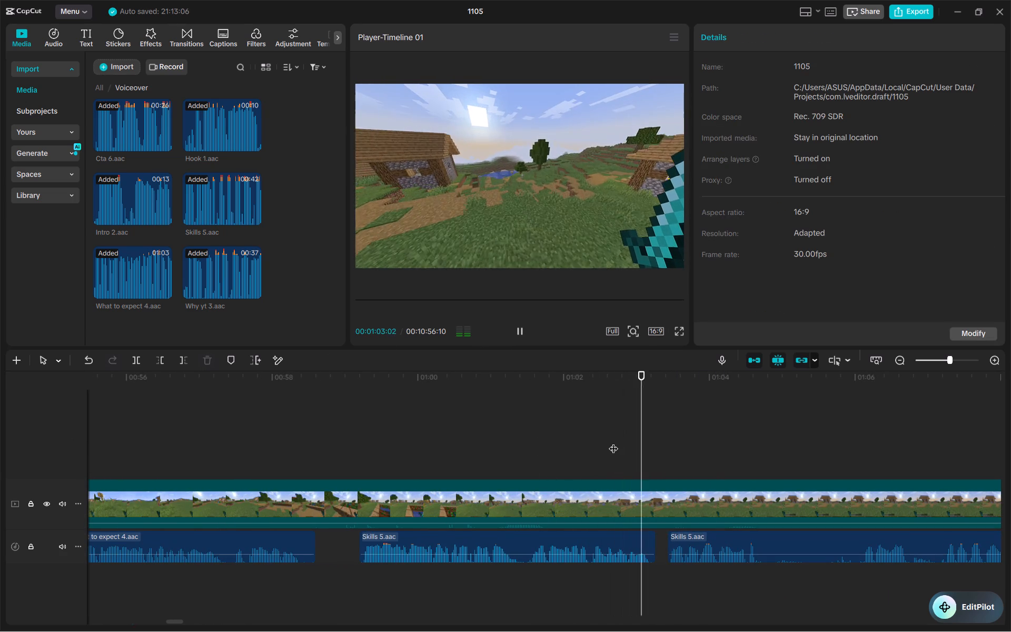
# Play through the remaining Skills 5.aac clip and split it at 00:01:07:03, just before the phrase that starts there.
pyautogui.hscroll(-1, 613, 442)
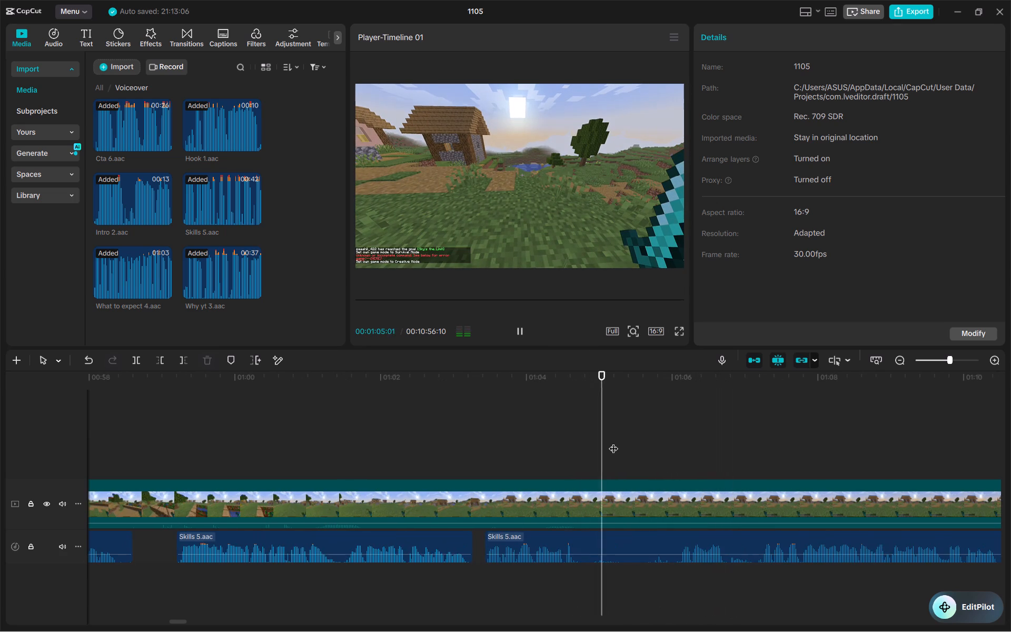
pyautogui.hscroll(-1, 632, 478)
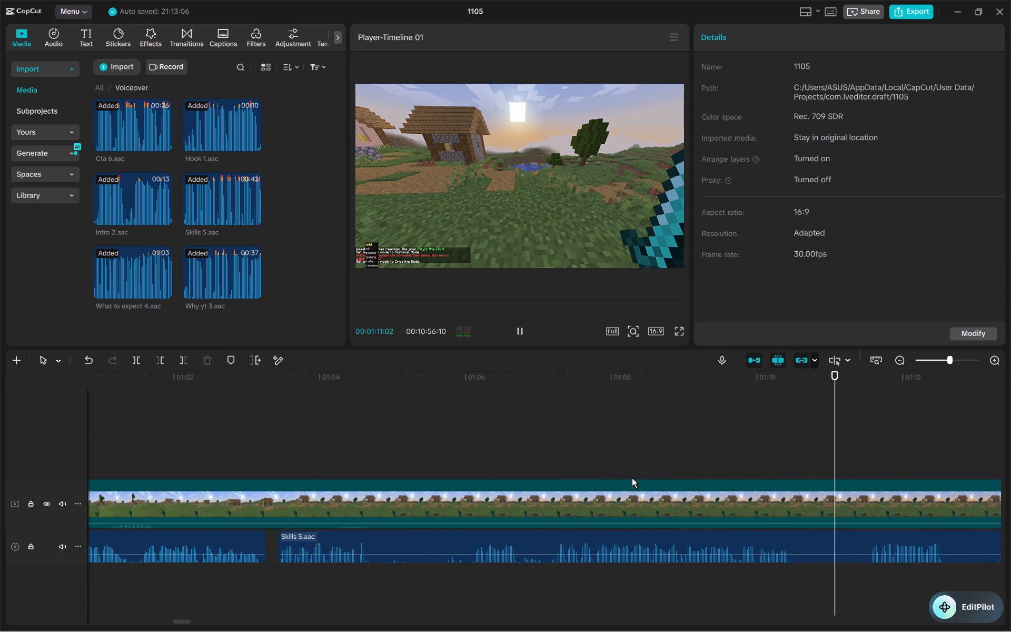
pyautogui.hscroll(-1, 632, 478)
pyautogui.press('space')
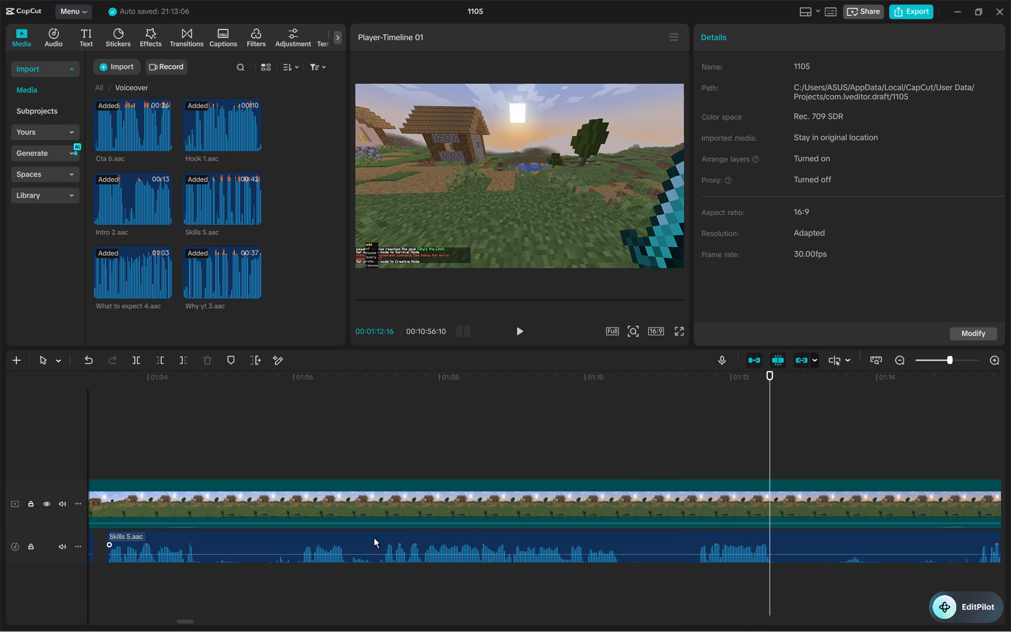
pyautogui.click(394, 466)
pyautogui.click(371, 436)
pyautogui.press('space')
pyautogui.press('space')
pyautogui.click(371, 435)
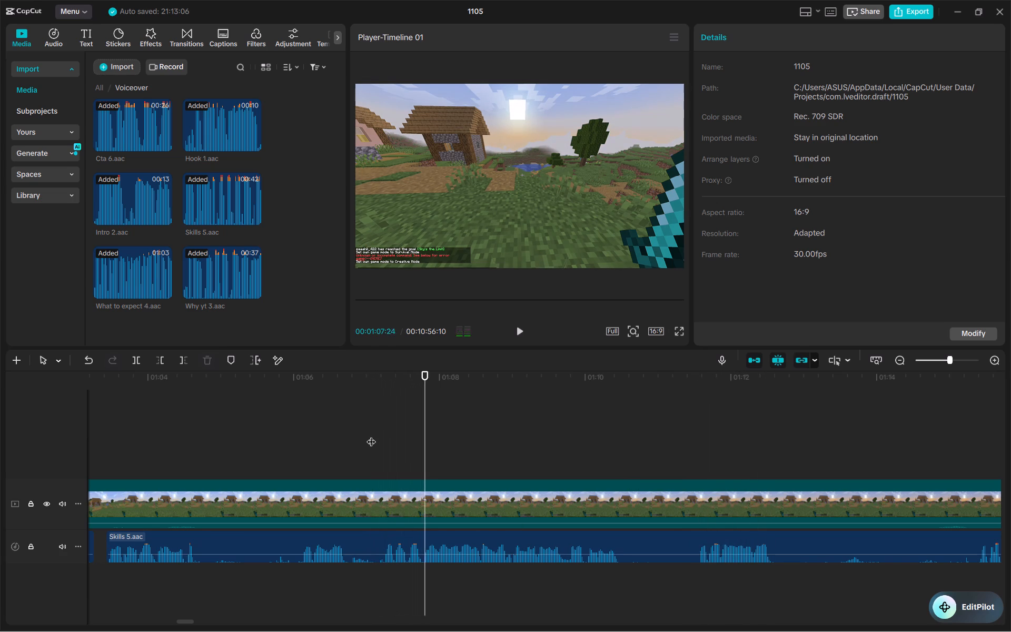
pyautogui.click(371, 435)
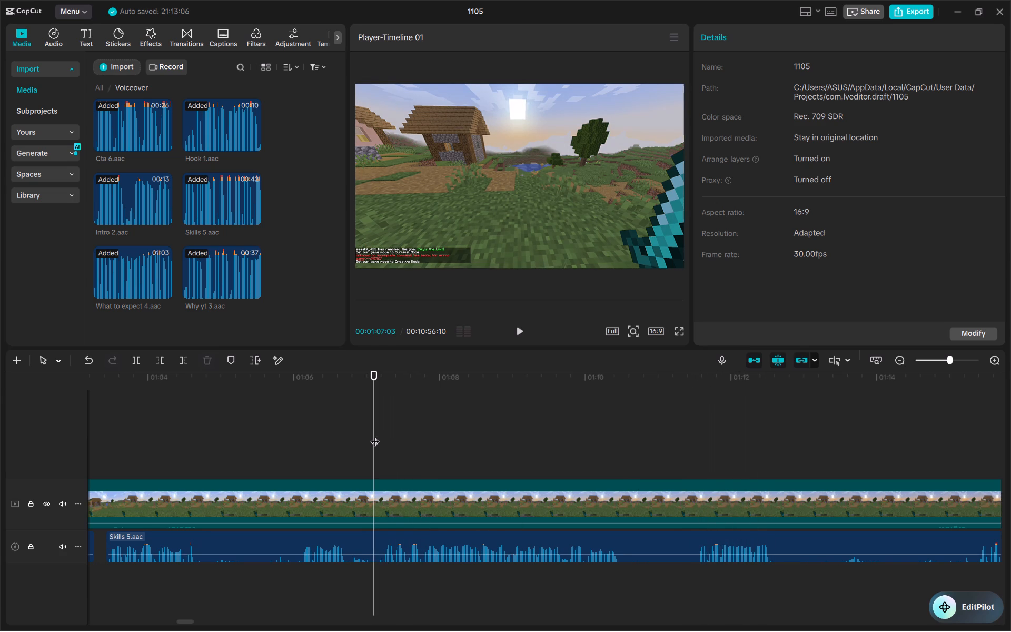
pyautogui.press('b')
pyautogui.click(375, 540)
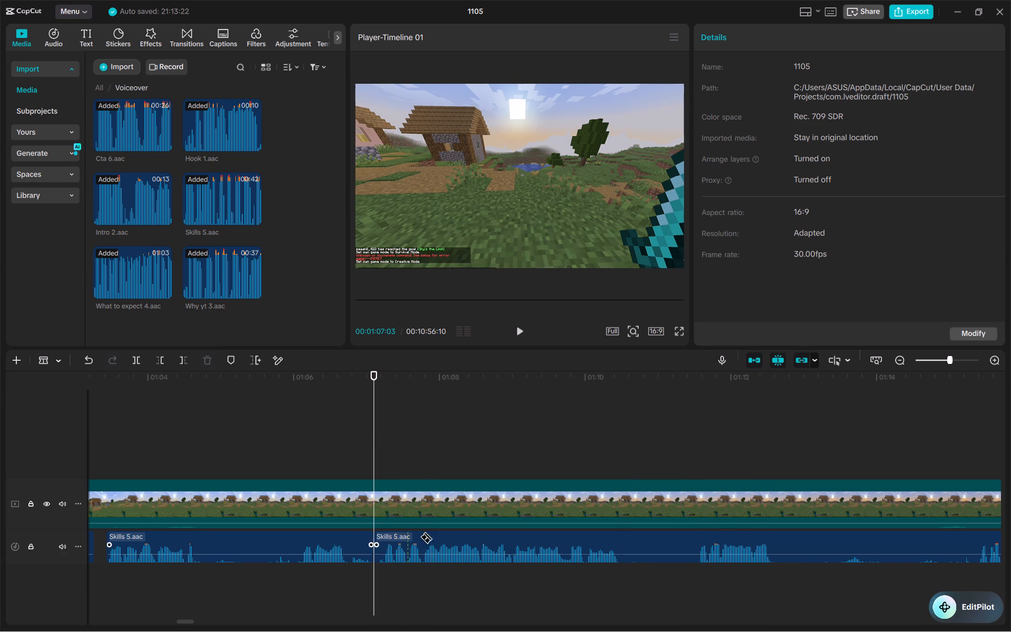
# Play the phrase after the 00:01:07:03 cut and split Skills 5.aac where it ends, at about 00:01:10:15.
pyautogui.press('space')
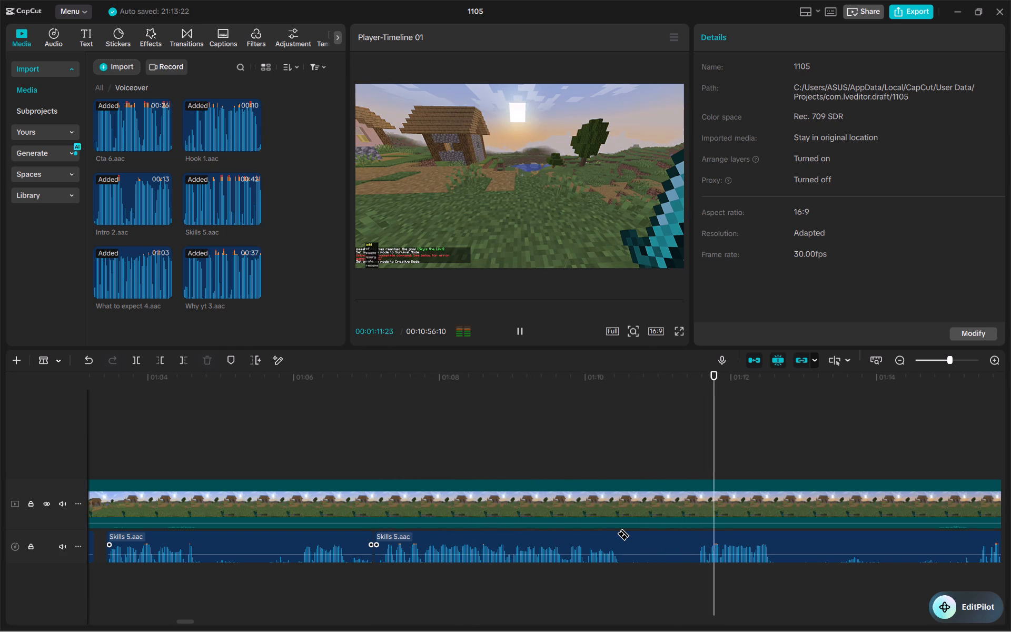
pyautogui.press('space')
pyautogui.click(622, 544)
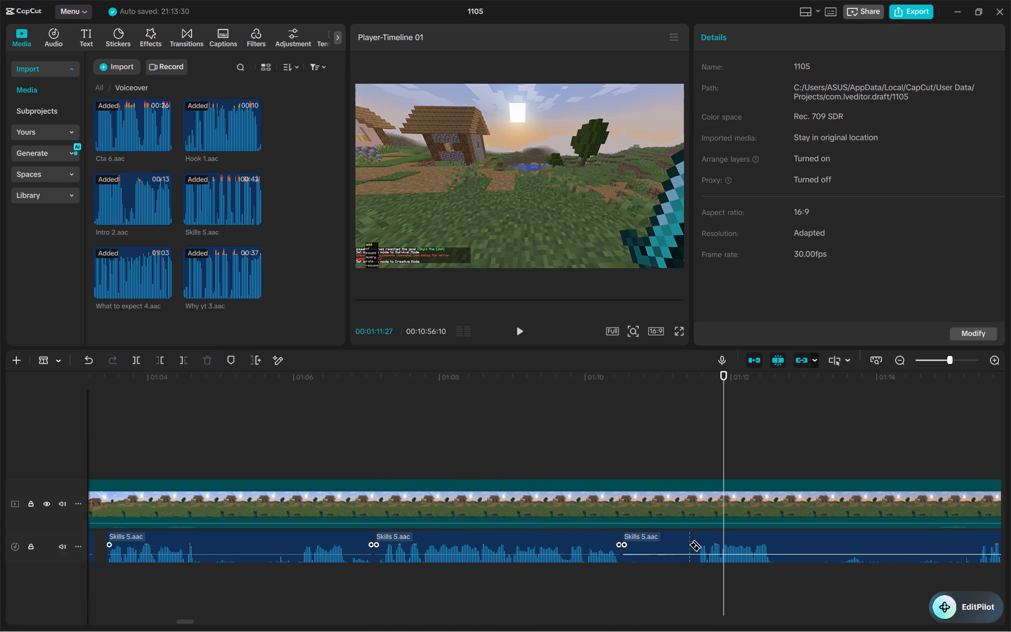
# Listen to the later takes and split Skills 5.aac at about 00:01:18:26, 00:01:20:27 and 00:01:23:08 to isolate the phrase and following silence.
pyautogui.press('space')
pyautogui.hscroll(-2, 757, 542)
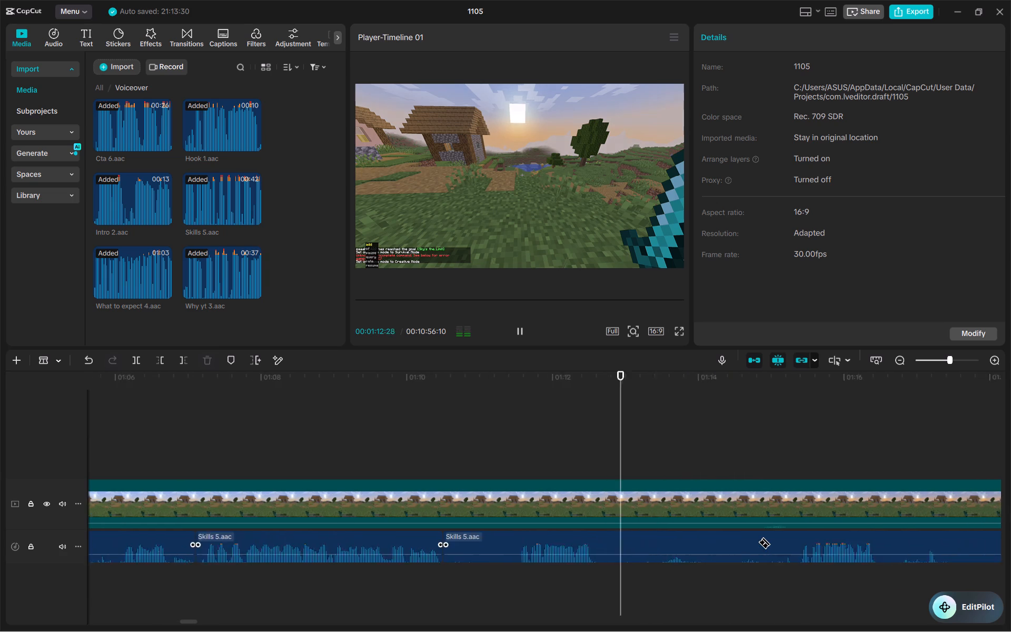
pyautogui.hscroll(-1, 758, 542)
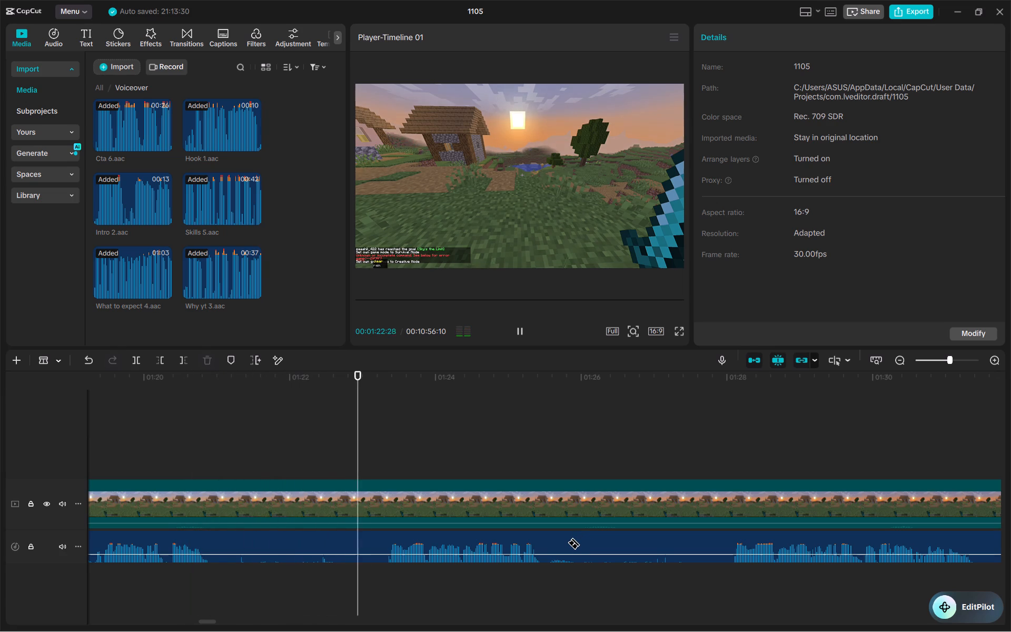
pyautogui.press('space')
pyautogui.hscroll(1, 567, 542)
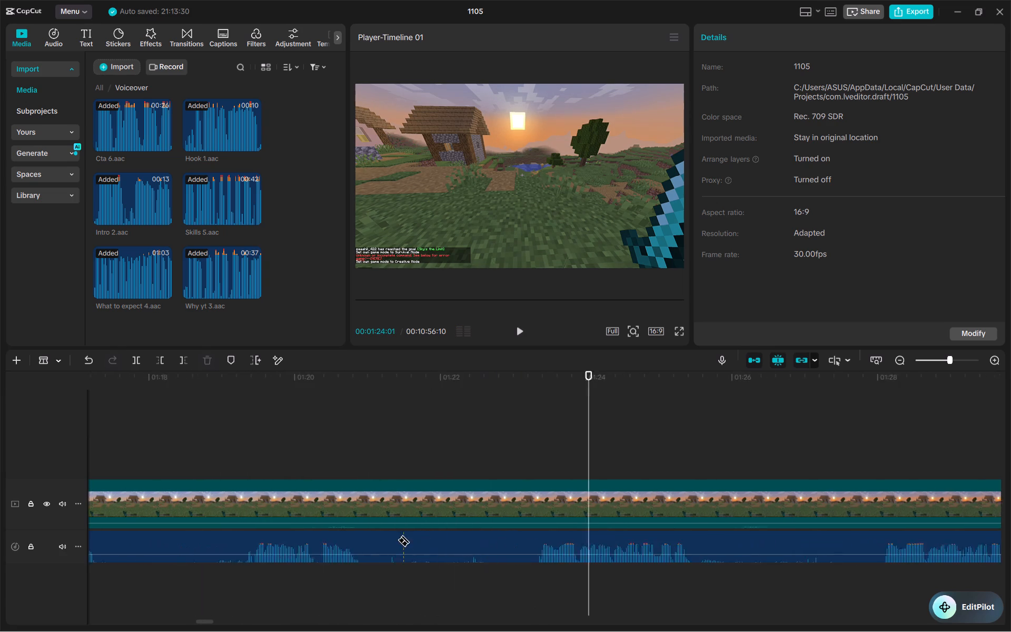
pyautogui.hscroll(1, 397, 540)
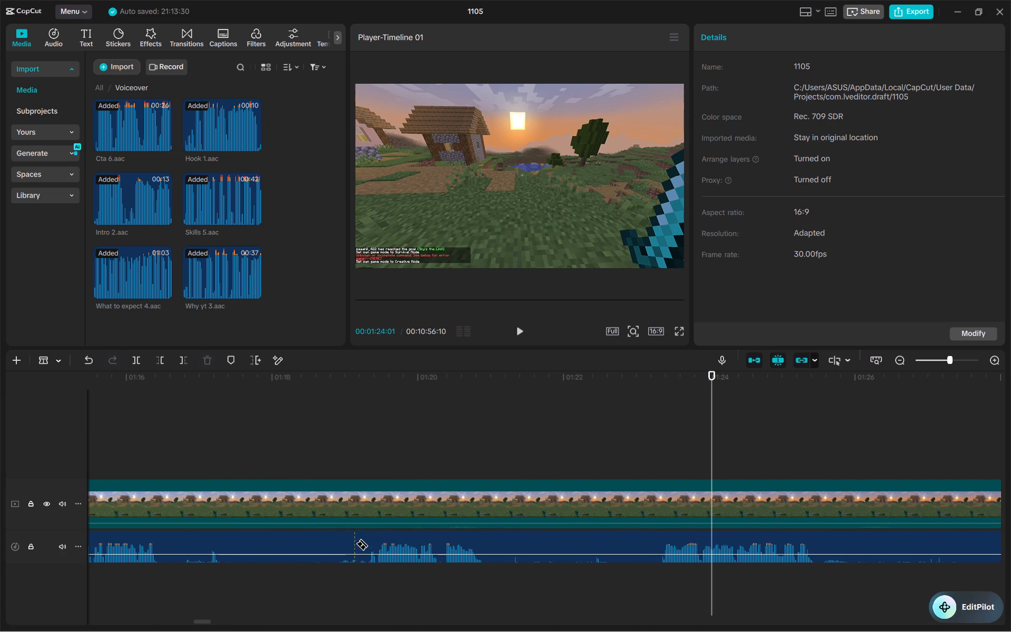
pyautogui.click(336, 539)
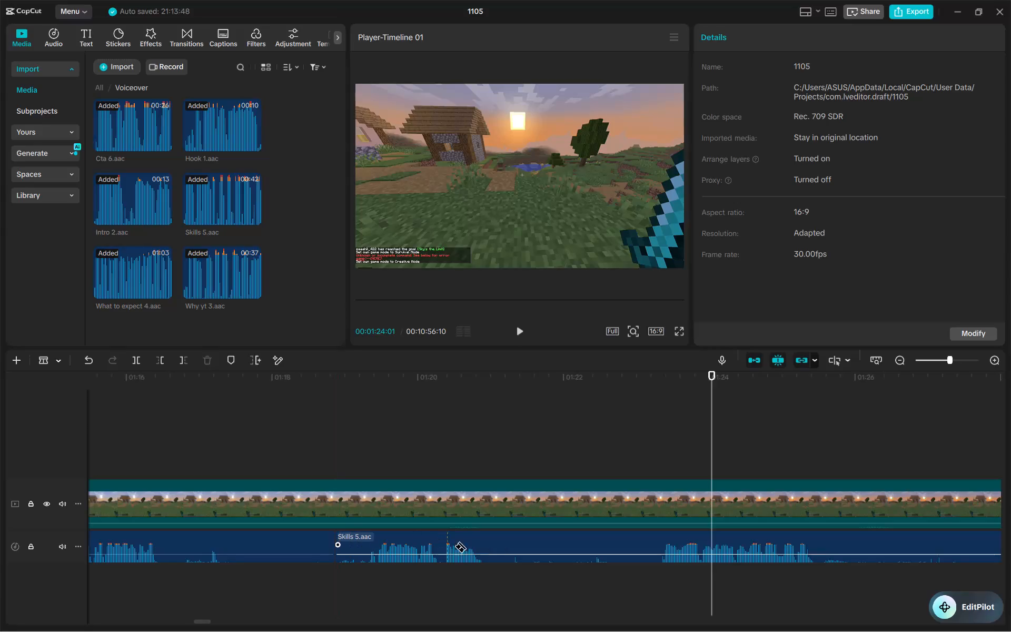
pyautogui.click(483, 546)
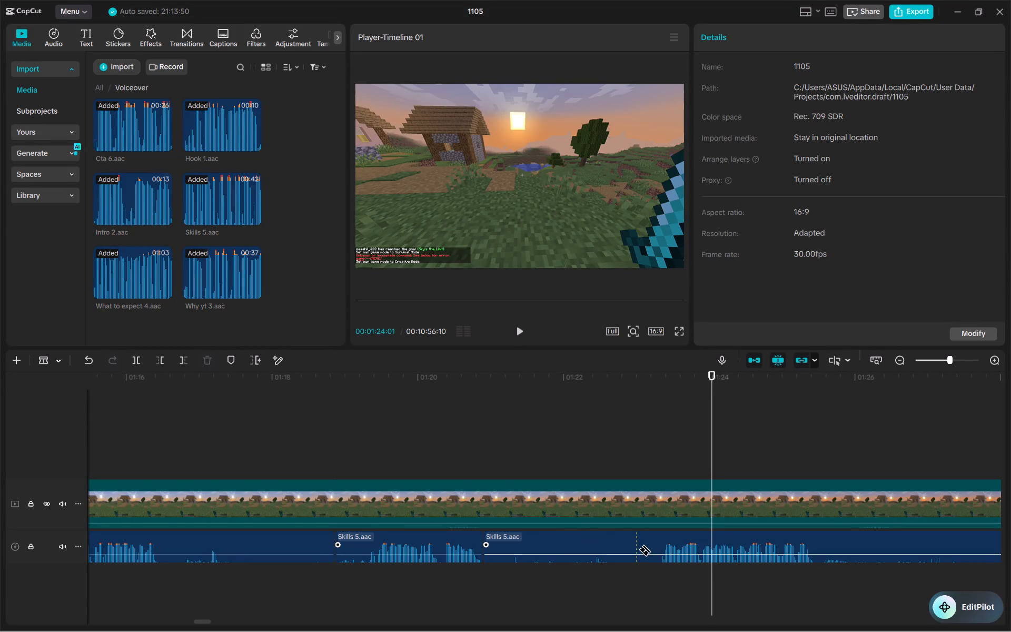
pyautogui.click(656, 551)
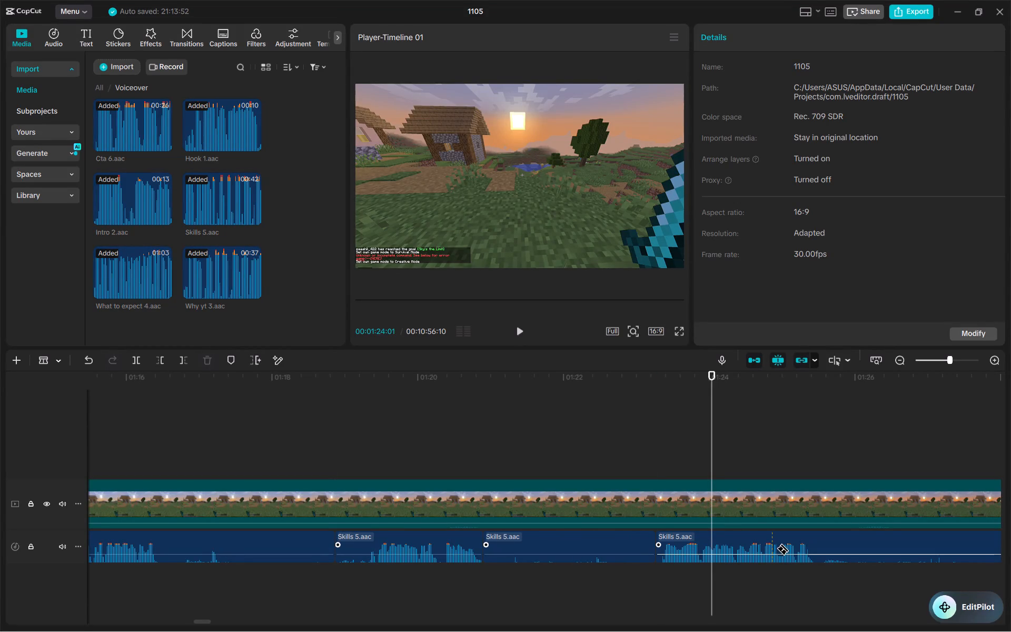
# Delete the Skills 5.aac piece with unwanted takes between the cuts at about 00:01:10:15 and 00:01:18:26.
pyautogui.hscroll(-1, 777, 549)
pyautogui.hscroll(1, 701, 556)
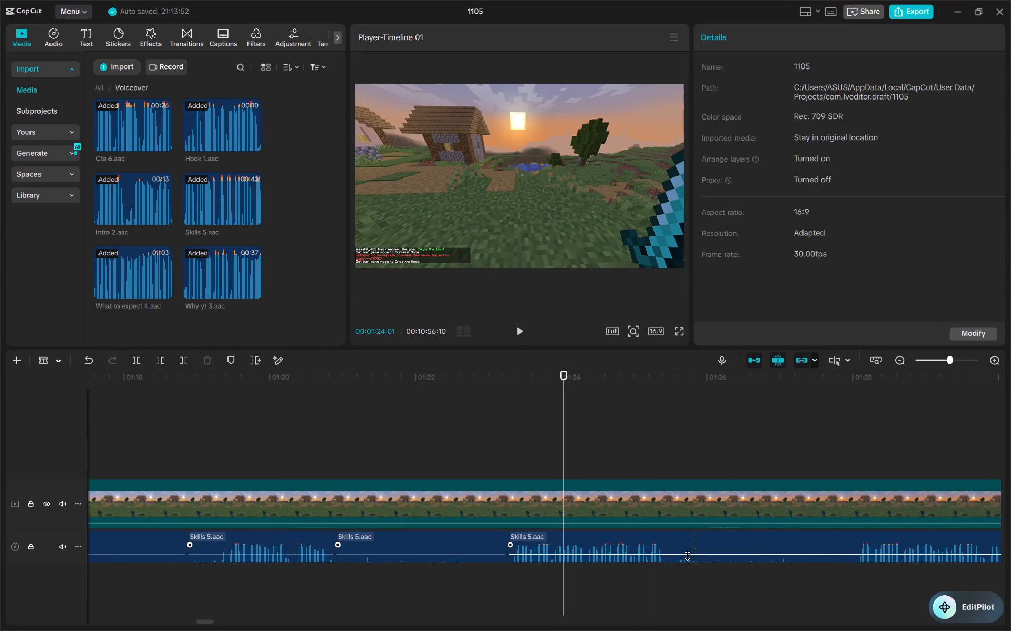
pyautogui.hscroll(1, 687, 555)
pyautogui.press('a')
pyautogui.hscroll(2, 668, 555)
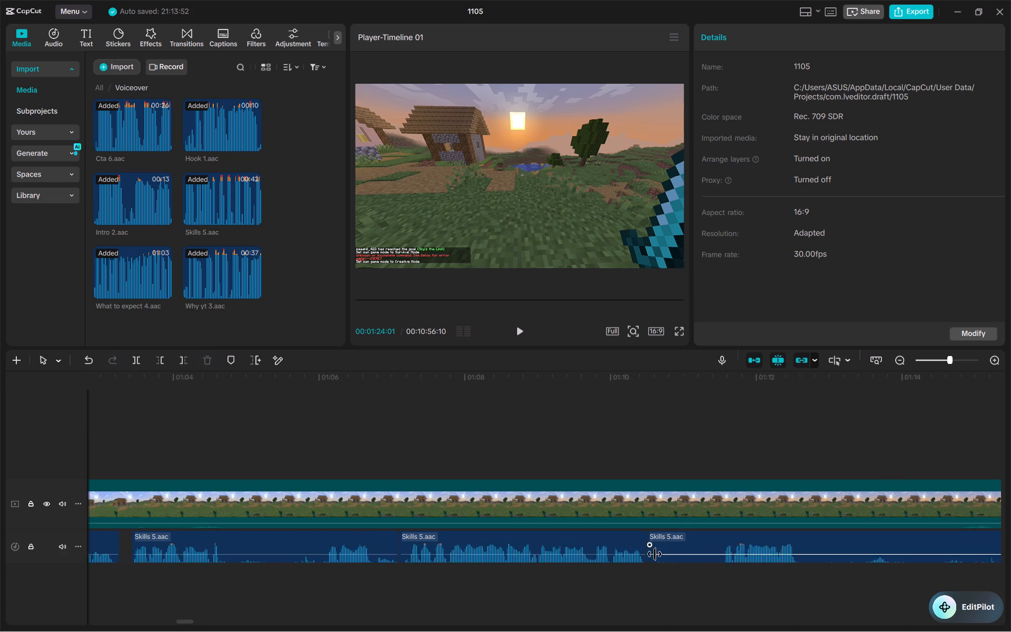
pyautogui.hscroll(1, 655, 554)
pyautogui.click(659, 478)
pyautogui.press('space')
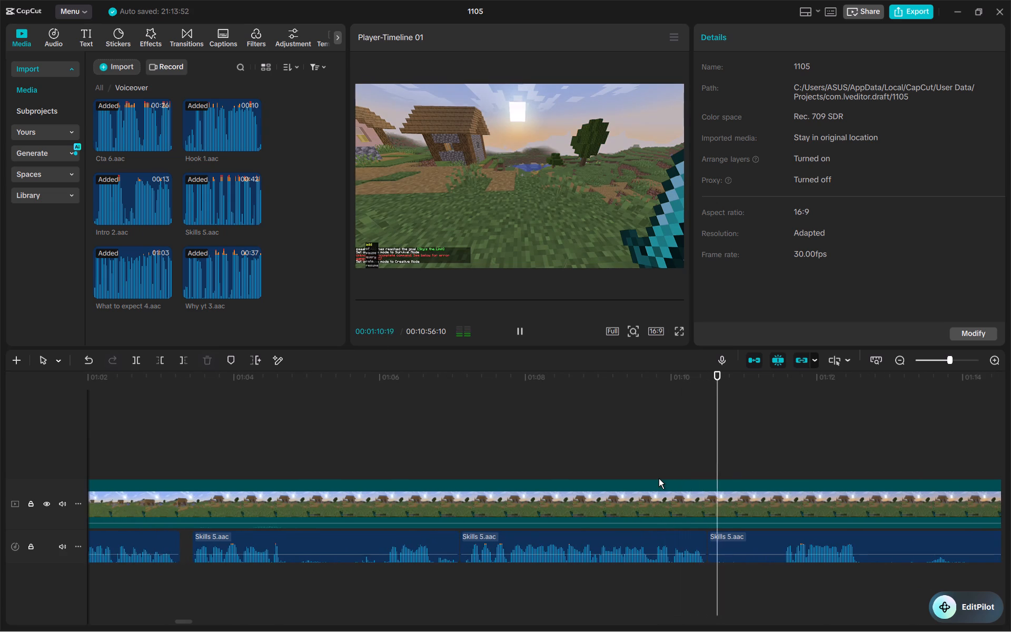
pyautogui.hscroll(-3, 659, 478)
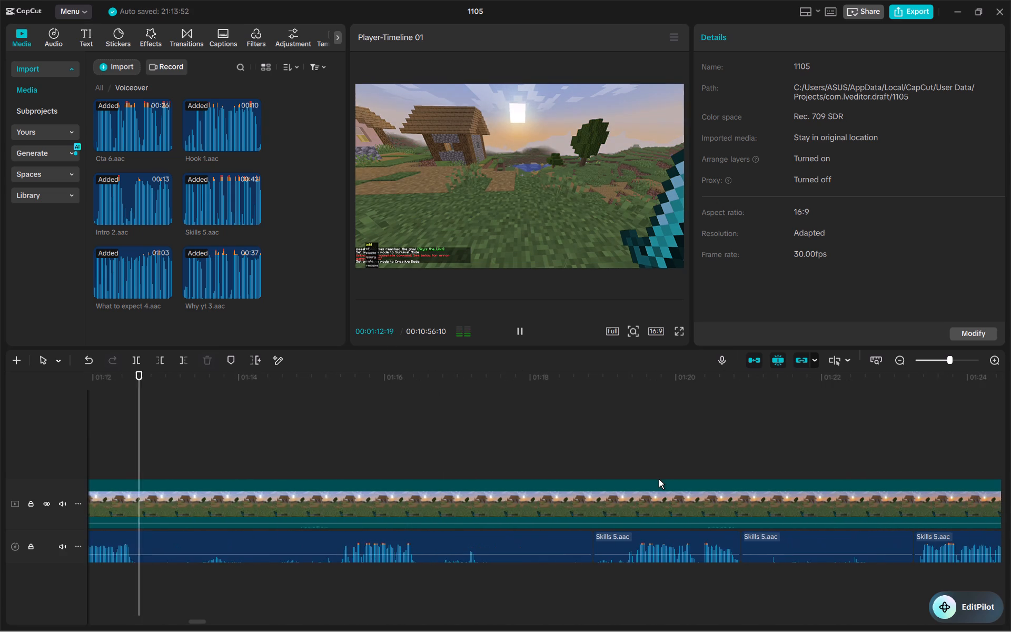
pyautogui.hscroll(-1, 659, 479)
pyautogui.click(567, 548)
pyautogui.press('Delete')
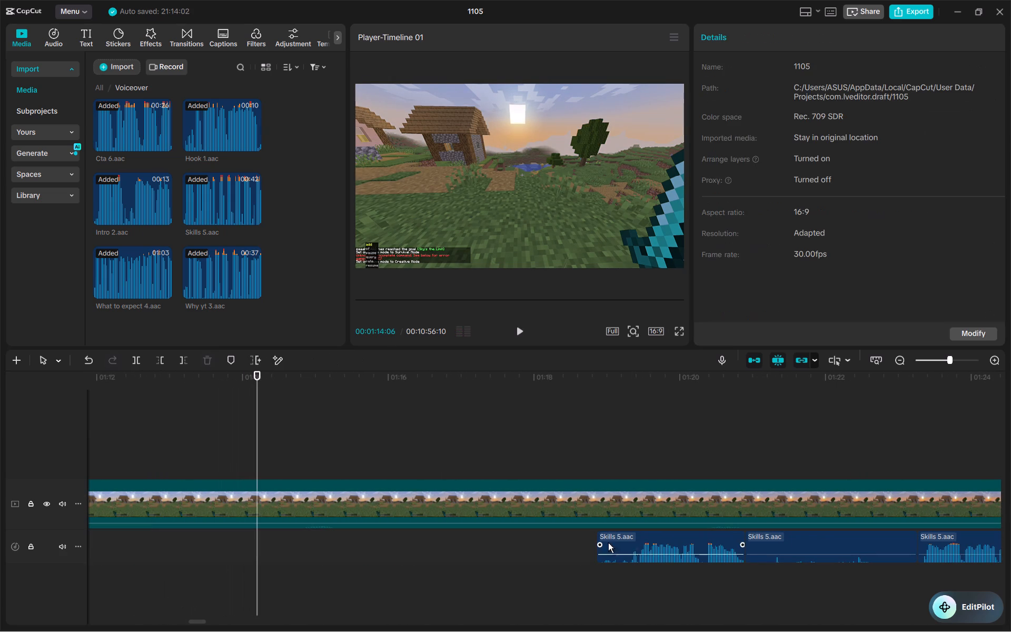
# Move the isolated Skills 5.aac phrase back to about 00:01:10:15, directly after the preceding phrase, and play it.
pyautogui.moveTo(617, 541); pyautogui.dragTo(275, 548)
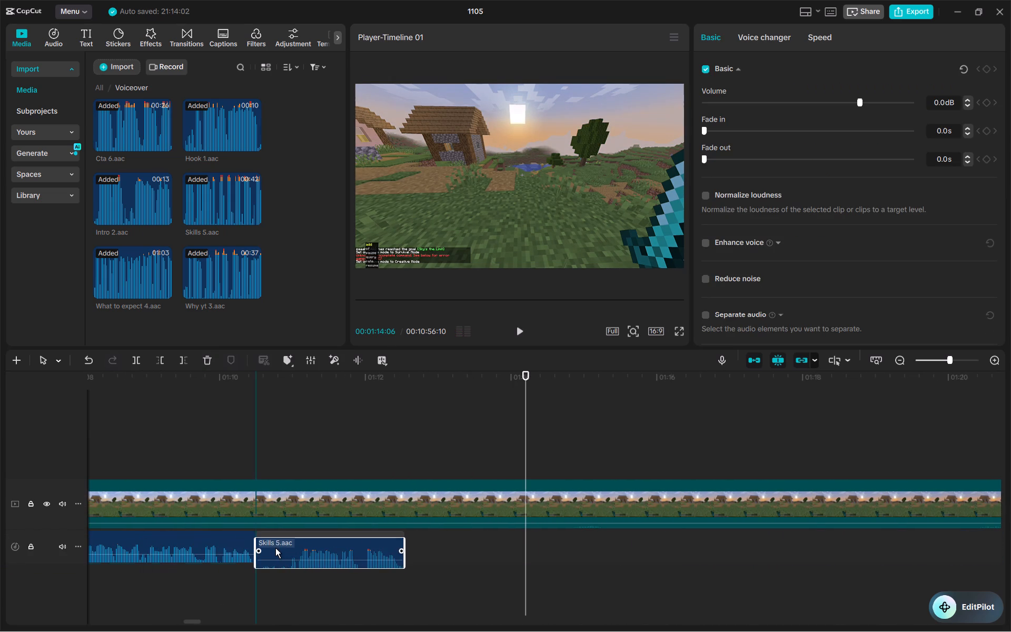
pyautogui.moveTo(275, 548); pyautogui.dragTo(273, 544)
pyautogui.click(241, 433)
pyautogui.press('space')
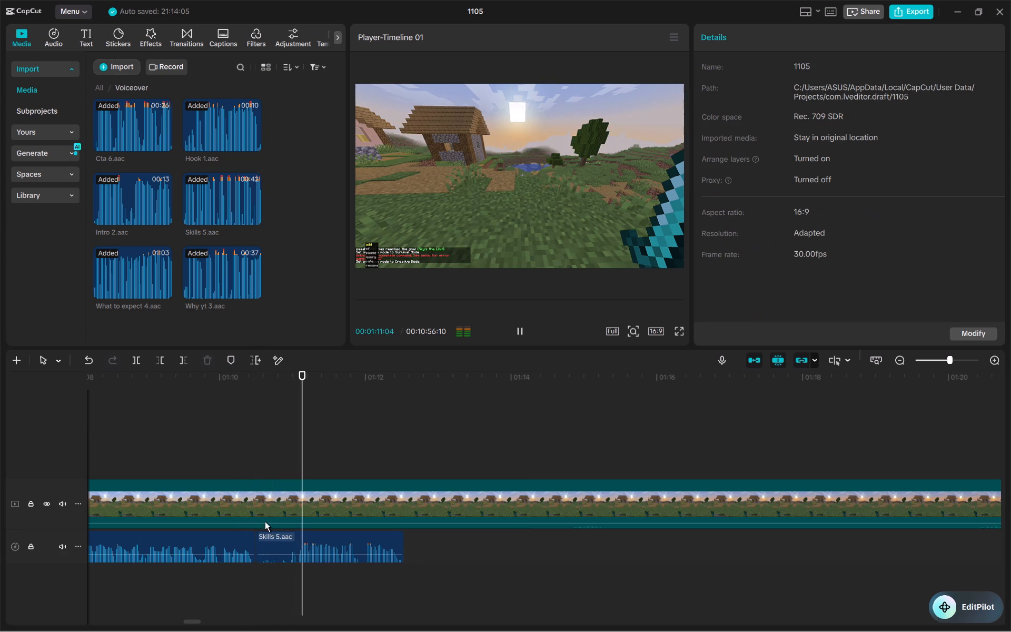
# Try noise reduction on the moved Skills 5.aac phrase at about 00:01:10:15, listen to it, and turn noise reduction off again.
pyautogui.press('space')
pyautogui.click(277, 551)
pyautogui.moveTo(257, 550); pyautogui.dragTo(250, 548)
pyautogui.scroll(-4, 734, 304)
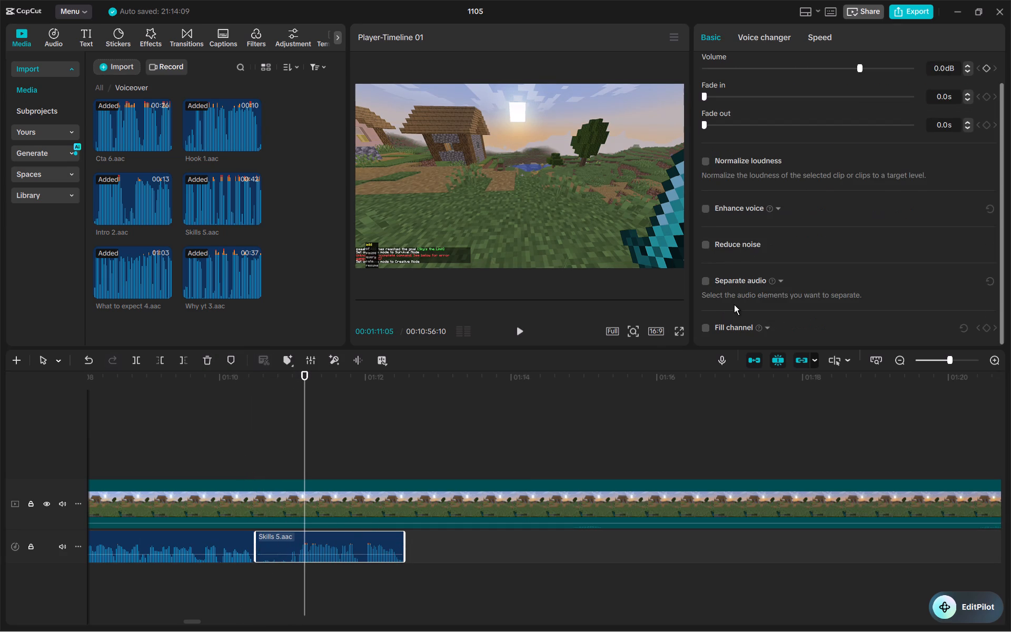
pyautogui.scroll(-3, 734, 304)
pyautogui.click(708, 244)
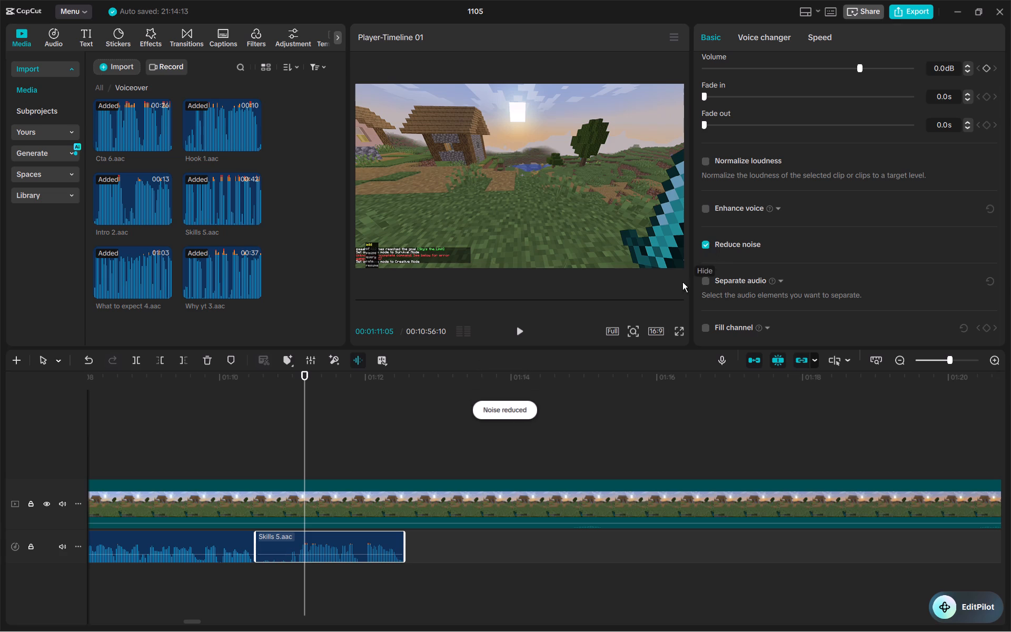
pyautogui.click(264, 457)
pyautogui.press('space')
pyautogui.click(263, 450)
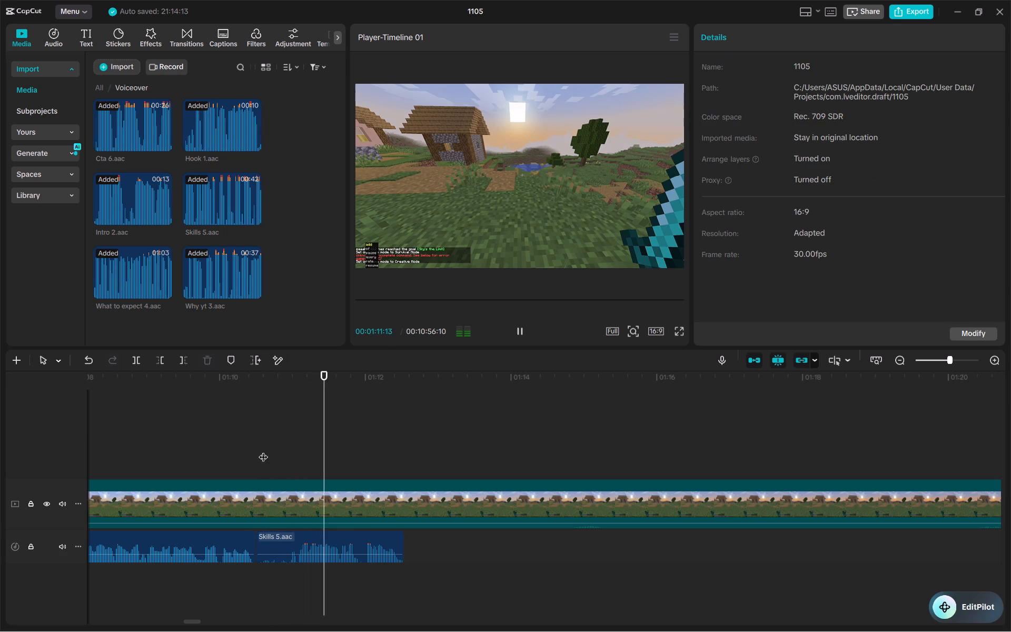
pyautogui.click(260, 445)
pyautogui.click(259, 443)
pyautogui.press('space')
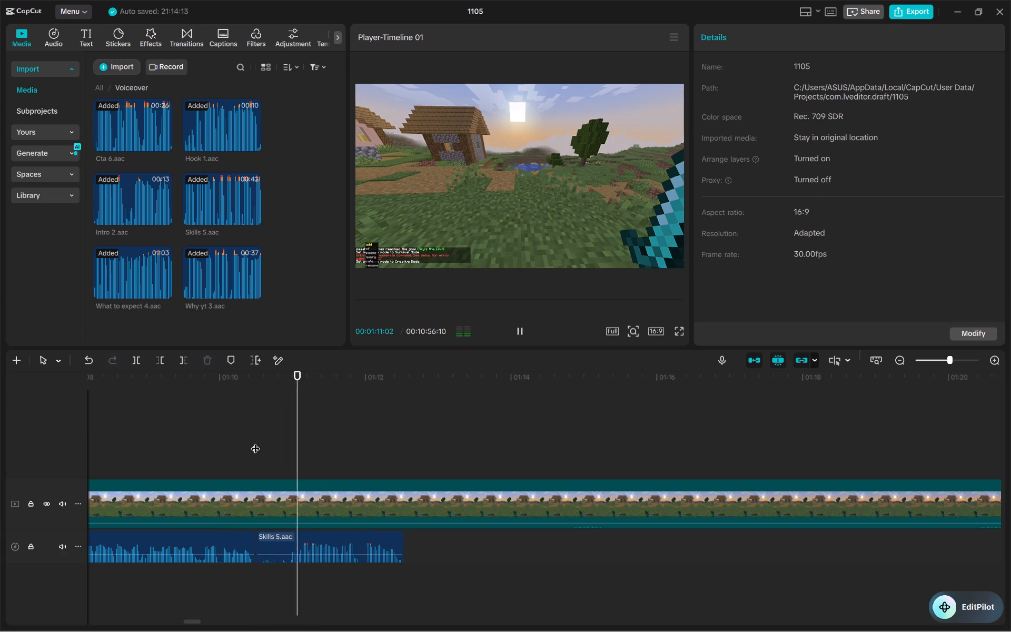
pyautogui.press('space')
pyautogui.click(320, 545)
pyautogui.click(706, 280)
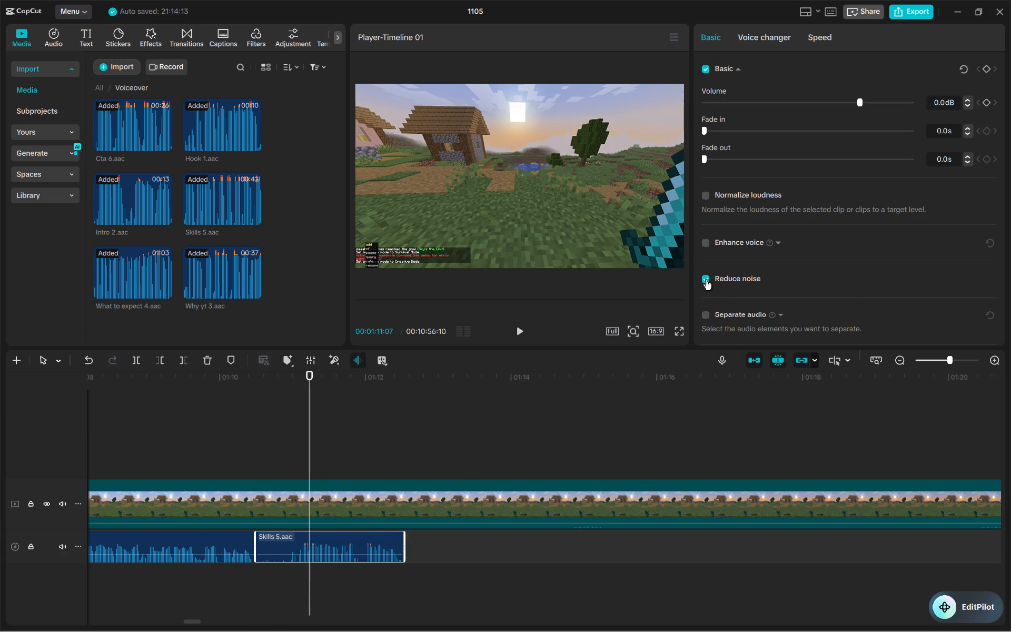
# Turn on Enhance voice at intensity 75 for the Skills 5.aac phrase at about 00:01:10:15 and play it.
pyautogui.click(713, 245)
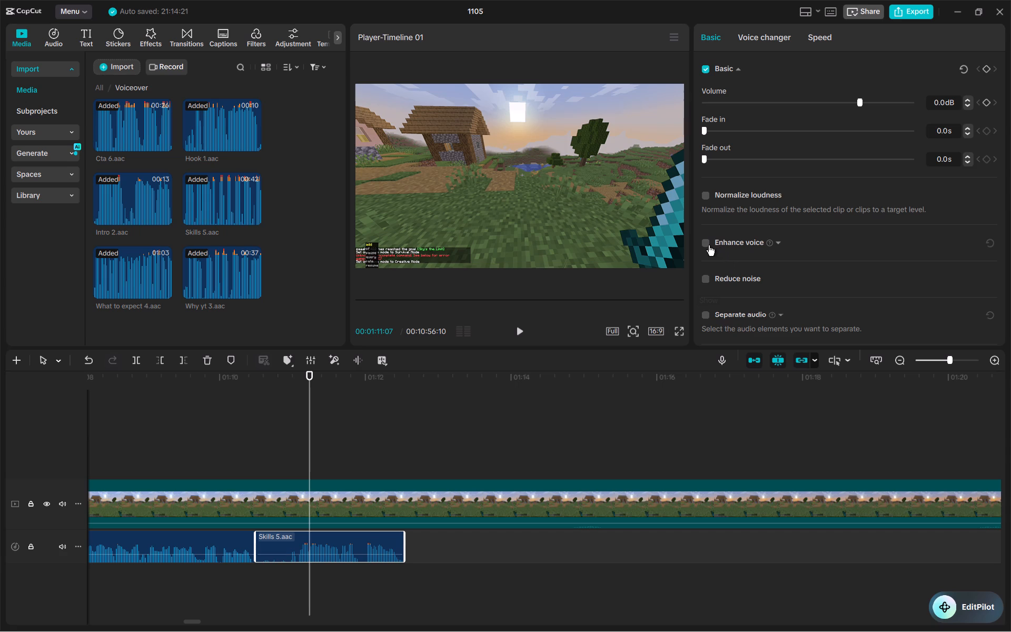
pyautogui.click(709, 245)
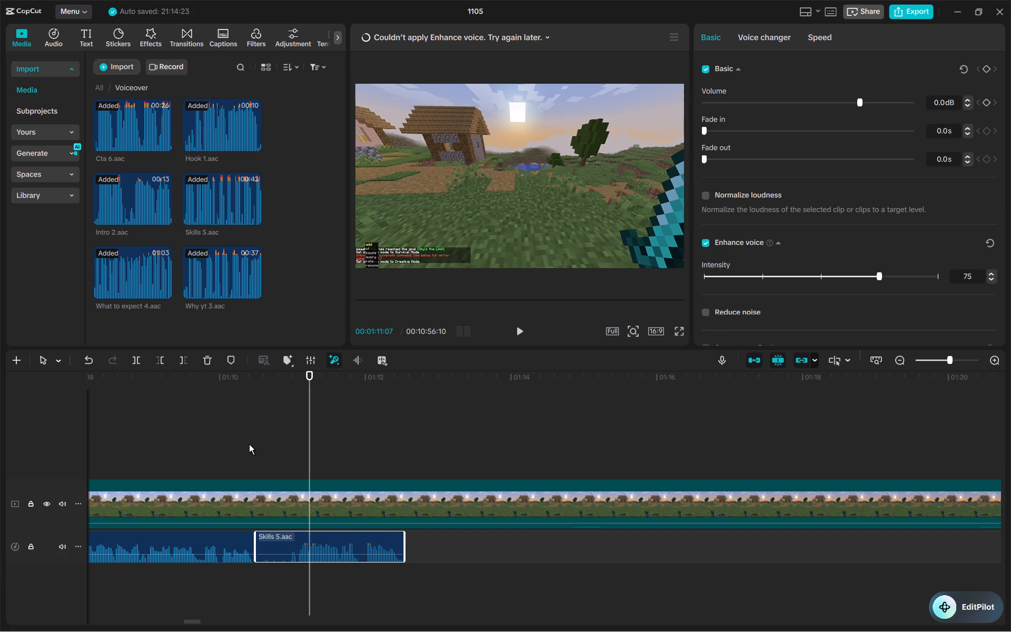
pyautogui.click(257, 443)
pyautogui.press('space')
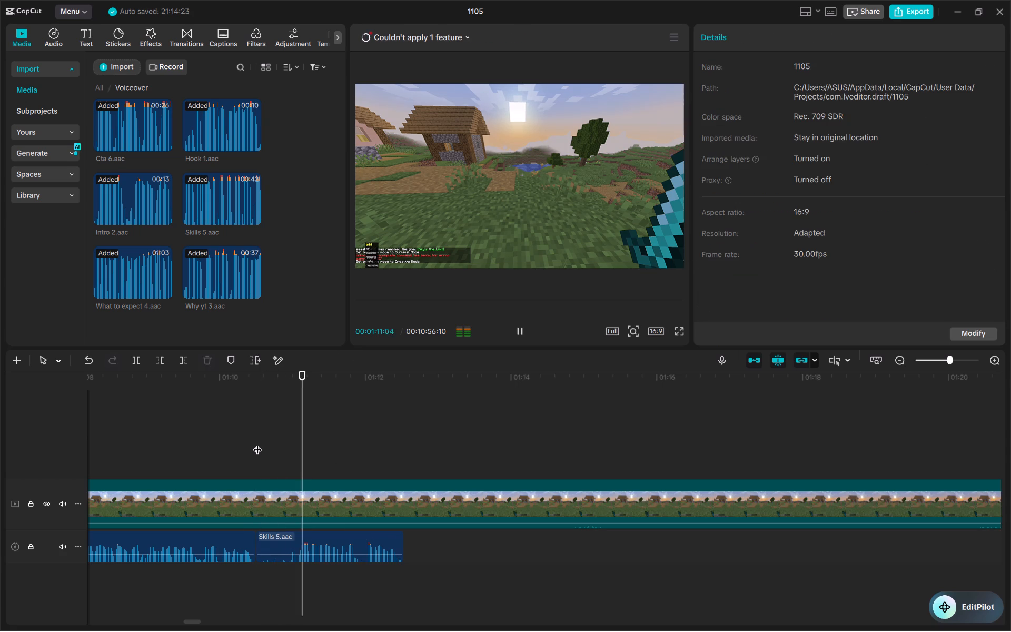
pyautogui.press('space')
# Turn on noise reduction and try loudness normalization for the same Skills 5.aac phrase, and replay it from its start.
pyautogui.click(316, 544)
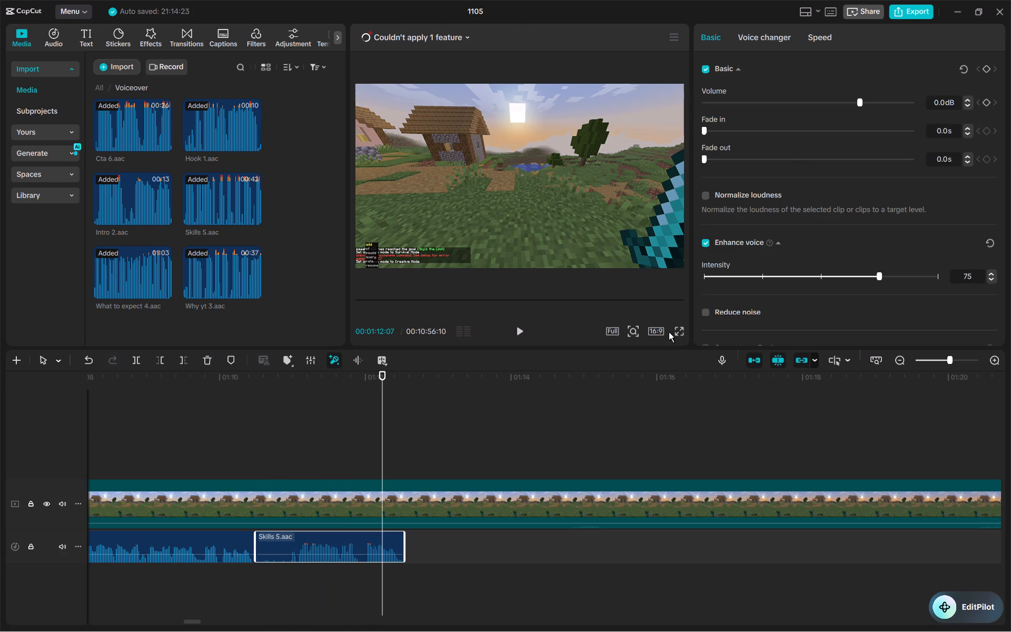
pyautogui.click(708, 311)
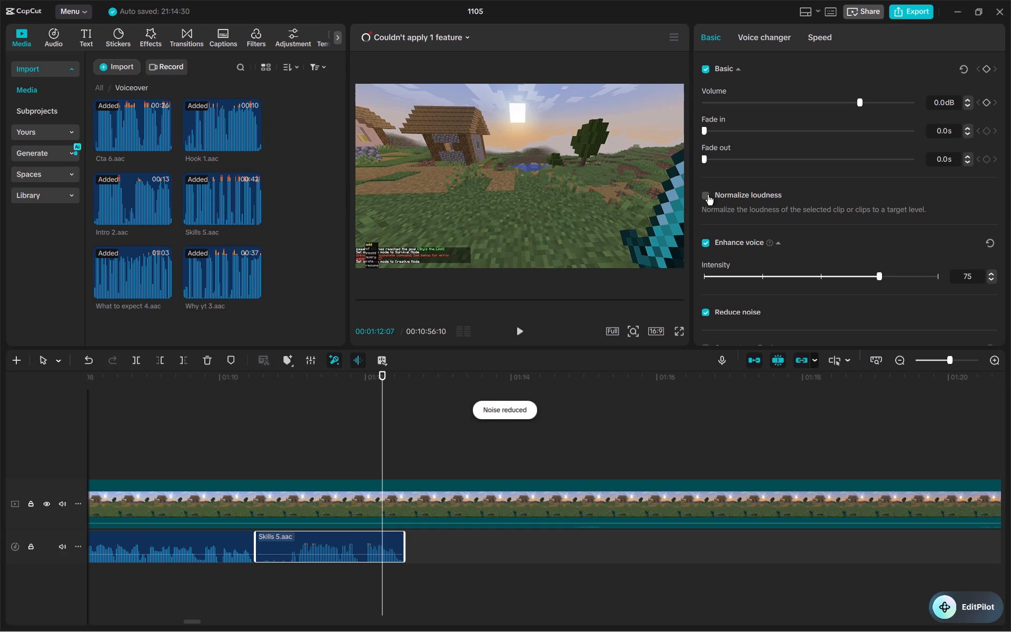
pyautogui.click(708, 195)
pyautogui.click(244, 462)
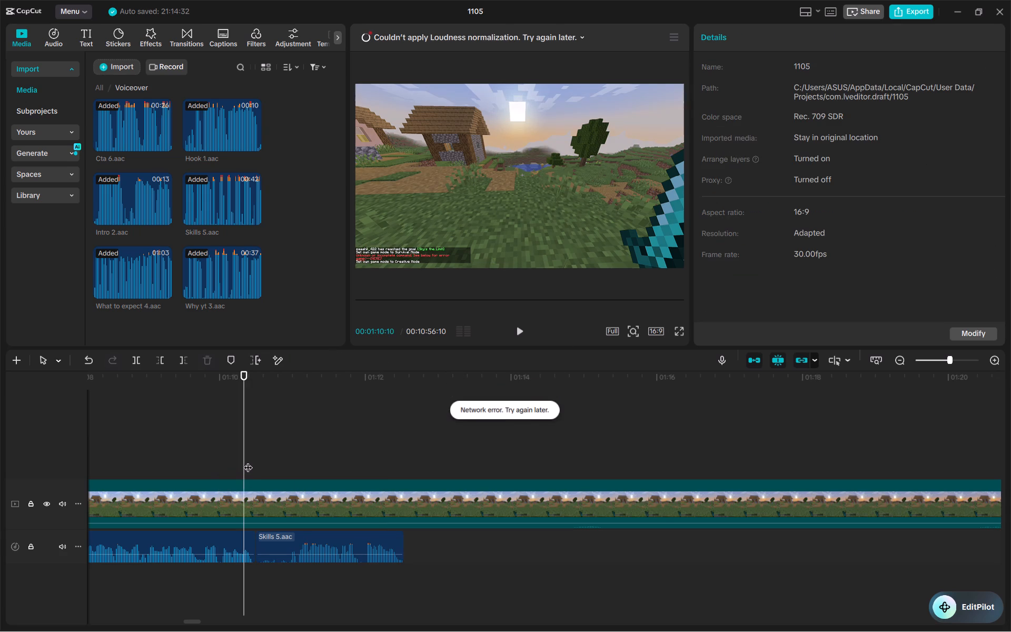
pyautogui.click(248, 461)
pyautogui.moveTo(252, 461); pyautogui.dragTo(257, 461)
pyautogui.press('space')
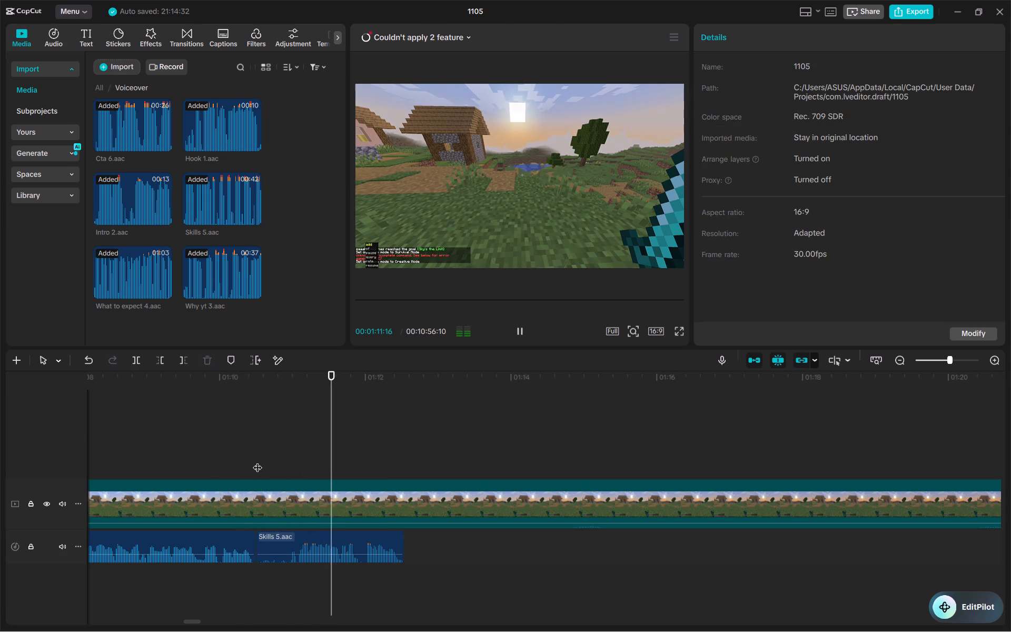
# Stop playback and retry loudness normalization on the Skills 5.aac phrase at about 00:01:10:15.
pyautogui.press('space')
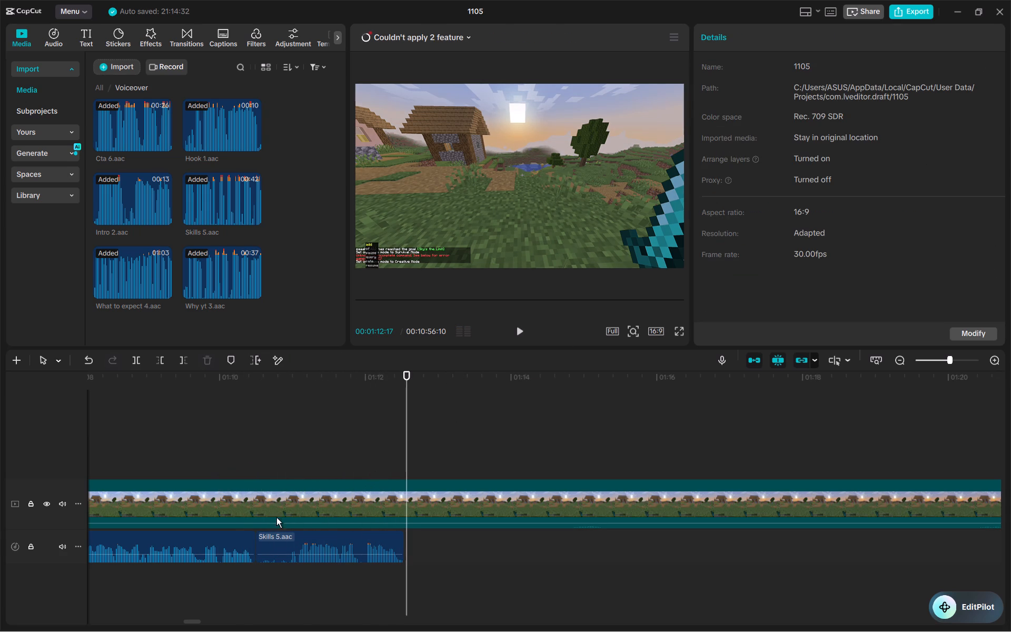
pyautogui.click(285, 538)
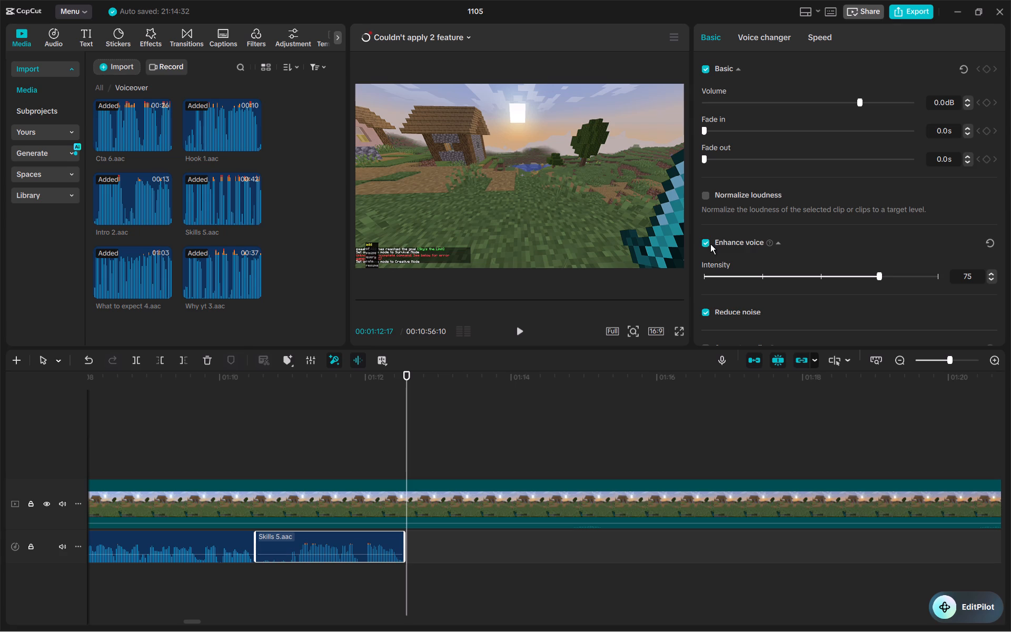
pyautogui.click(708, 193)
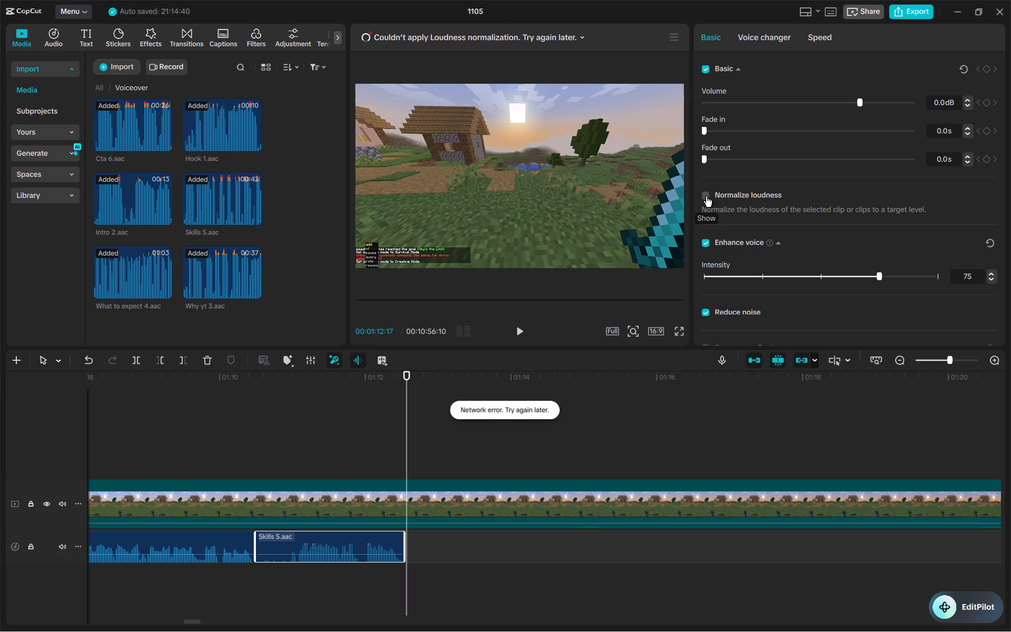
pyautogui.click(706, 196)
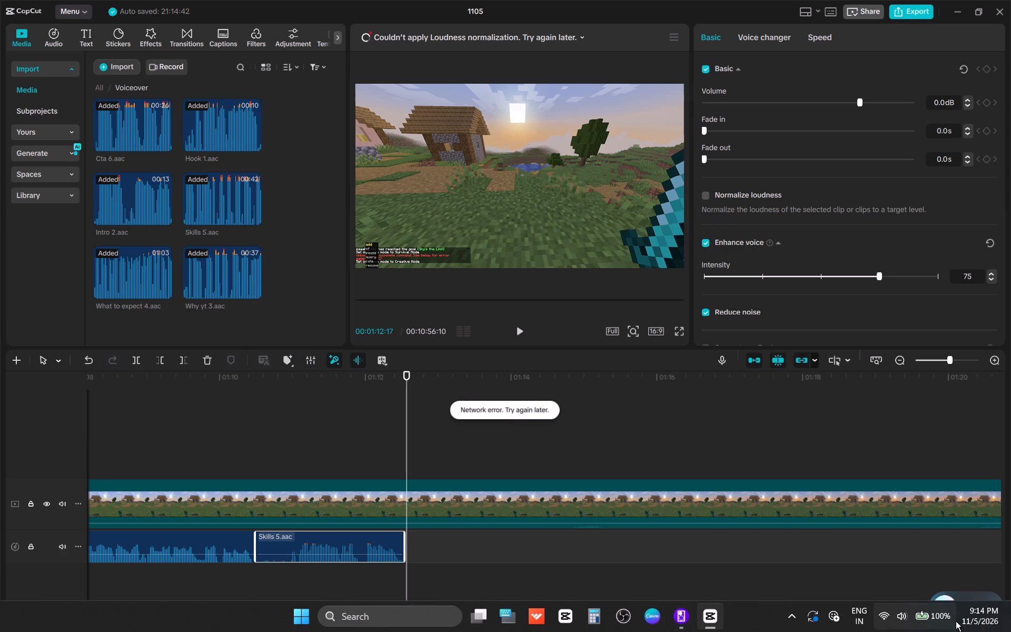
# Close project 1105 and quit CapCut completely, returning to the desktop.
pyautogui.click(771, 627)
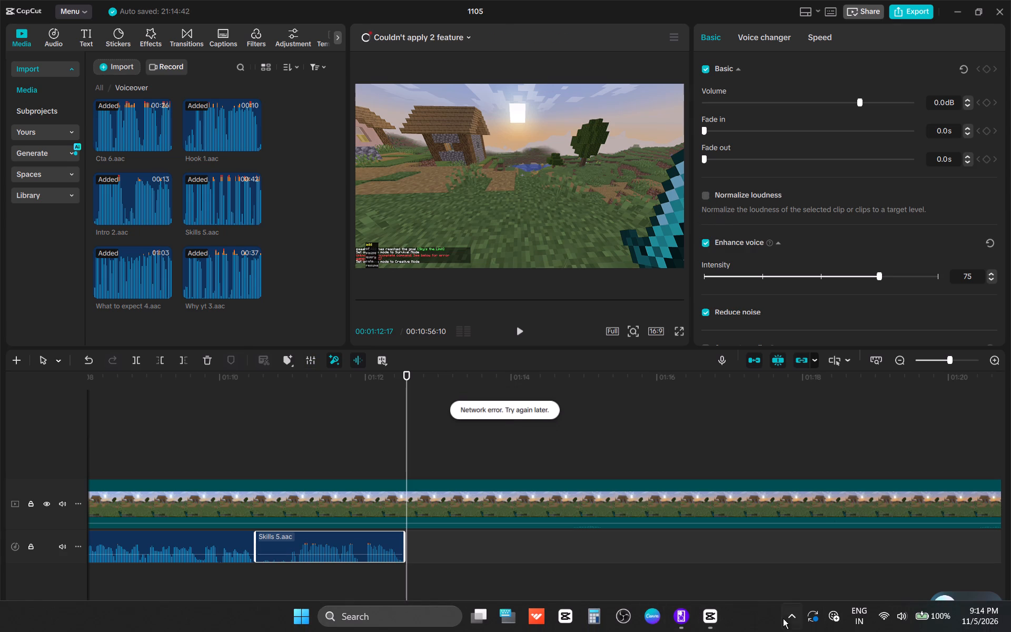
pyautogui.click(999, 3)
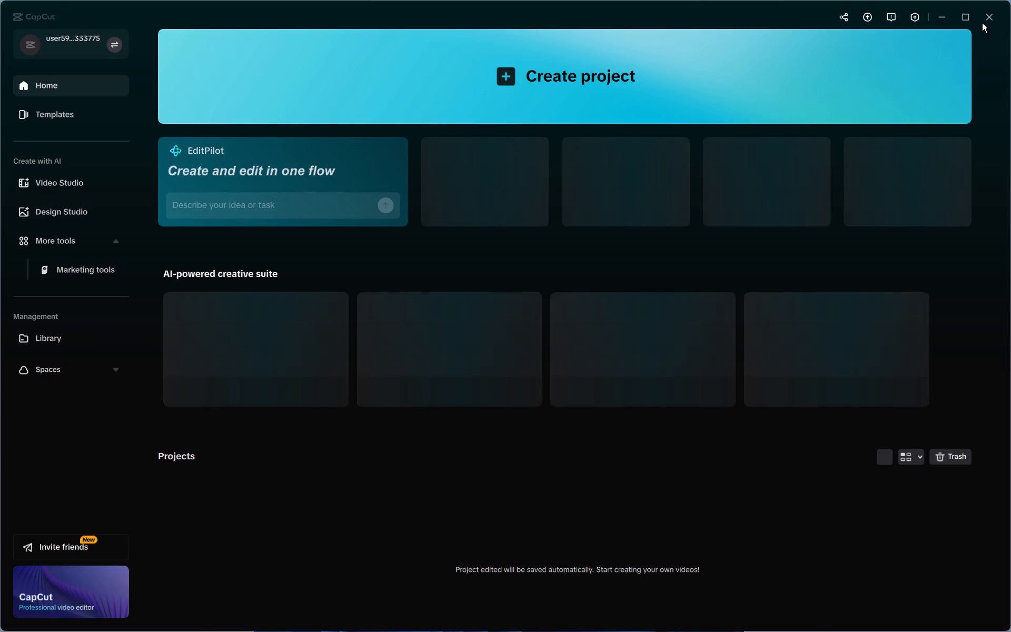
pyautogui.click(982, 23)
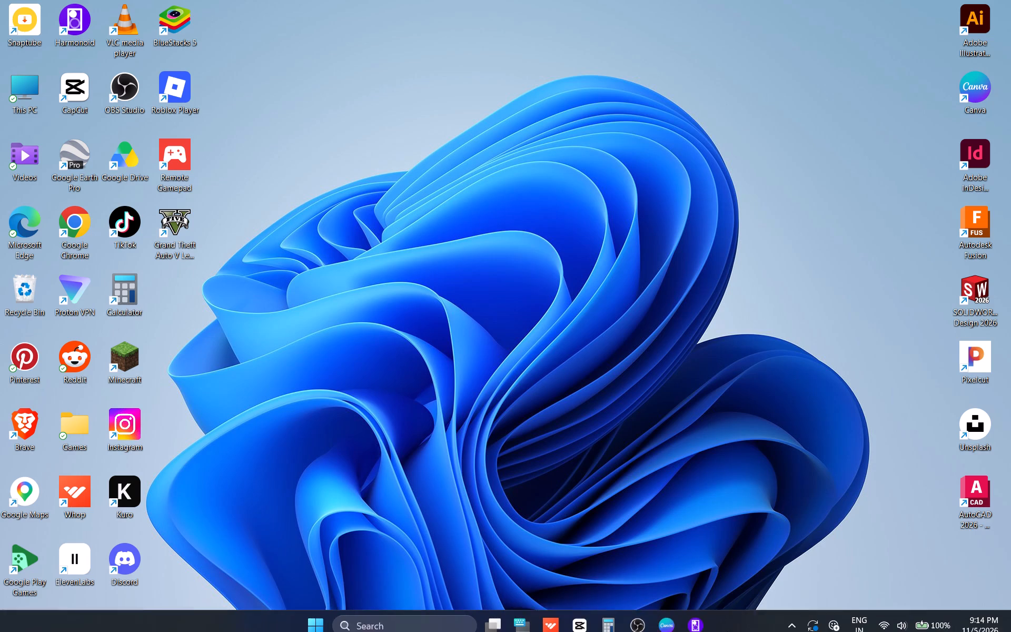
# Switch to Proton VPN, connect to the fastest free server, and dismiss its window and notification.
pyautogui.doubleClick(774, 617)
pyautogui.click(782, 617)
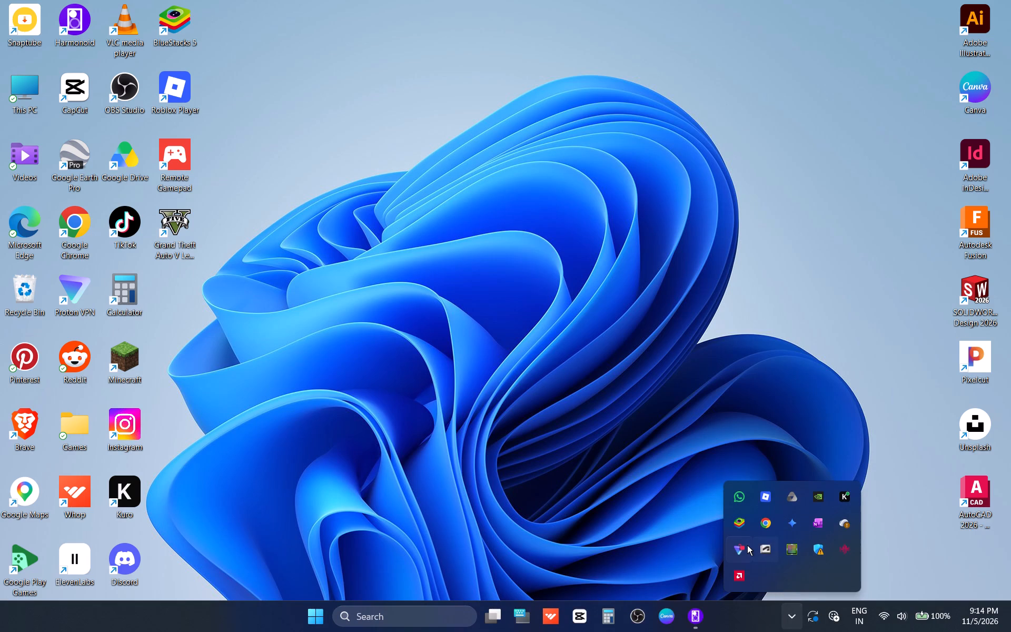
pyautogui.click(747, 545)
pyautogui.click(808, 404)
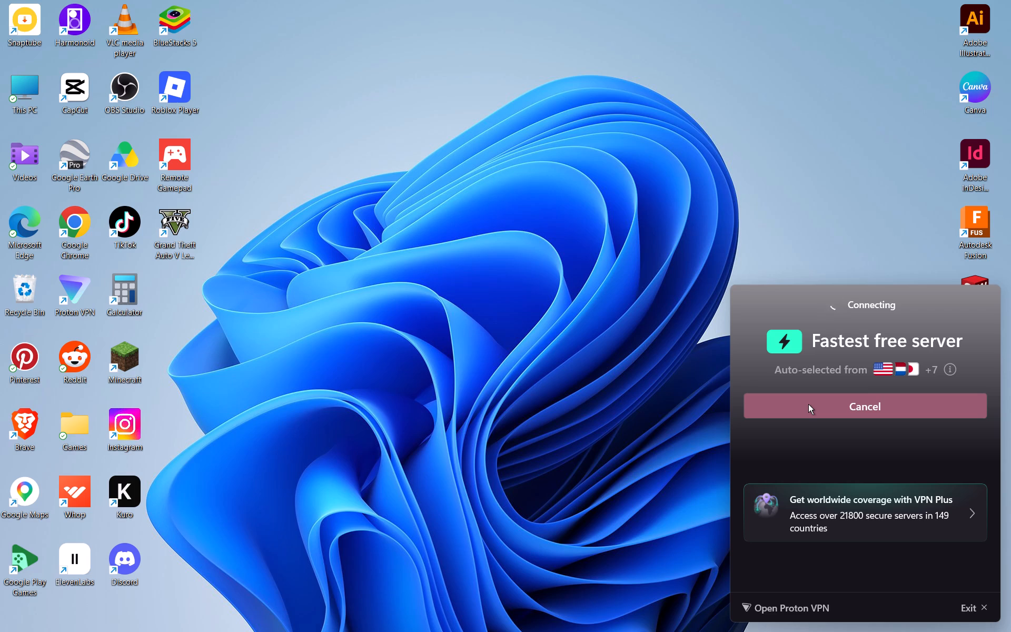
pyautogui.click(703, 433)
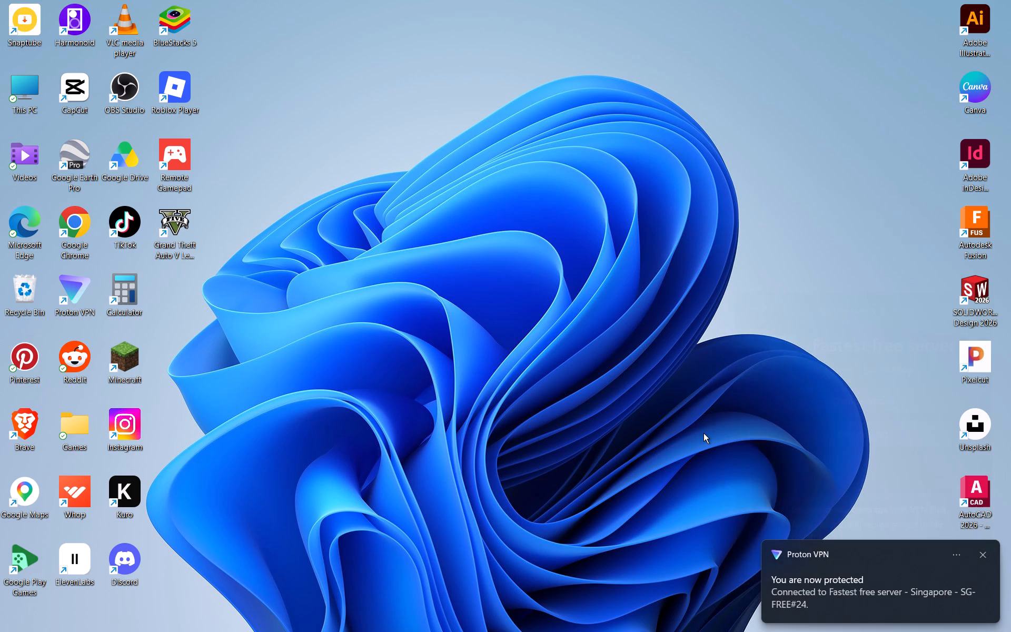
pyautogui.click(978, 557)
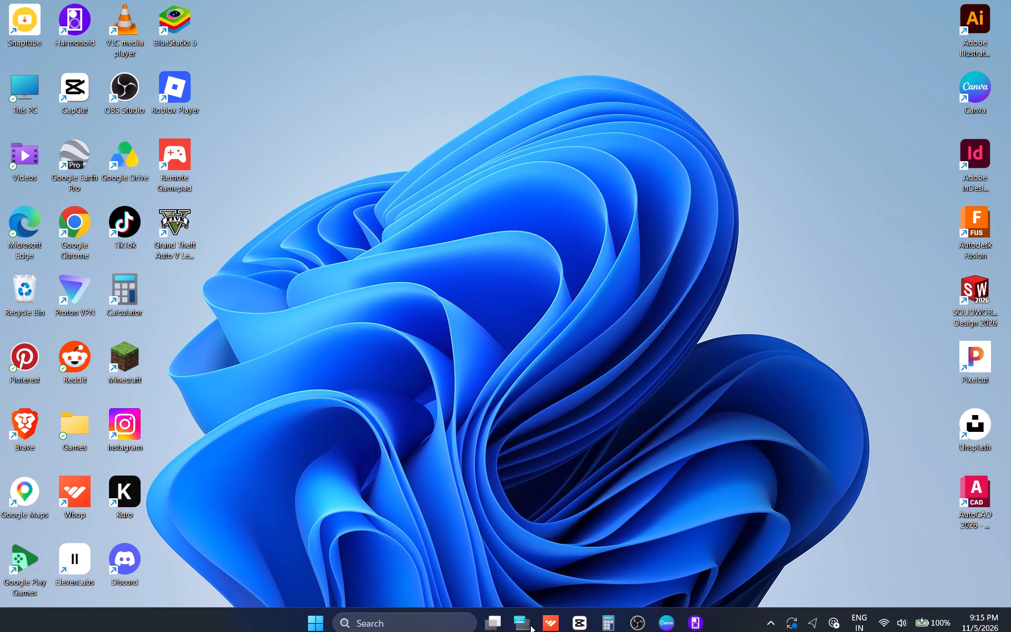
# Relaunch CapCut from the desktop.
pyautogui.click(587, 614)
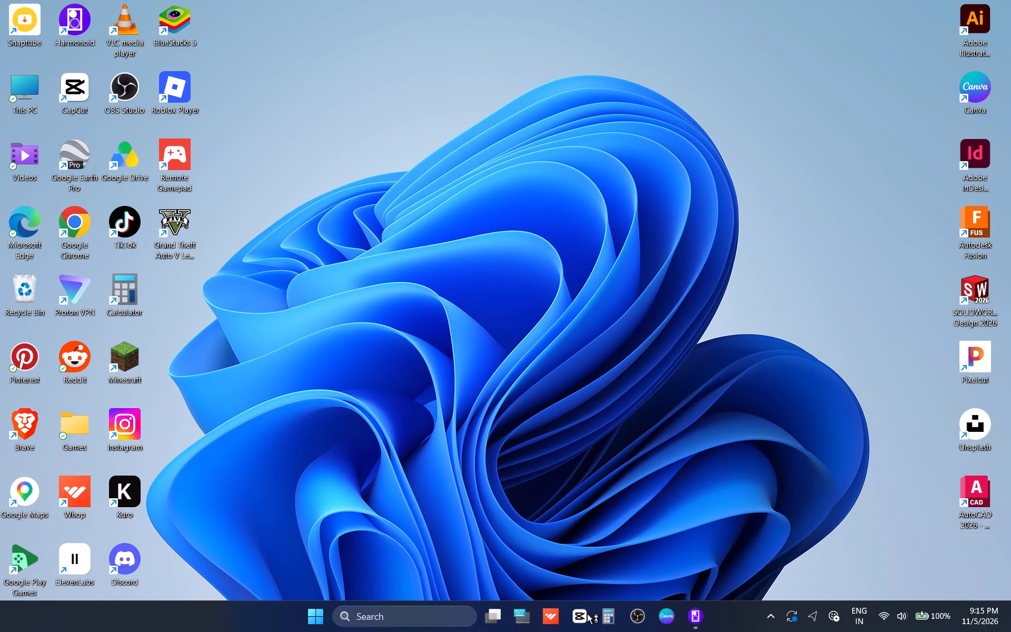
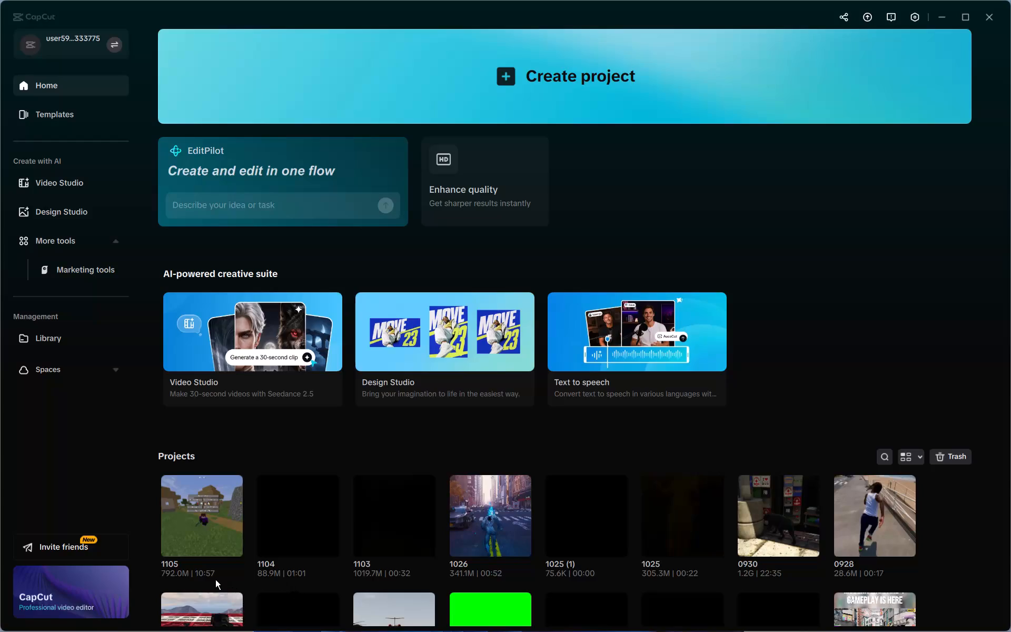
# Open project 1105.
pyautogui.click(226, 526)
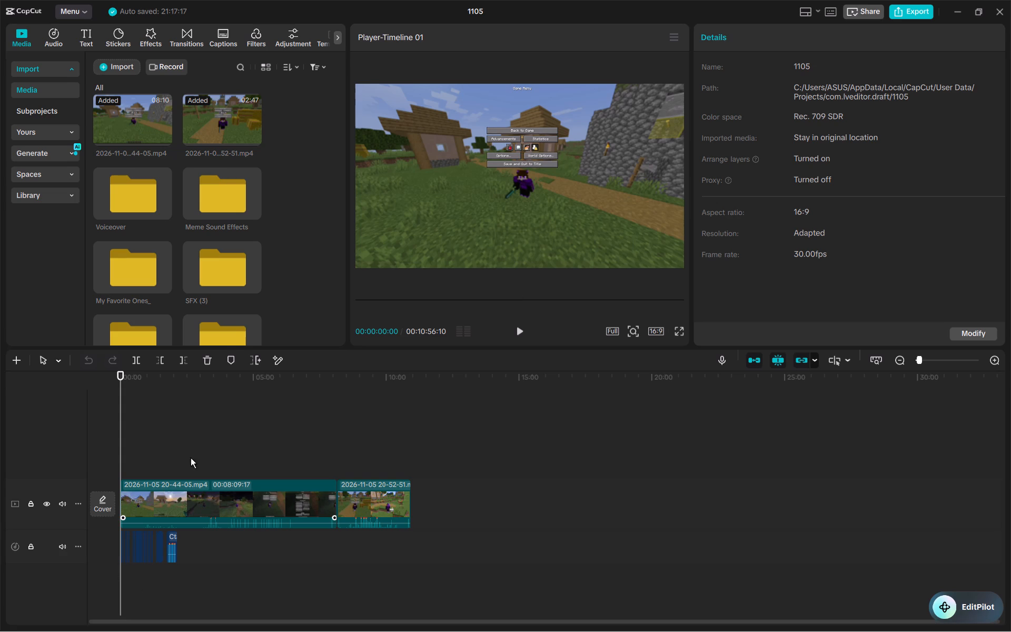
# Delete the short, quiet Skills 5.aac clip at about 00:01:21 on the voiceover track.
pyautogui.keyDown('ctrl'); pyautogui.scroll(12, 185, 430); pyautogui.keyUp('ctrl')
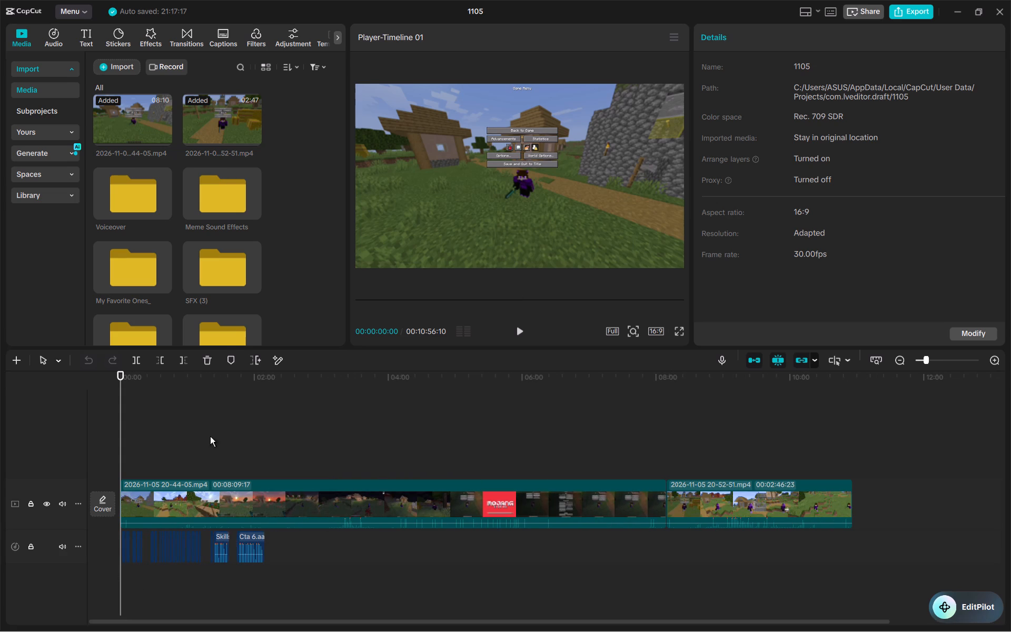
pyautogui.keyDown('ctrl'); pyautogui.scroll(12, 235, 436); pyautogui.keyUp('ctrl')
pyautogui.click(376, 423)
pyautogui.press('space')
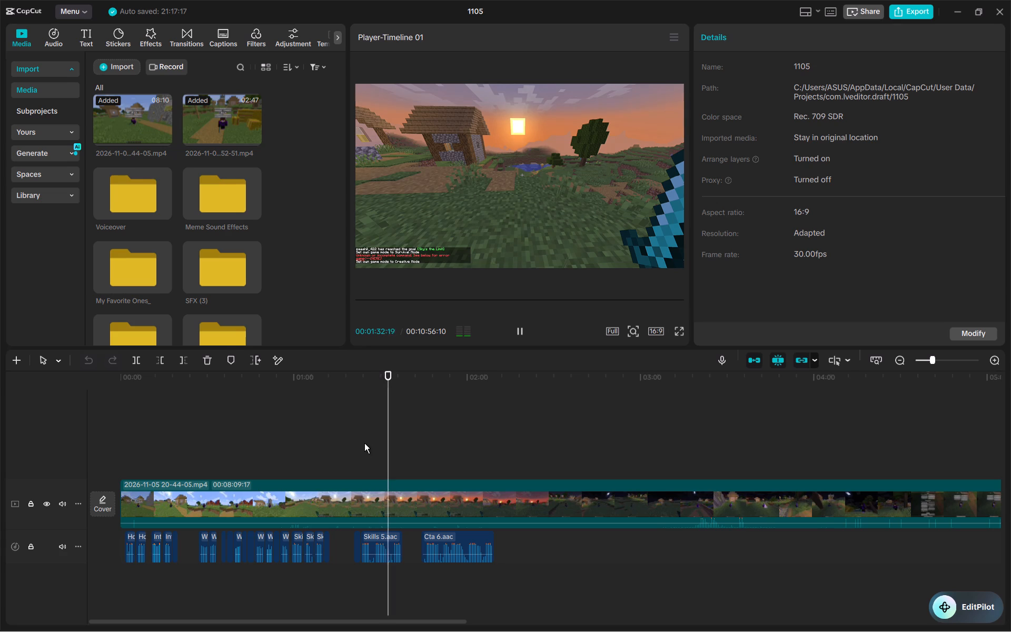
pyautogui.click(360, 441)
pyautogui.click(372, 441)
pyautogui.keyDown('ctrl'); pyautogui.scroll(11, 373, 442); pyautogui.keyUp('ctrl')
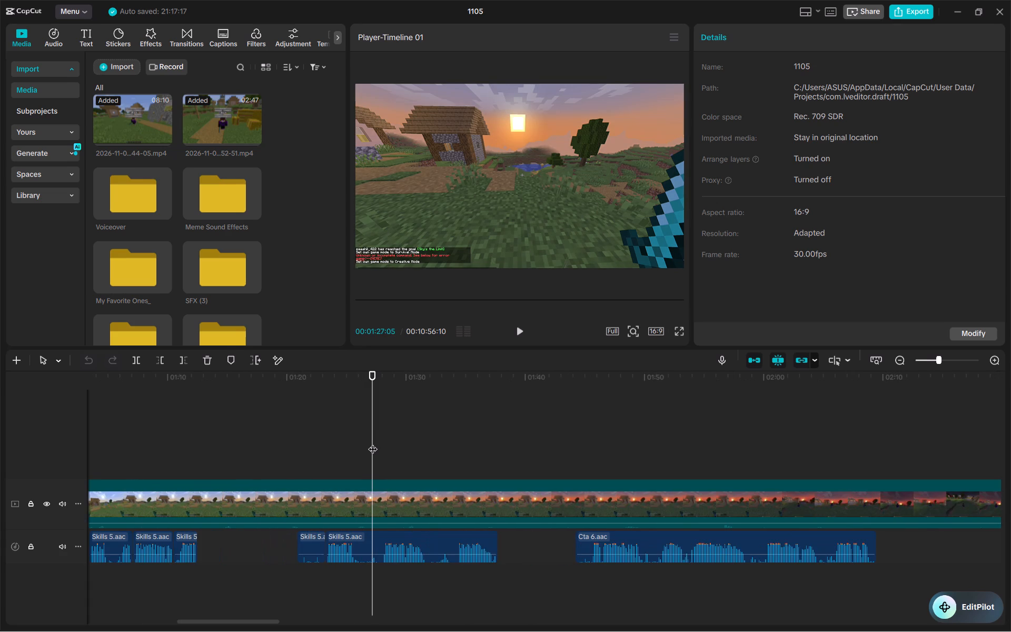
pyautogui.keyDown('ctrl'); pyautogui.scroll(14, 373, 442); pyautogui.keyUp('ctrl')
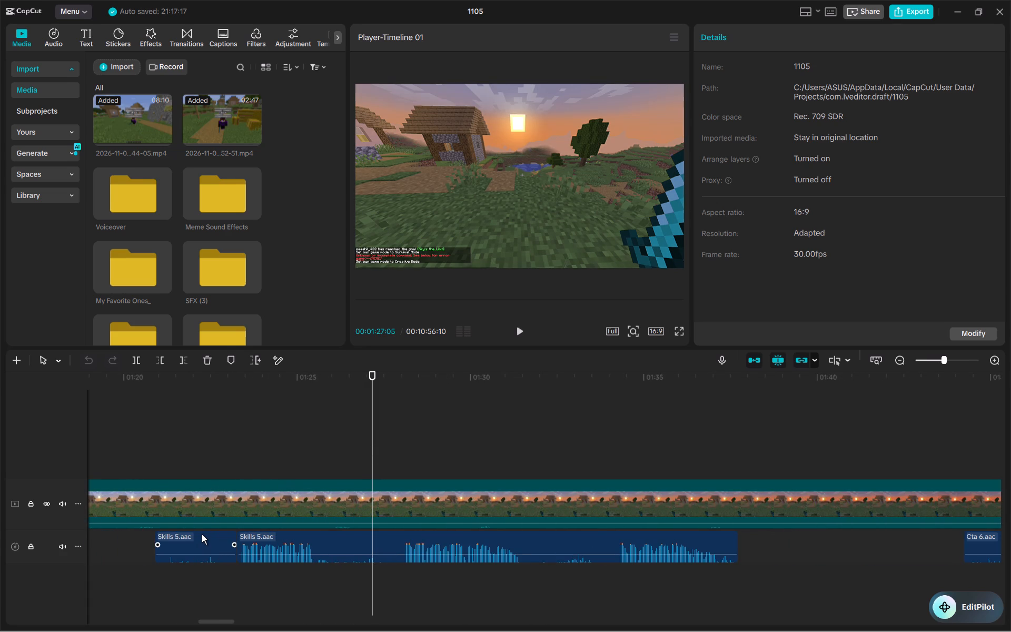
pyautogui.click(202, 534)
pyautogui.press('Delete')
# Play through the long Skills 5.aac clip, split it at about 00:01:34, and delete the part before the cut.
pyautogui.click(321, 454)
pyautogui.press('space')
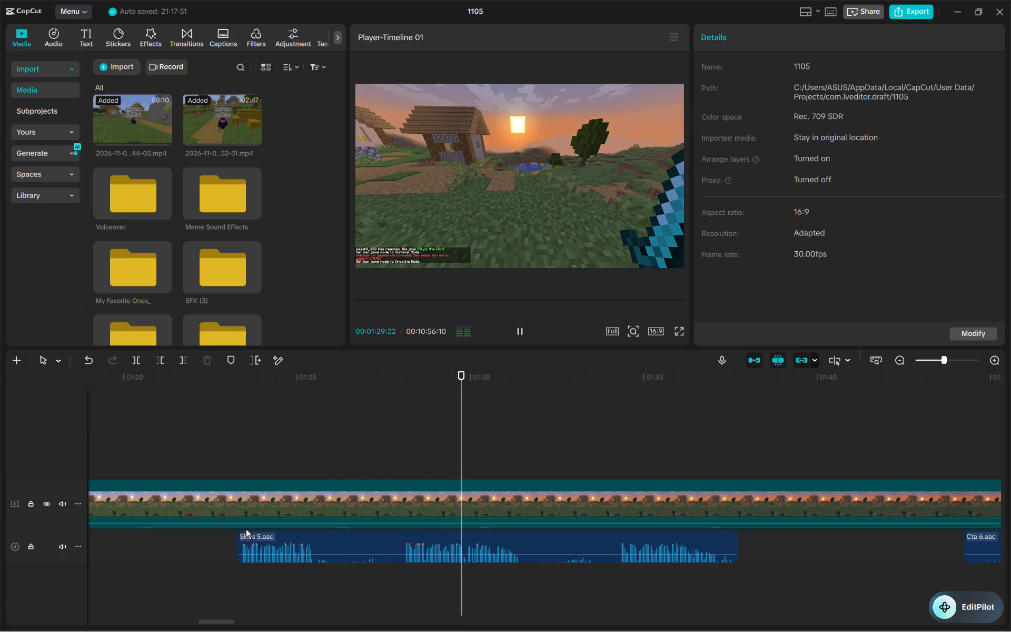
pyautogui.click(230, 457)
pyautogui.press('space')
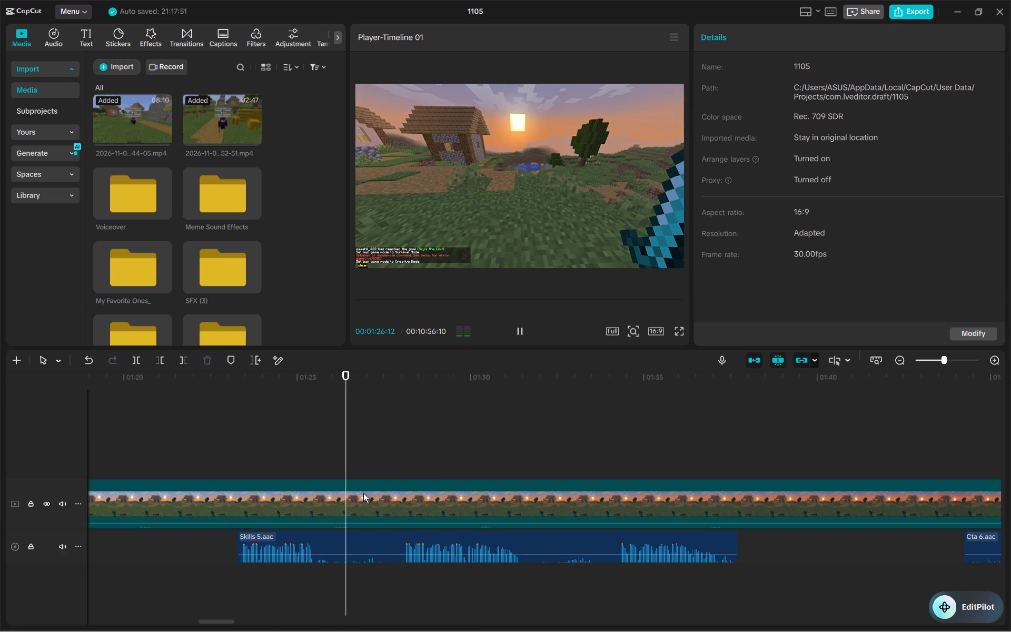
pyautogui.click(399, 464)
pyautogui.press('space')
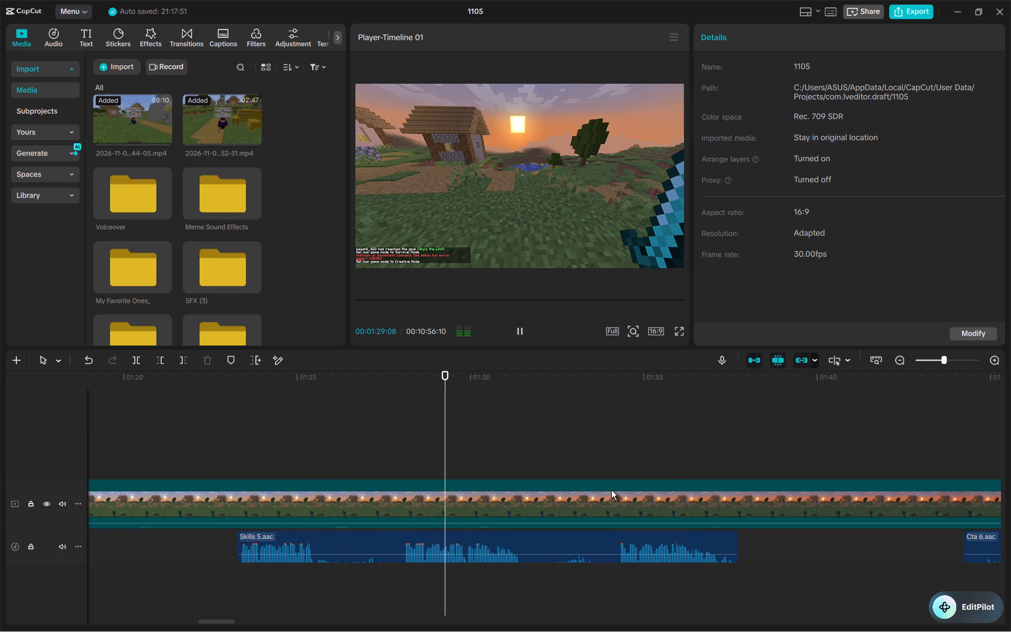
pyautogui.click(610, 480)
pyautogui.press('space')
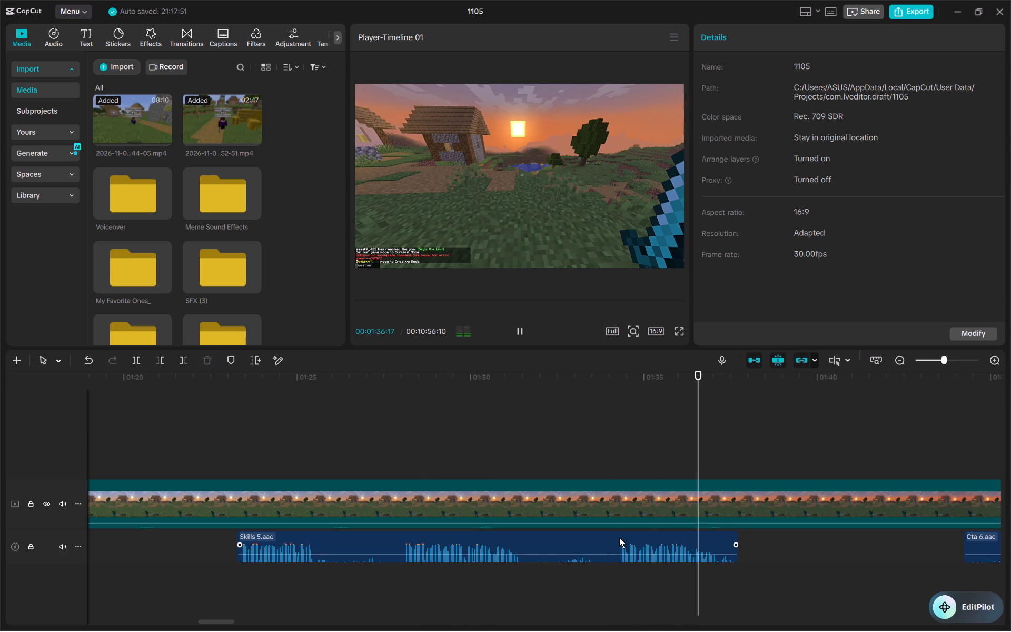
pyautogui.press('space')
pyautogui.write('b')
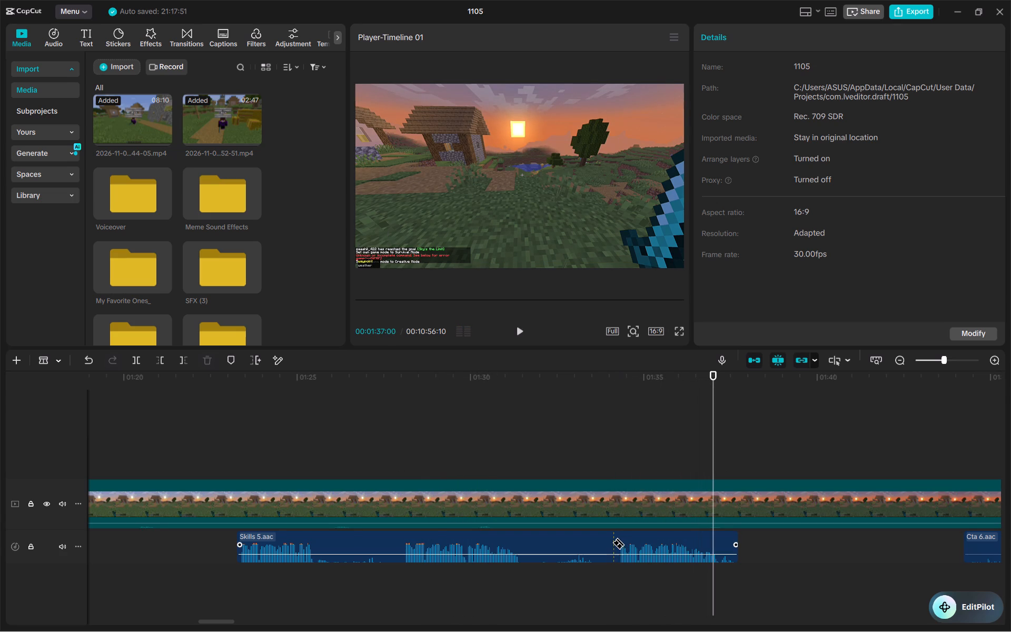
pyautogui.click(618, 542)
pyautogui.press('a')
pyautogui.click(604, 544)
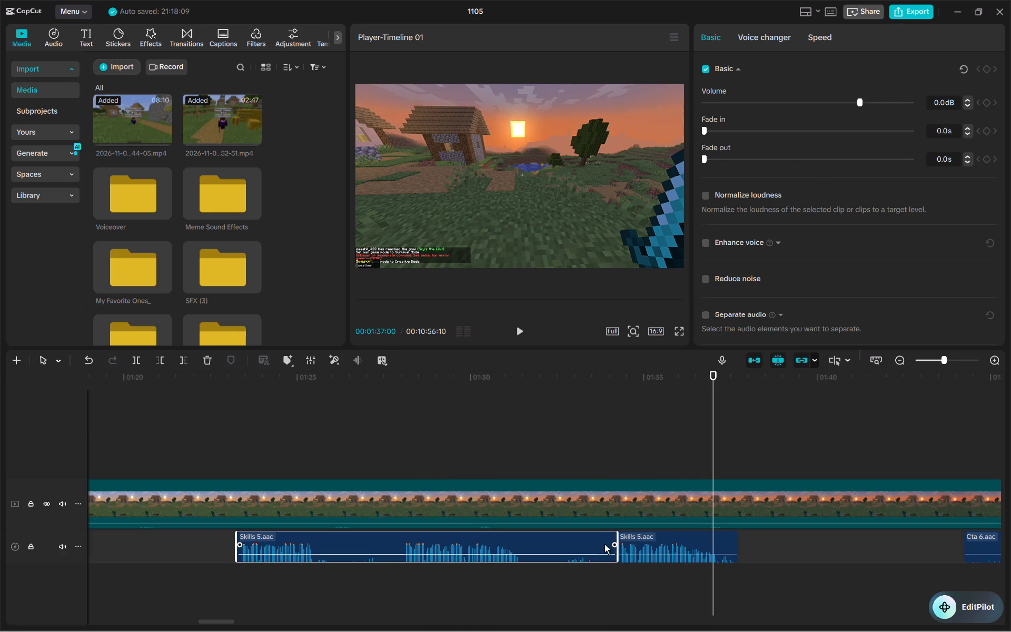
pyautogui.press('Delete')
# Listen to the remaining Skills 5.aac phrase that starts at about 00:01:34.
pyautogui.press('space')
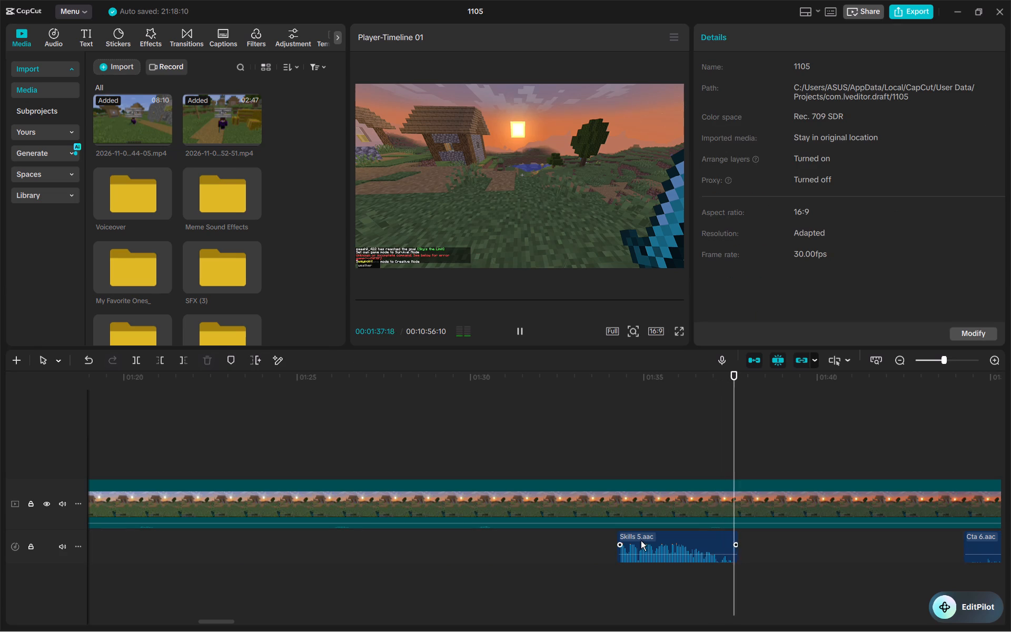
pyautogui.hscroll(-1, 648, 542)
pyautogui.press('space')
pyautogui.click(458, 463)
pyautogui.click(510, 459)
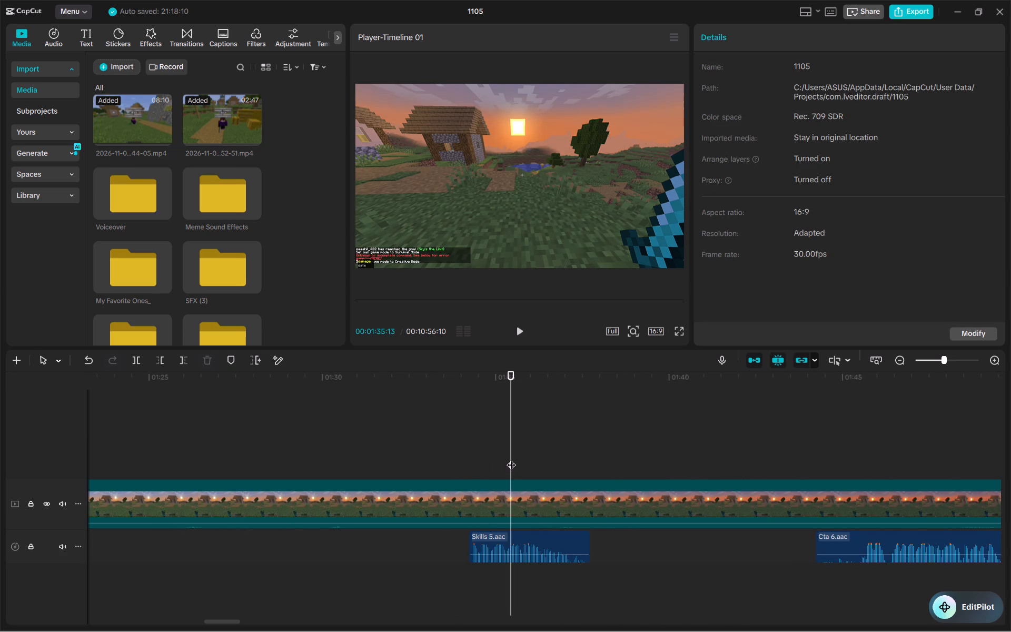
pyautogui.press('space')
pyautogui.press('space')
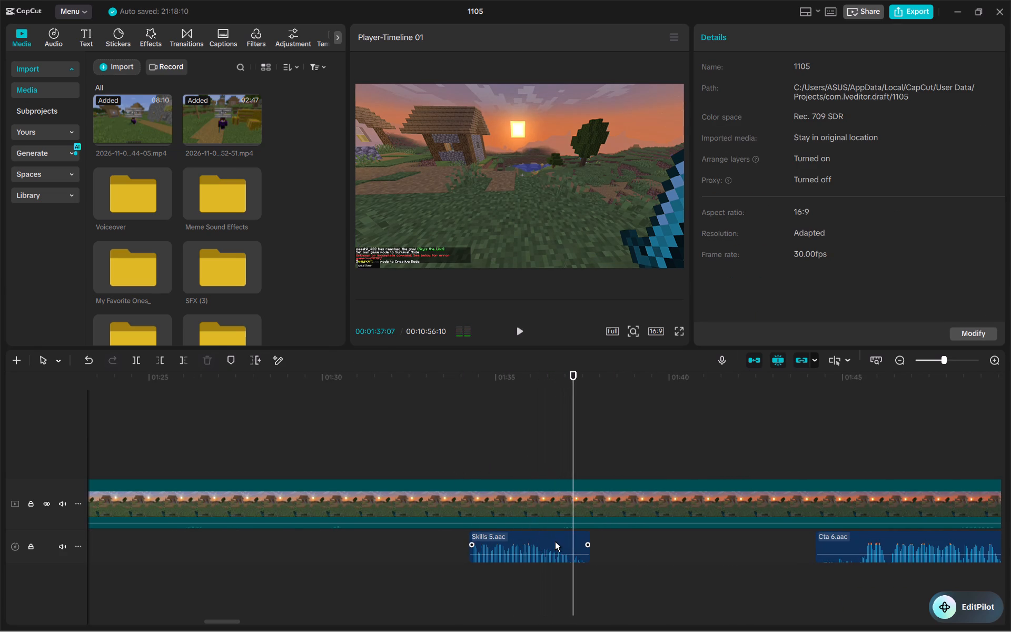
pyautogui.click(558, 541)
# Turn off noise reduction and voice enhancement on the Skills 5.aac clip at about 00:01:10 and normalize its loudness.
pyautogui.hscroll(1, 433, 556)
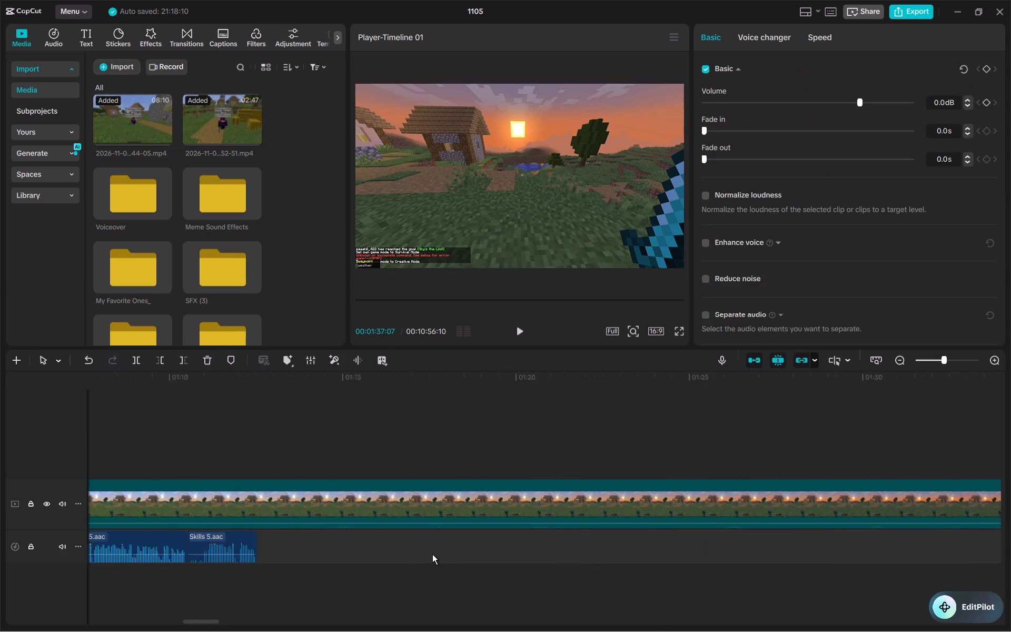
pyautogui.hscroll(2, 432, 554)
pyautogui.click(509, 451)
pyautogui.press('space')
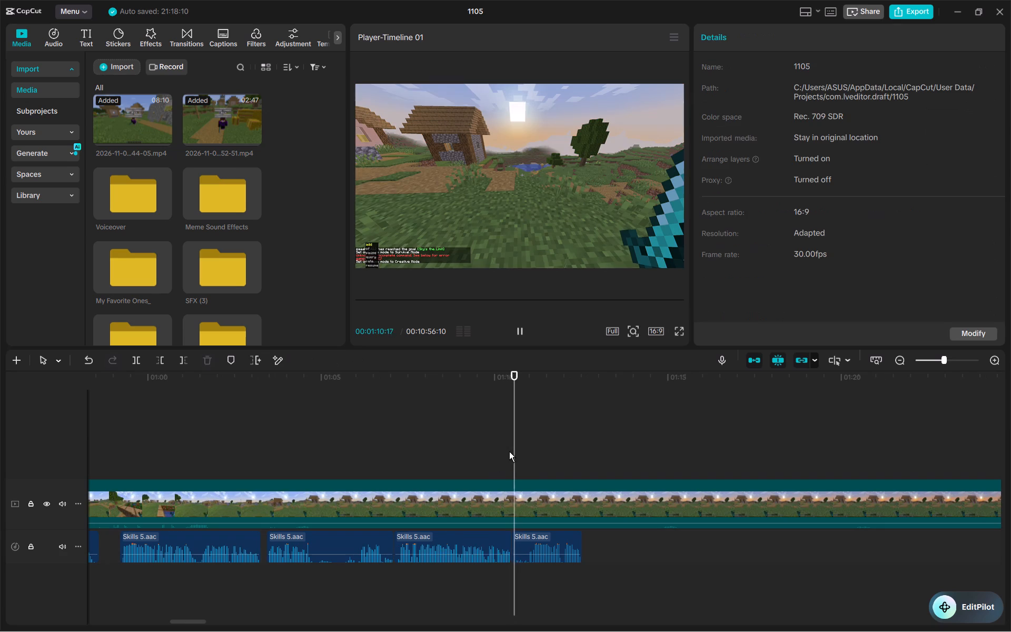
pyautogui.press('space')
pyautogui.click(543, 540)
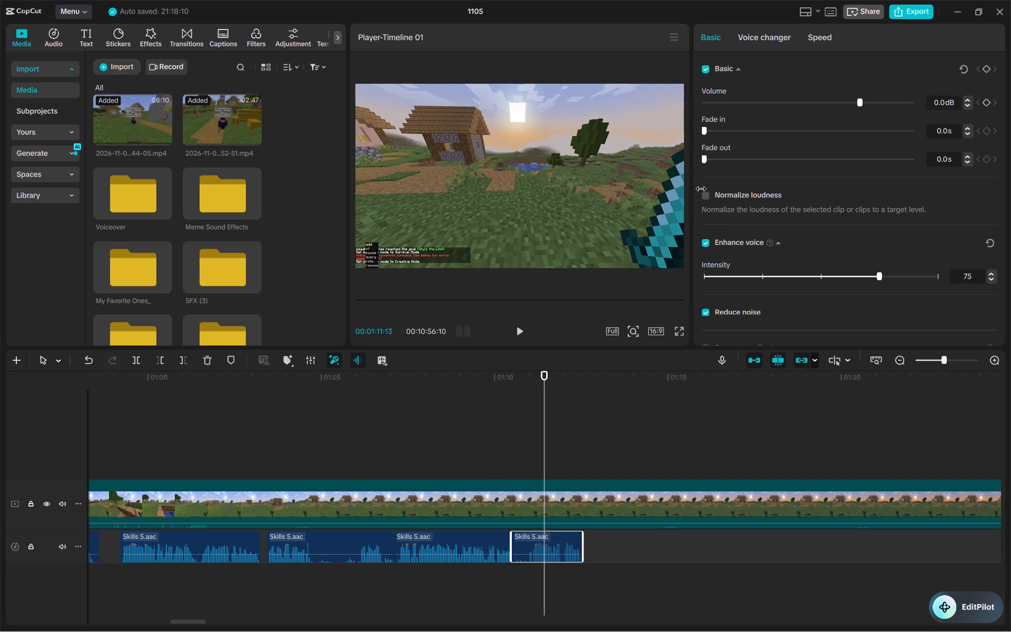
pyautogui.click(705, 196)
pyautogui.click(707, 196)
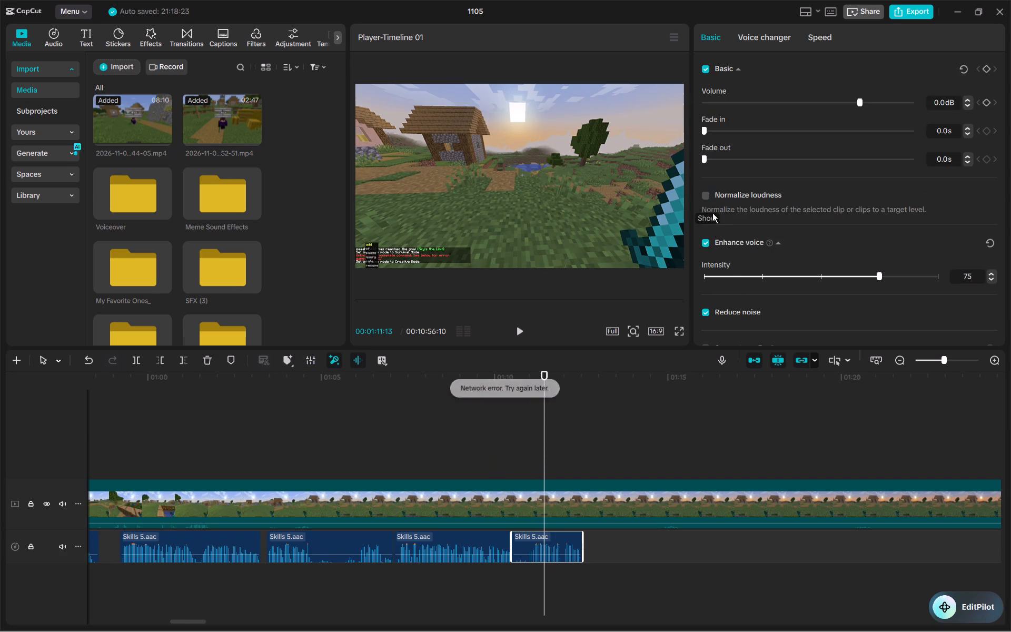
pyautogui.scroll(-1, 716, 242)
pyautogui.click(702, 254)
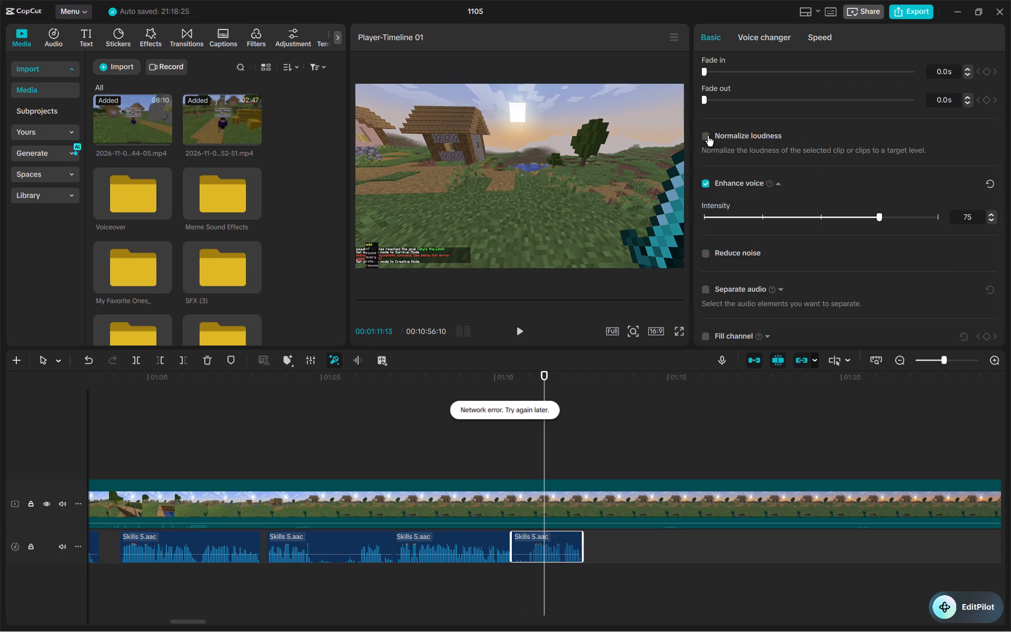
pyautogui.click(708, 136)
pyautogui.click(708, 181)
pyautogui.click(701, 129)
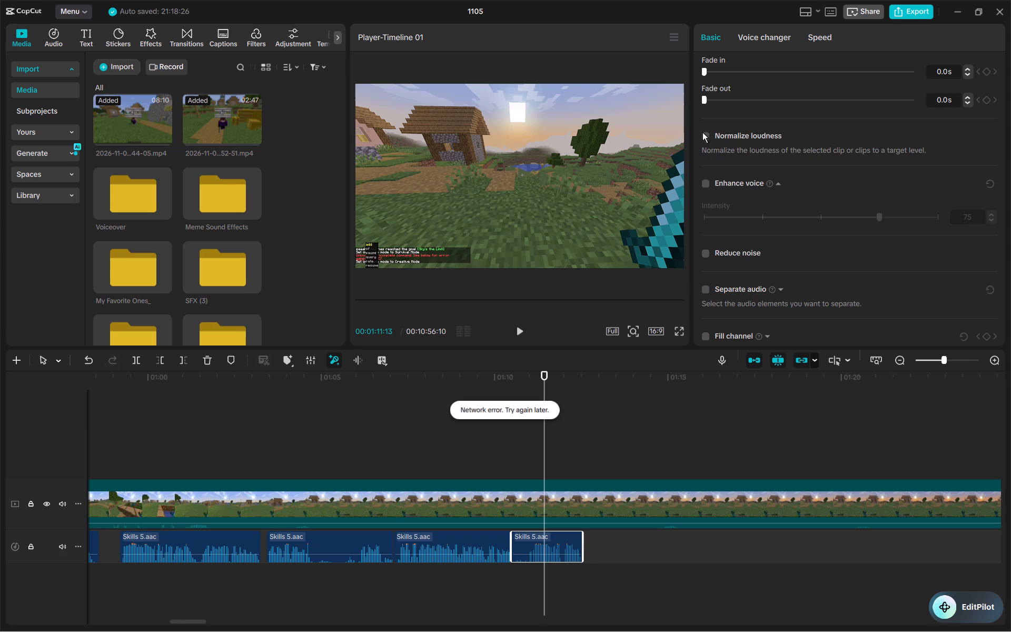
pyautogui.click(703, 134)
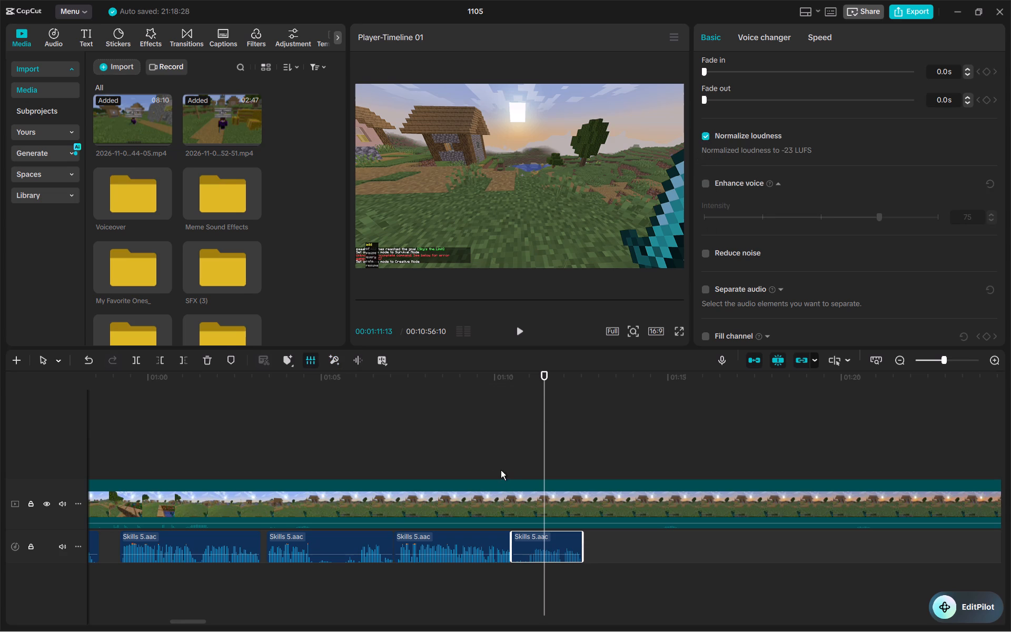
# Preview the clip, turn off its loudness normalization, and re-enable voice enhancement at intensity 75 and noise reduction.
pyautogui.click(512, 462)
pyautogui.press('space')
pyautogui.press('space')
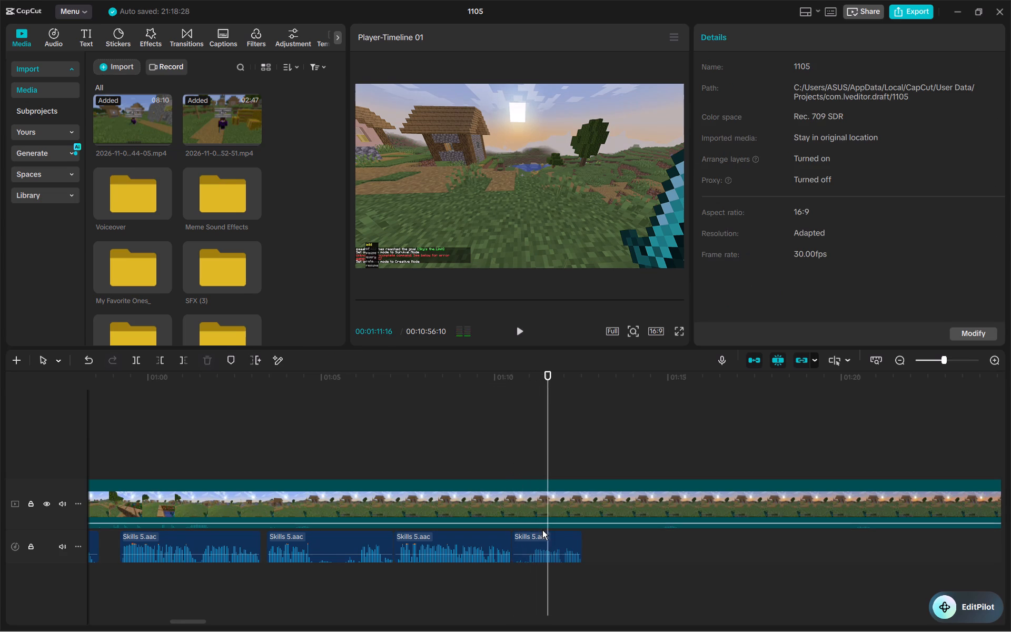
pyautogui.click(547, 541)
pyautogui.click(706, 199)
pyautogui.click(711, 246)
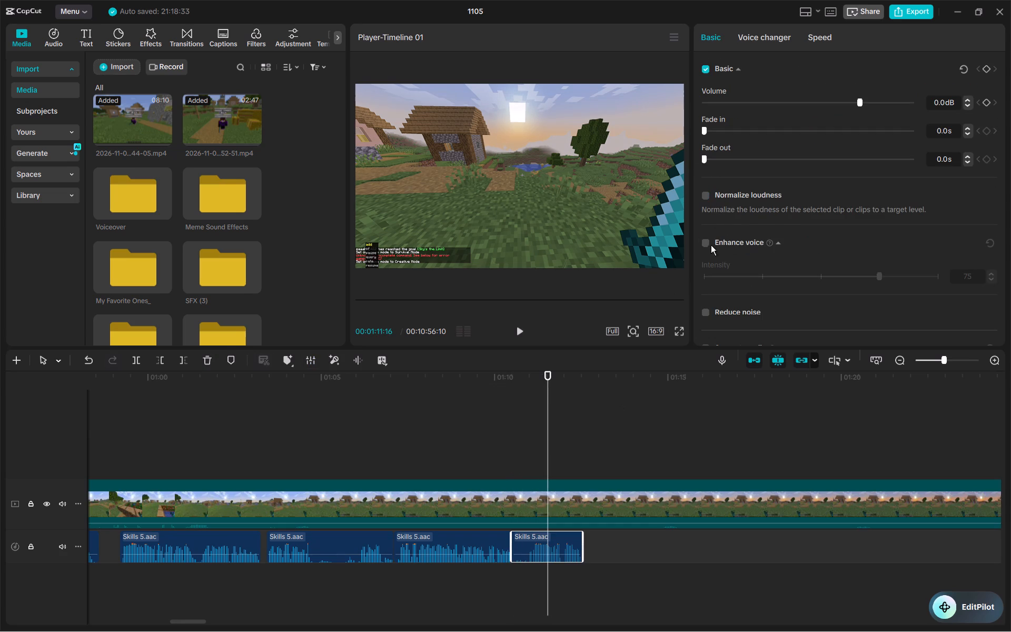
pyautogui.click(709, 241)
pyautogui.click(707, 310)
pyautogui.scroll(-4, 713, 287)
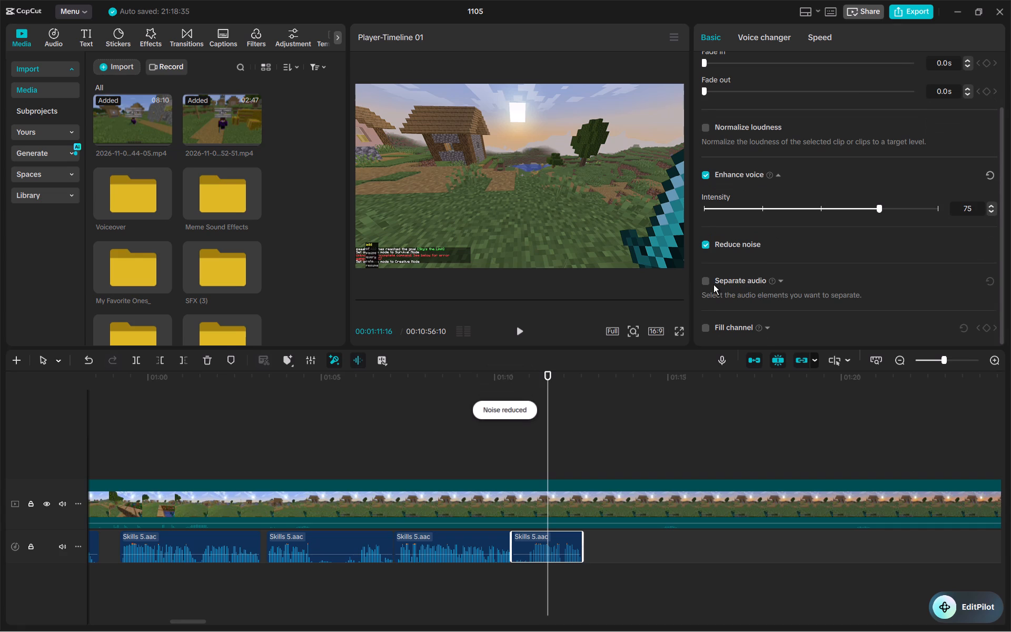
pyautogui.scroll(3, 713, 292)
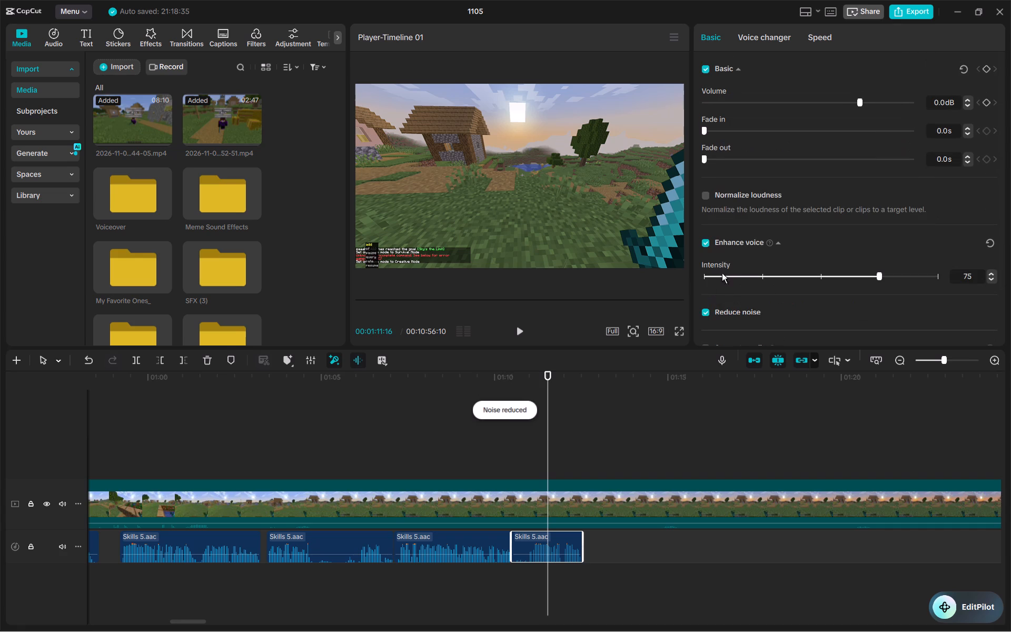
# Trim about 0.3 s off the start of the Skills 5.aac clip at 00:01:10, butt it against the preceding phrase, and play the join.
pyautogui.press('space')
pyautogui.click(508, 462)
pyautogui.press('space')
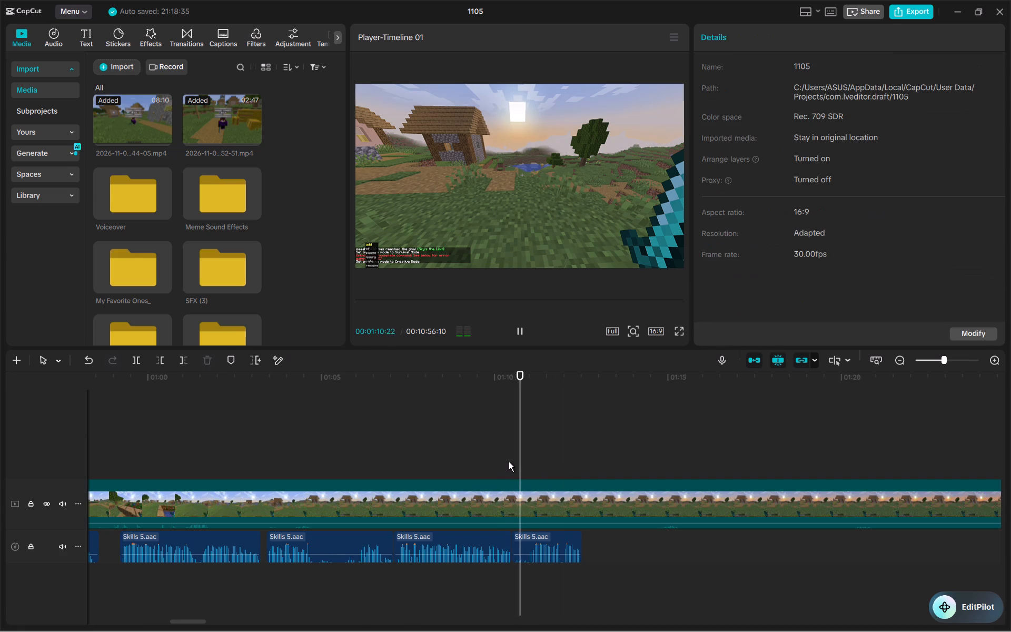
pyautogui.press('space')
pyautogui.click(537, 541)
pyautogui.moveTo(512, 553); pyautogui.dragTo(518, 557)
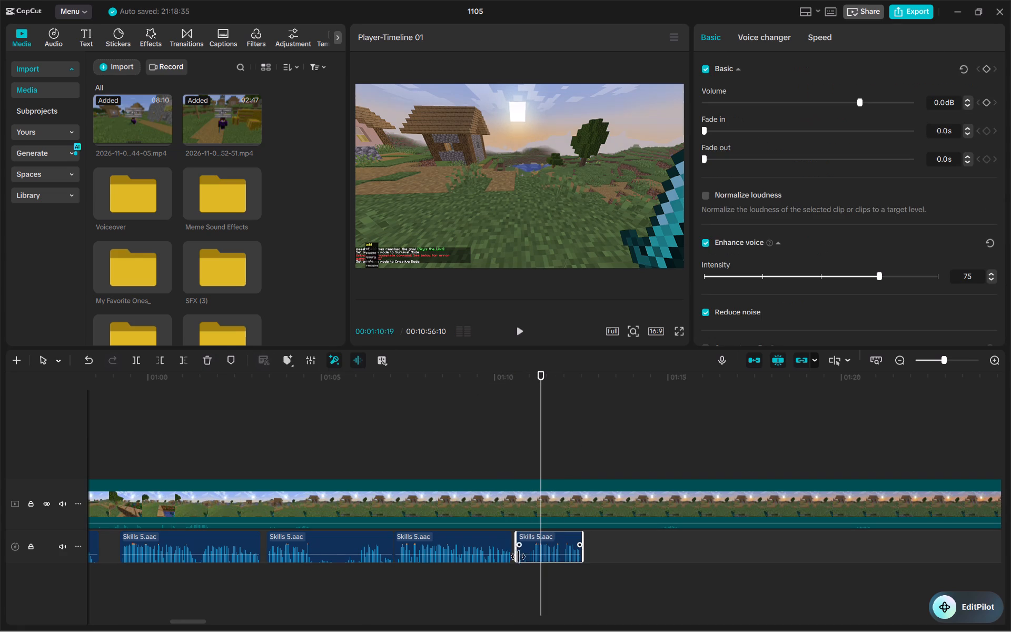
pyautogui.moveTo(518, 557); pyautogui.dragTo(524, 561)
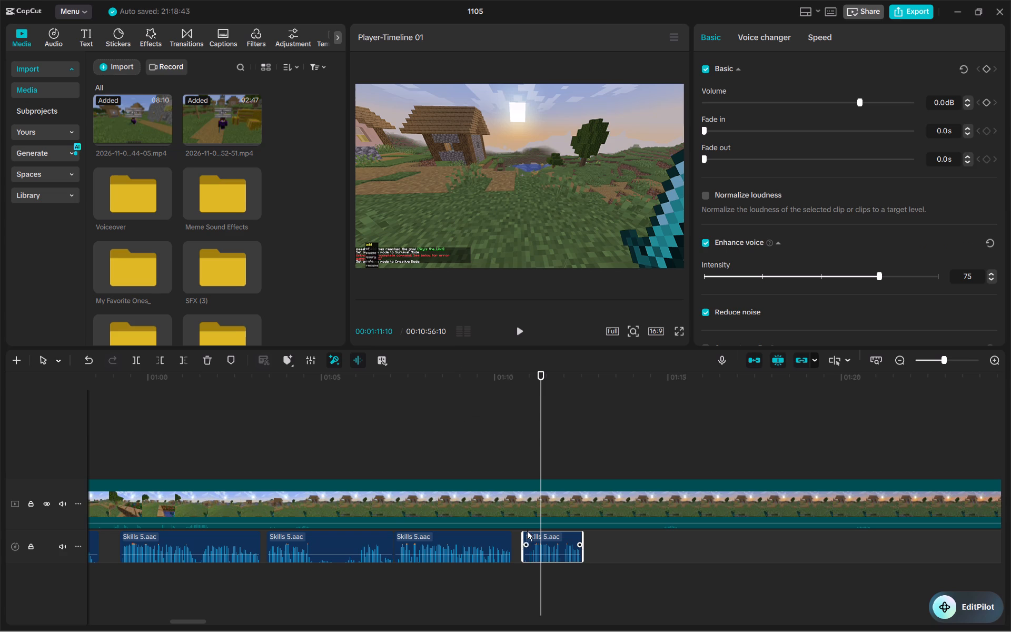
pyautogui.moveTo(541, 539); pyautogui.dragTo(527, 538)
pyautogui.click(502, 455)
pyautogui.press('space')
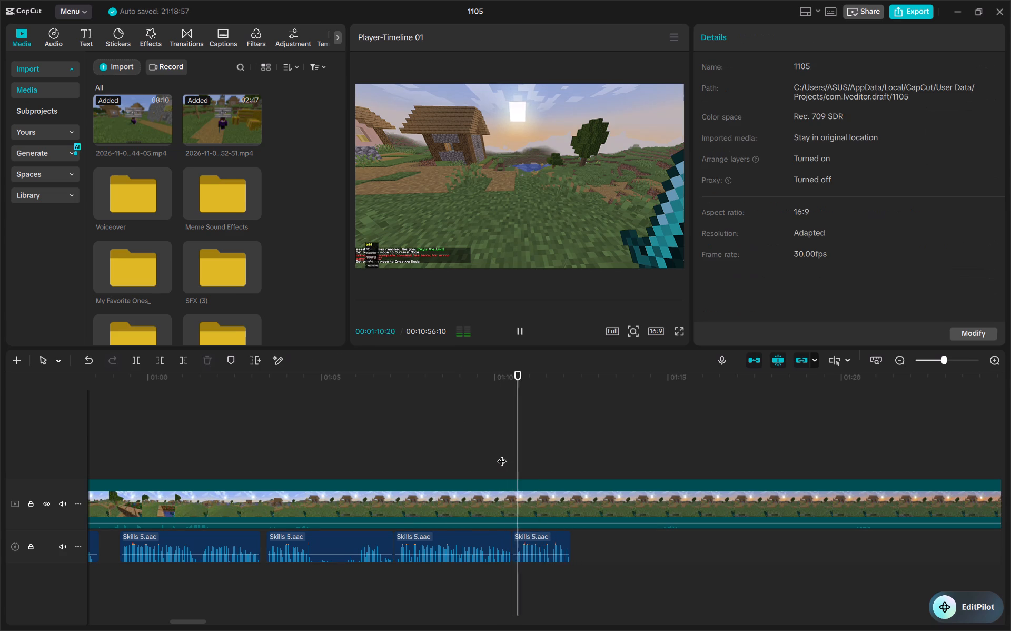
# Play the Skills 5.aac phrase at about 00:01:34 and trim its quiet tail so it ends at about 00:01:37.
pyautogui.hscroll(-2, 502, 455)
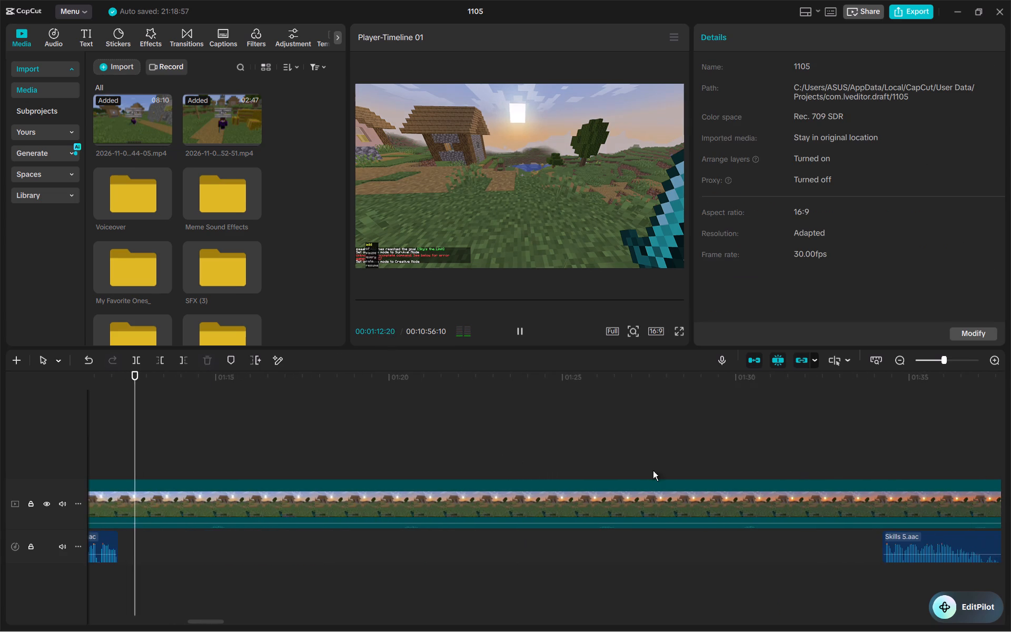
pyautogui.hscroll(-1, 826, 470)
pyautogui.click(800, 462)
pyautogui.press('space')
pyautogui.hscroll(-1, 809, 462)
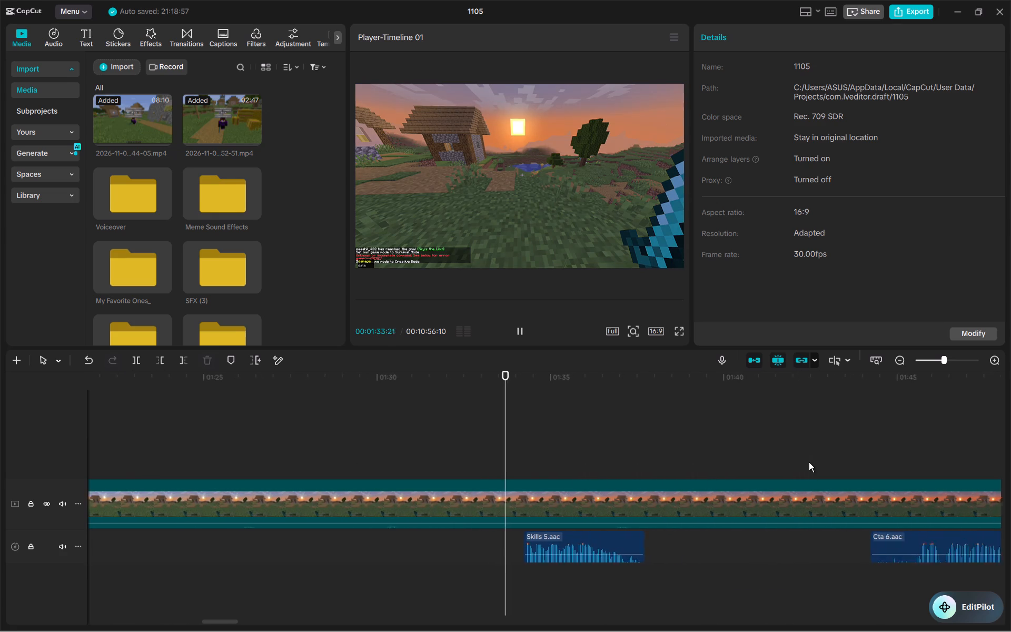
pyautogui.hscroll(-1, 809, 462)
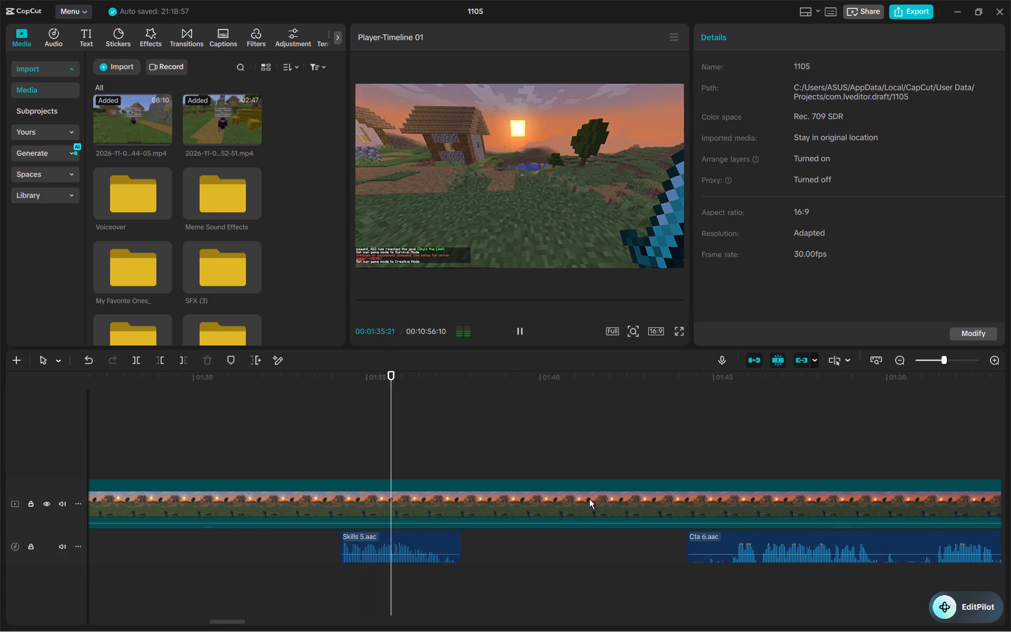
pyautogui.press('space')
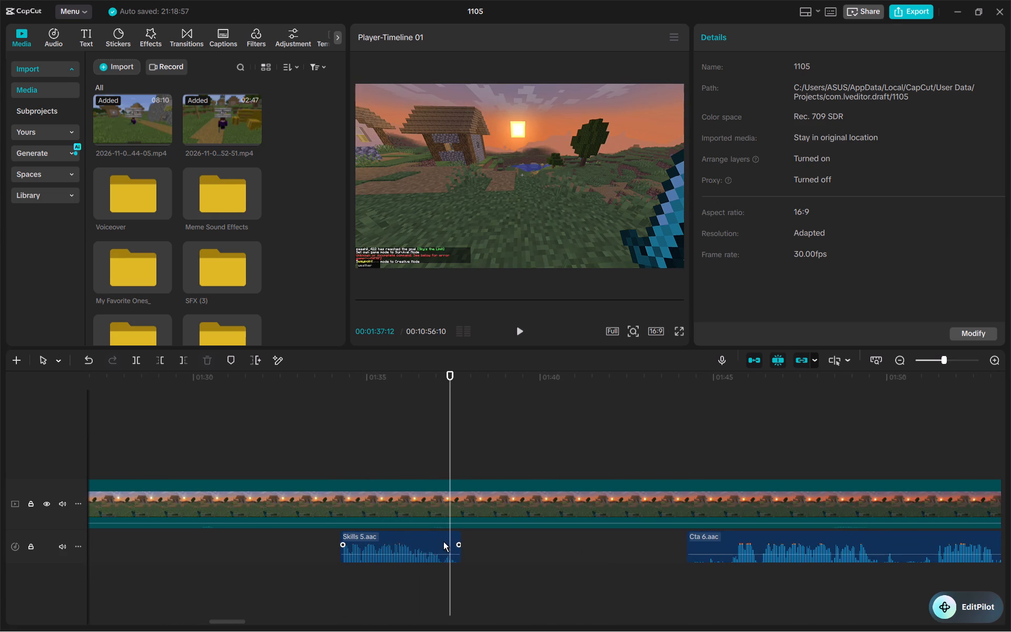
pyautogui.click(443, 541)
pyautogui.click(460, 542)
pyautogui.moveTo(462, 541); pyautogui.dragTo(451, 544)
pyautogui.moveTo(464, 545); pyautogui.dragTo(458, 545)
pyautogui.hotkey('ctrl', 'z')
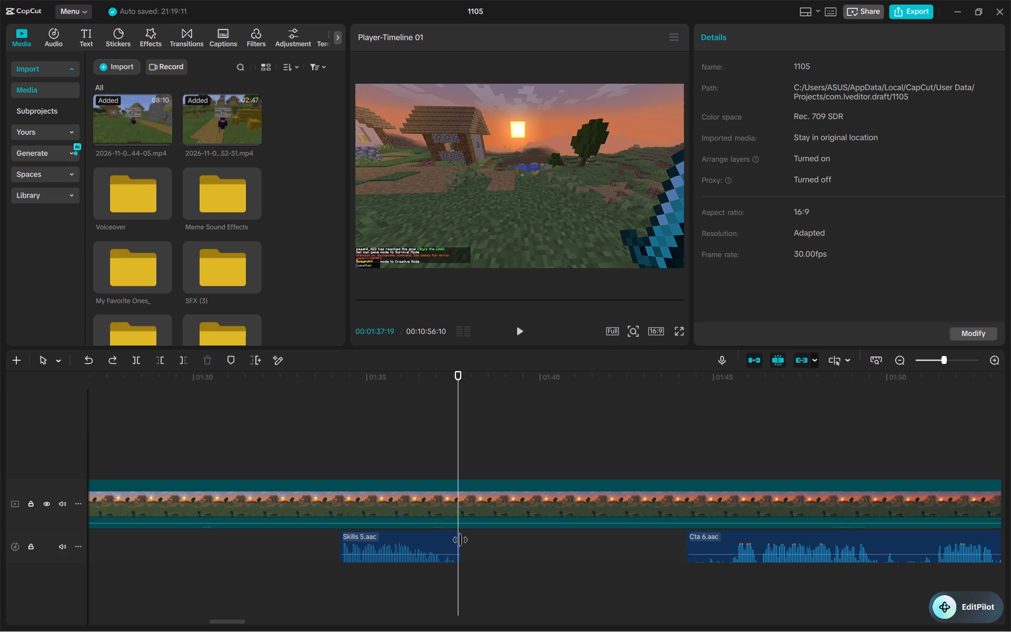
pyautogui.moveTo(460, 540); pyautogui.dragTo(443, 542)
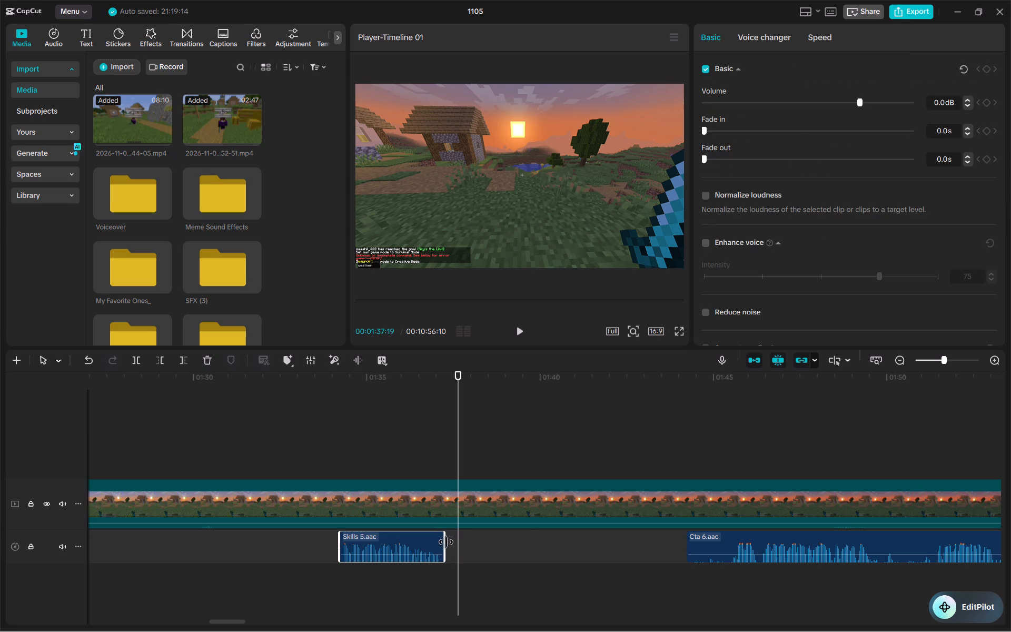
# Play the opening of the Cta 6.aac clip, split it at about 00:01:45, and delete the quiet lead-in before the voice.
pyautogui.click(705, 446)
pyautogui.press('space')
pyautogui.hscroll(-1, 705, 446)
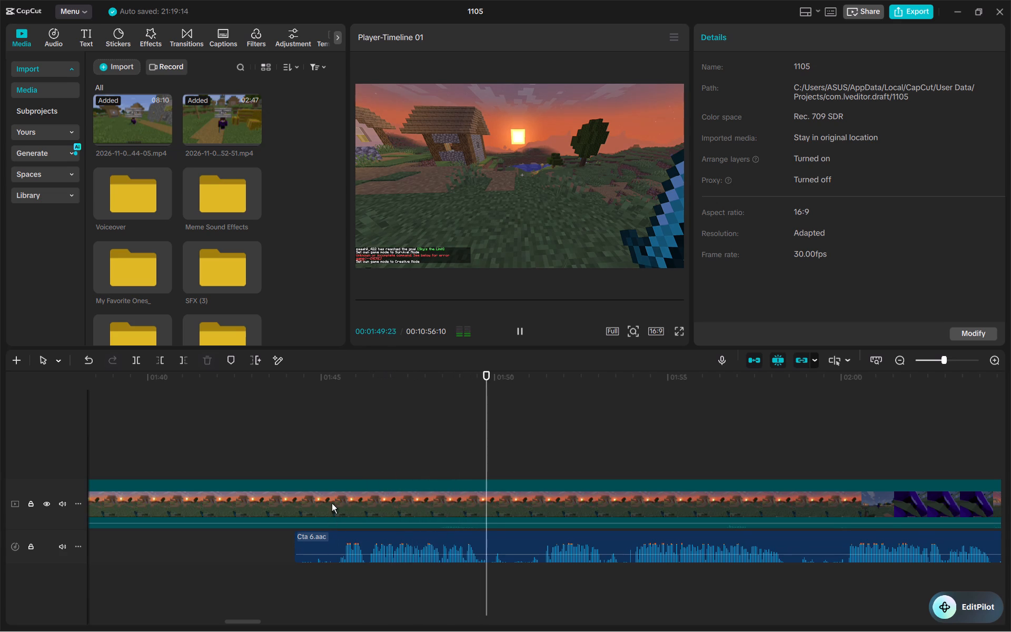
pyautogui.click(332, 481)
pyautogui.press('space')
pyautogui.click(331, 465)
pyautogui.press('space')
pyautogui.click(329, 446)
pyautogui.press('space')
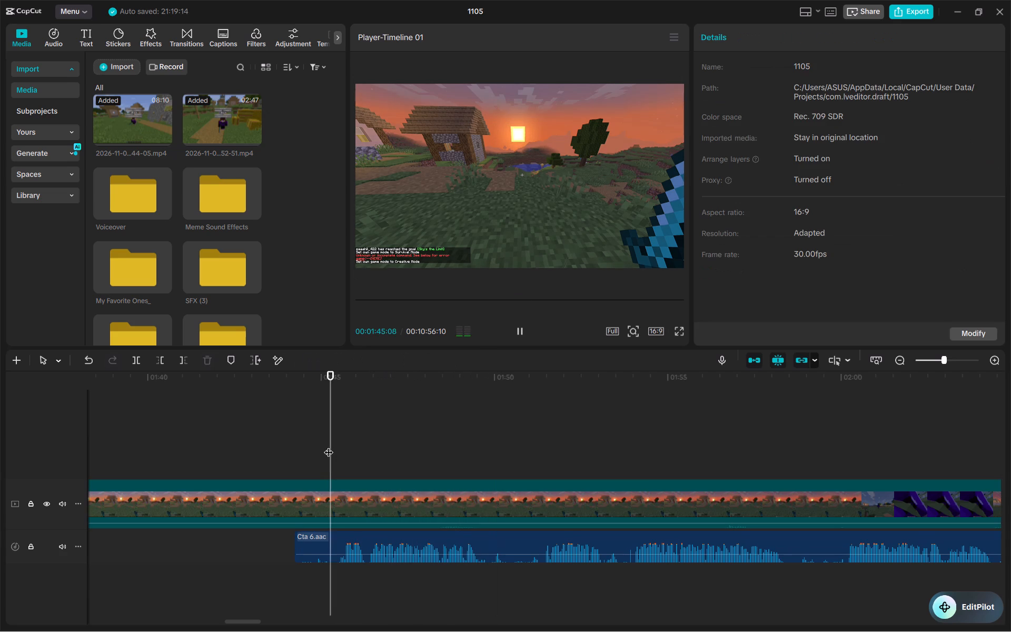
pyautogui.press('space')
pyautogui.press('b')
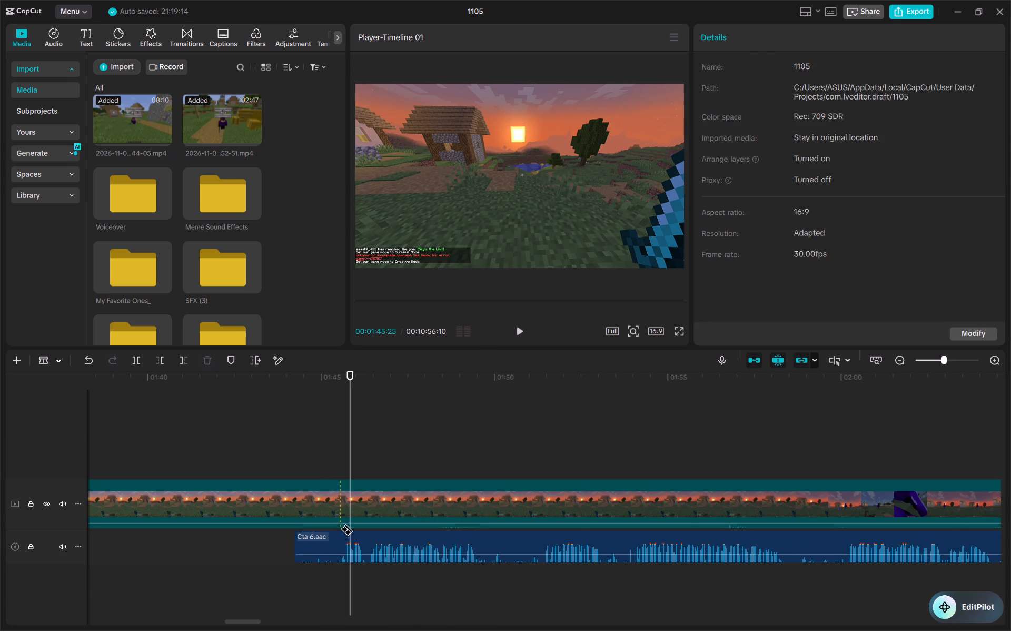
pyautogui.click(334, 537)
pyautogui.press('a')
pyautogui.click(330, 536)
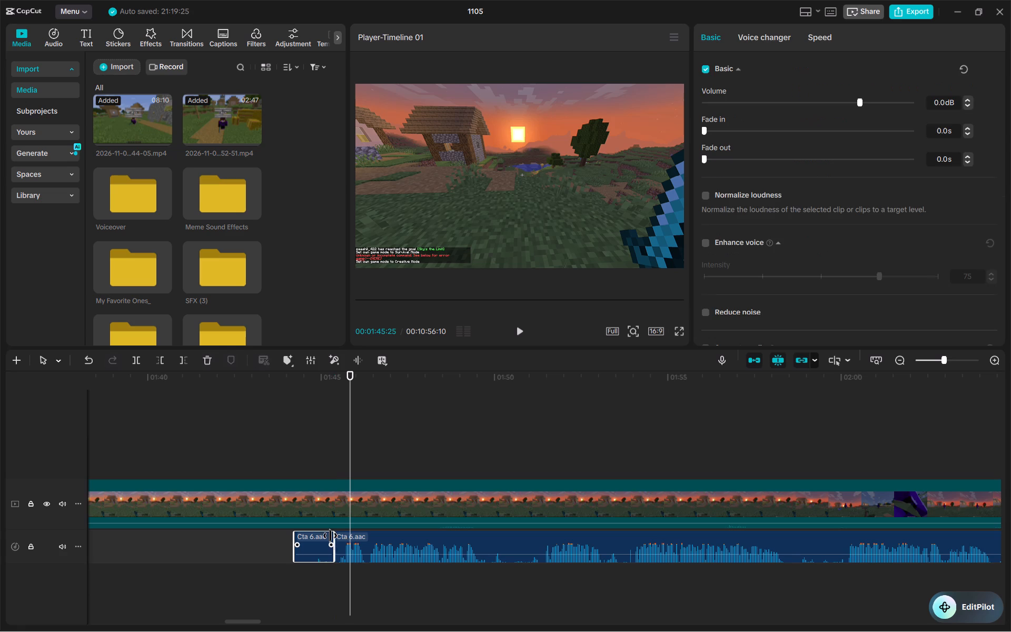
pyautogui.press('Delete')
# Play the first Cta 6.aac phrase and split the clip at its end, at about 00:01:49:24.
pyautogui.press('space')
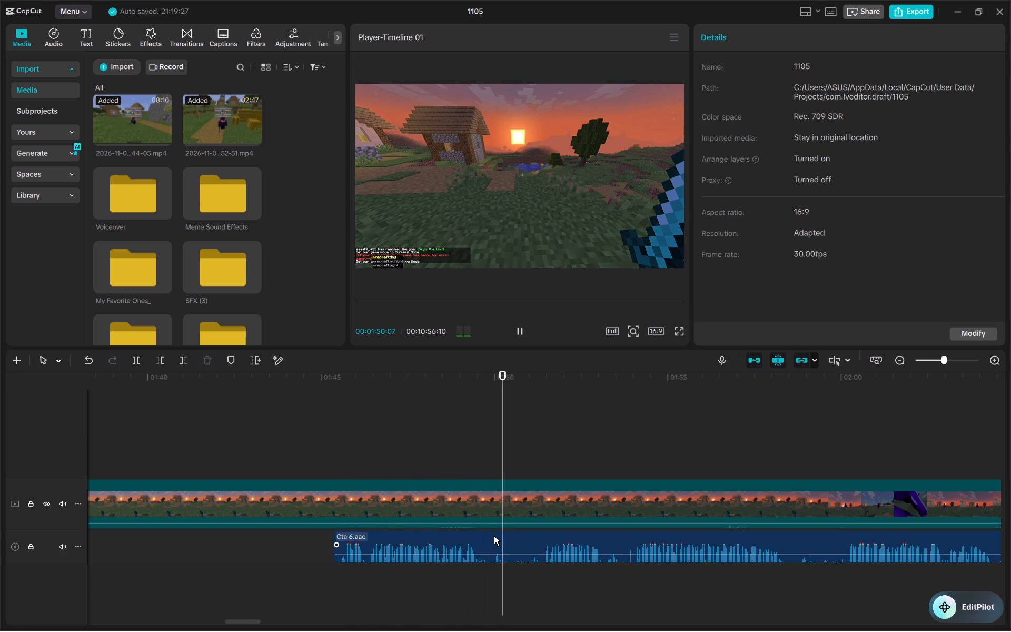
pyautogui.press('space')
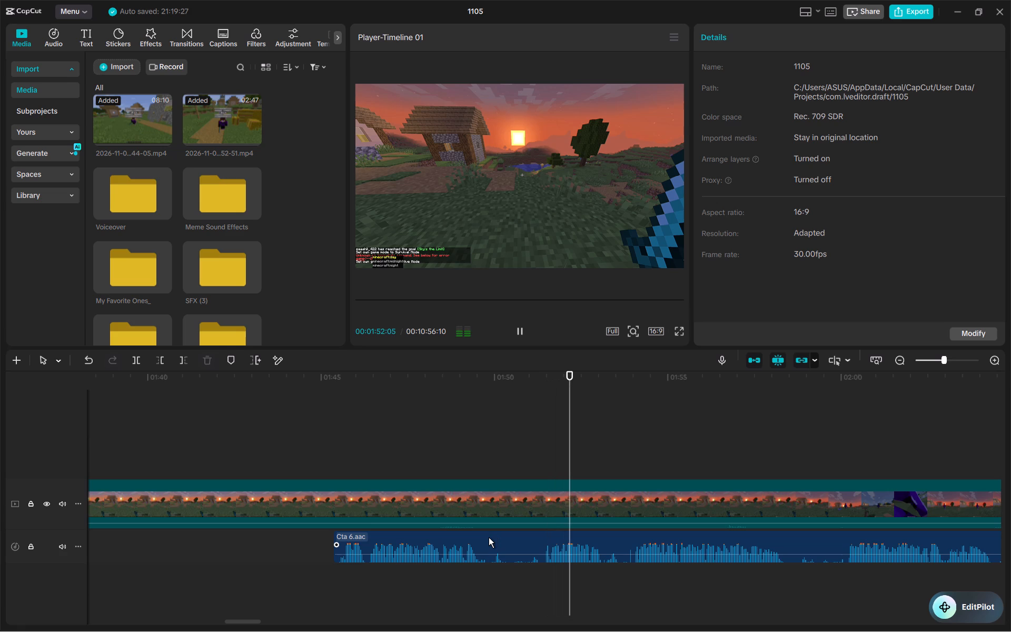
pyautogui.write('b')
pyautogui.click(487, 543)
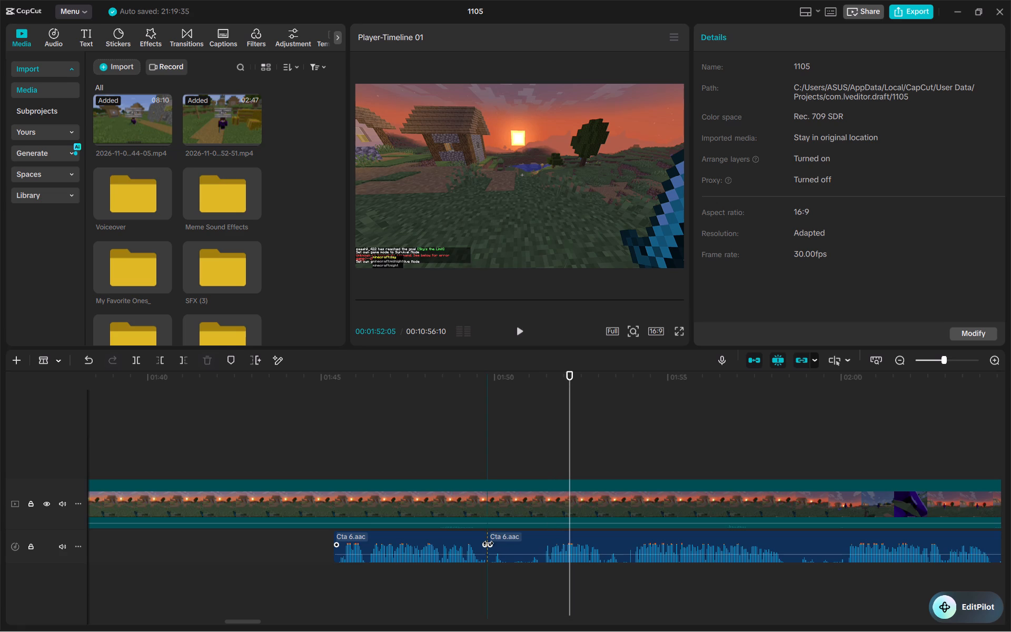
pyautogui.press('a')
# Listen to the Cta 6.aac phrases between about 00:01:49 and 00:02:01 to compare the takes.
pyautogui.press('space')
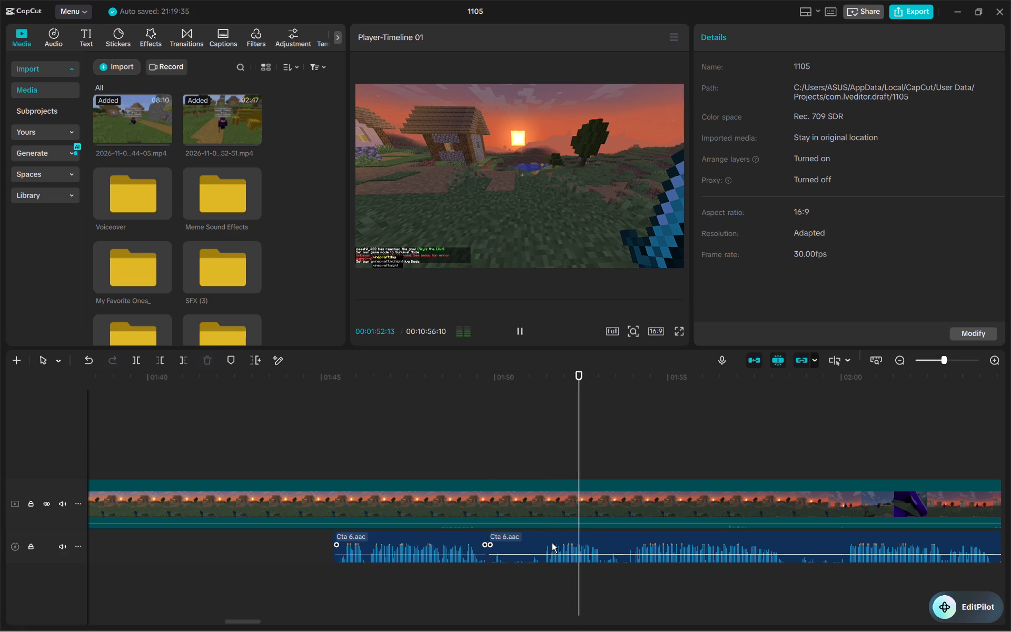
pyautogui.press('space')
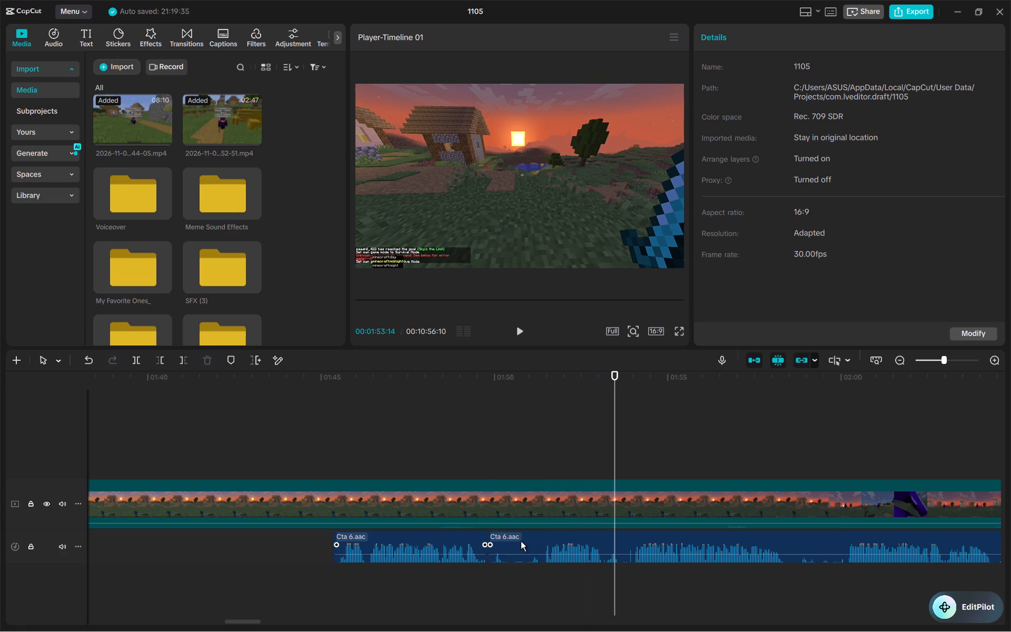
pyautogui.click(539, 416)
pyautogui.moveTo(539, 416); pyautogui.dragTo(514, 422)
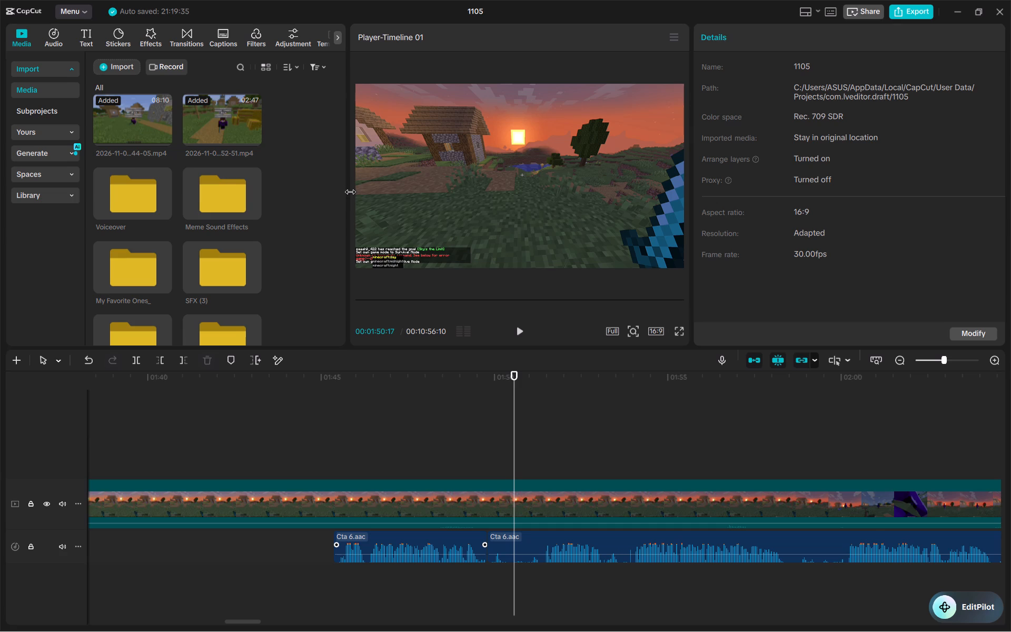
pyautogui.click(377, 179)
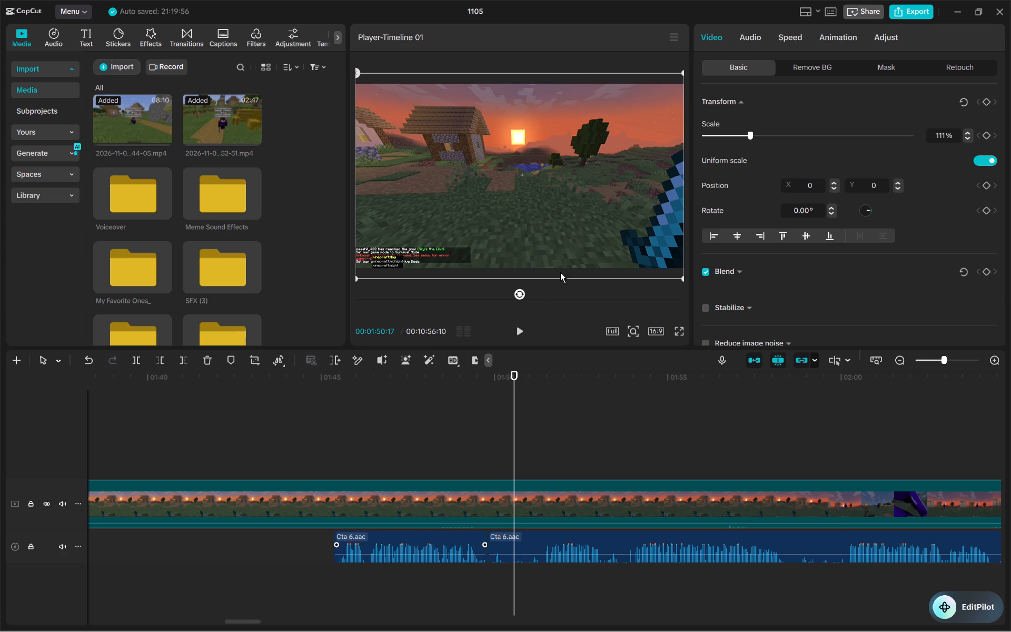
pyautogui.click(506, 436)
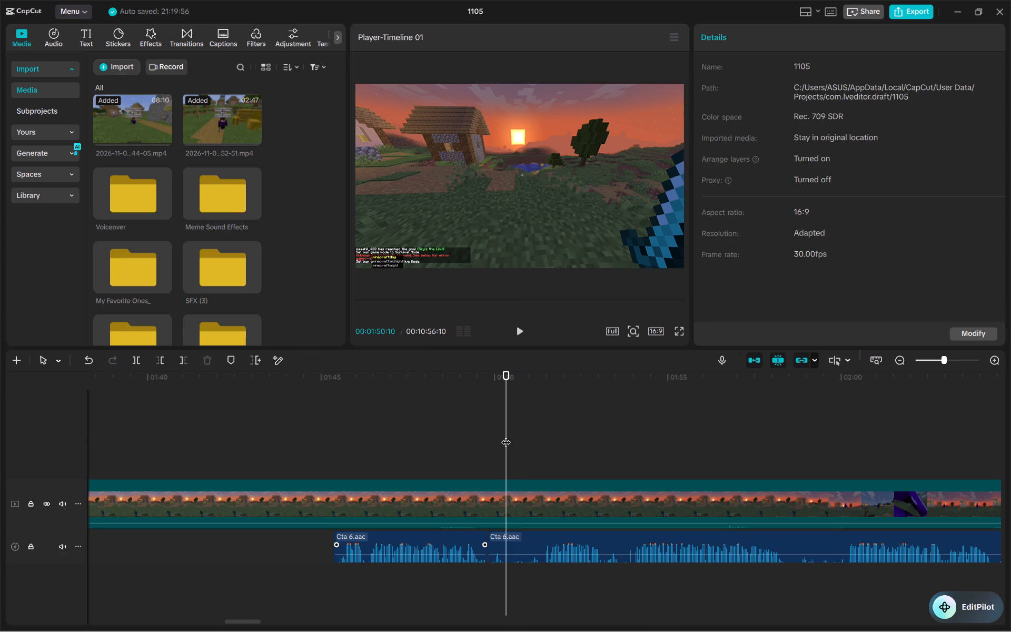
pyautogui.moveTo(506, 436); pyautogui.dragTo(498, 438)
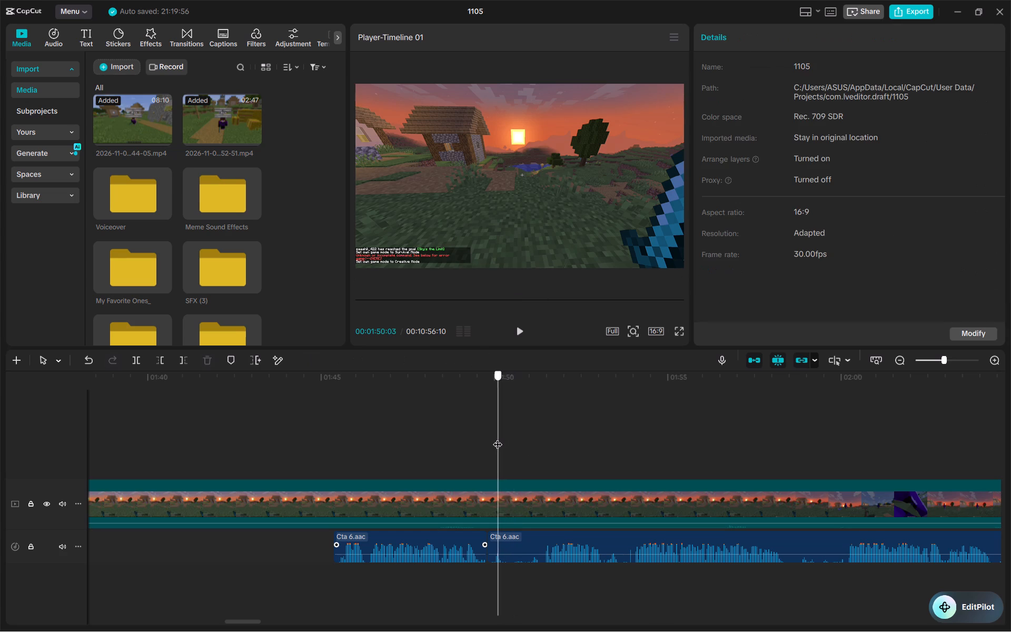
pyautogui.moveTo(498, 438); pyautogui.dragTo(490, 439)
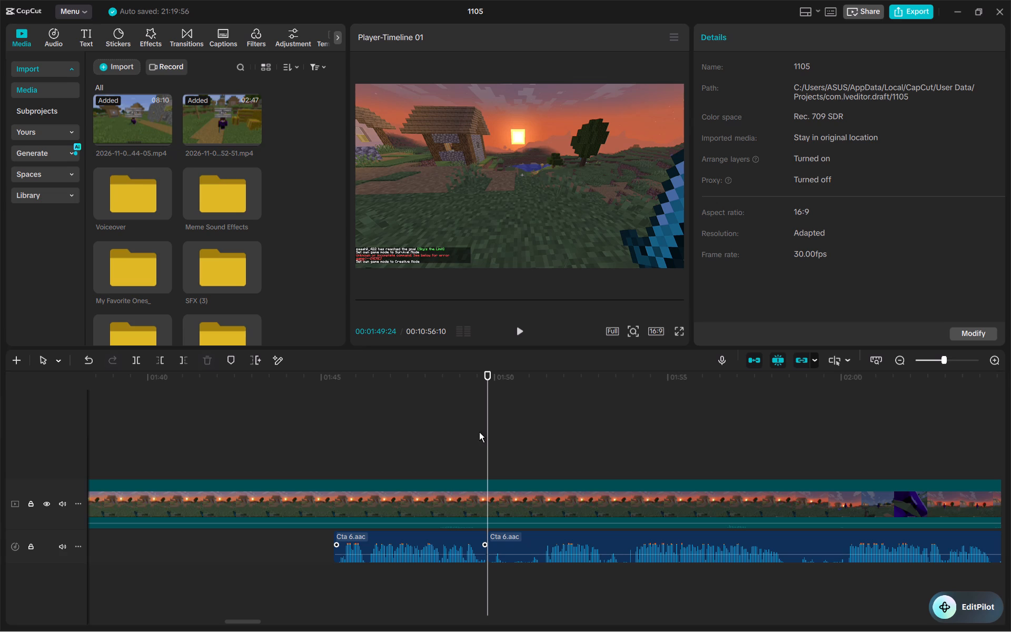
pyautogui.press('Return')
pyautogui.press('space')
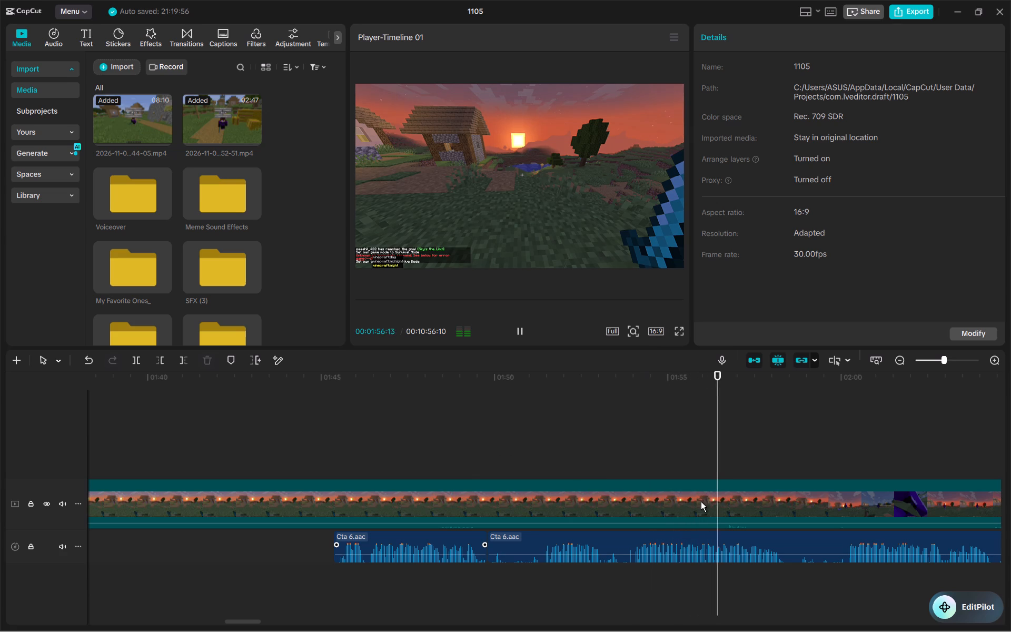
pyautogui.press('space')
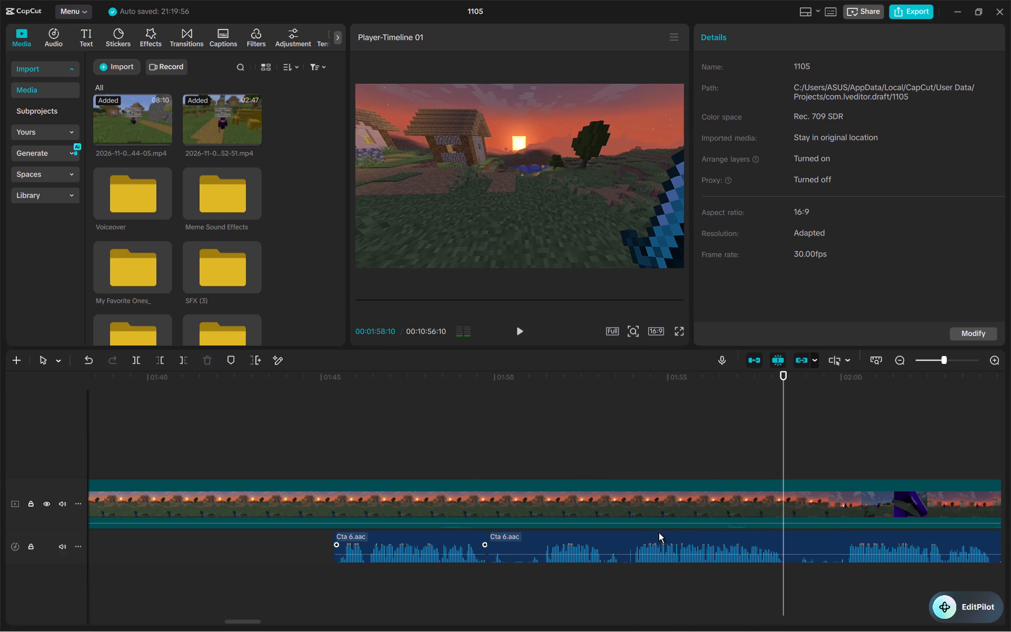
pyautogui.press('space')
pyautogui.click(859, 466)
pyautogui.press('space')
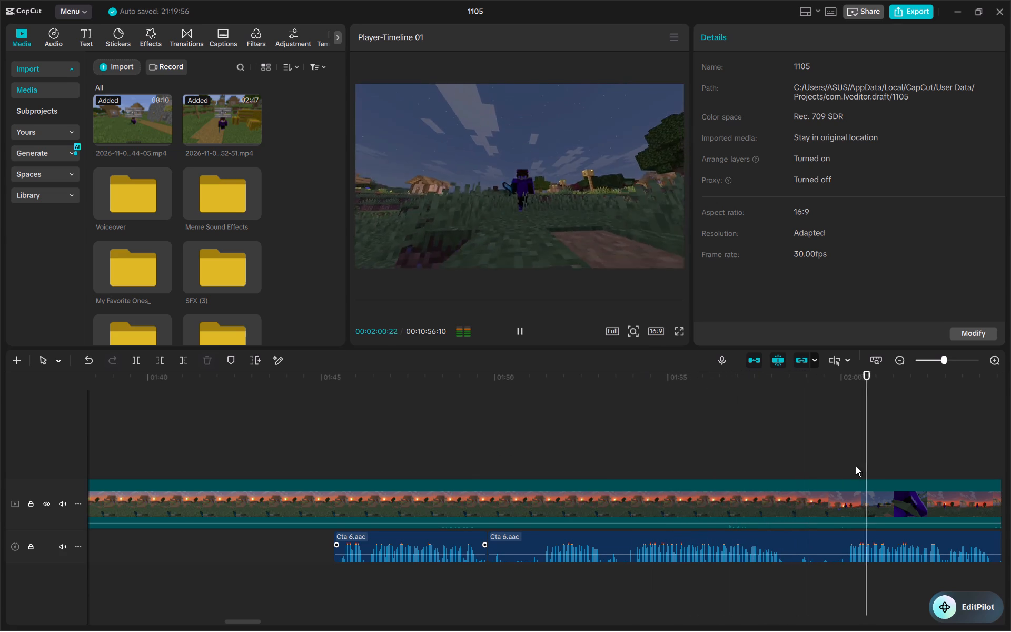
pyautogui.press('space')
pyautogui.click(620, 465)
pyautogui.press('space')
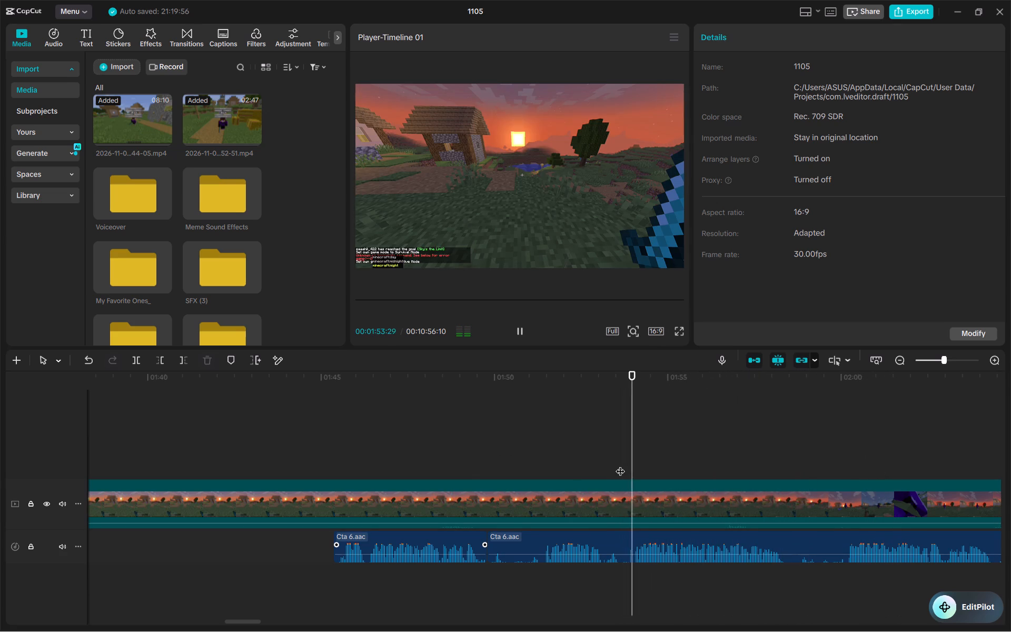
pyautogui.press('space')
# Replay the pause in Cta 6.aac around 00:01:54 repeatedly to locate the exact start of the phrase, ending at 00:01:53:28.
pyautogui.keyDown('ctrl'); pyautogui.scroll(13, 625, 477); pyautogui.keyUp('ctrl')
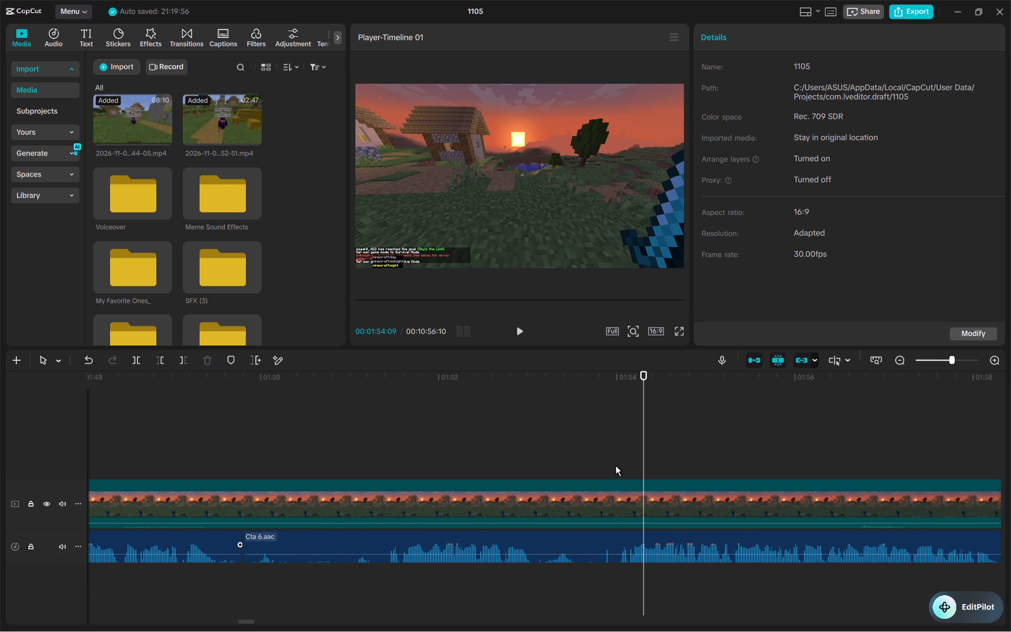
pyautogui.click(609, 462)
pyautogui.moveTo(608, 462); pyautogui.dragTo(613, 462)
pyautogui.press('space')
pyautogui.press('space')
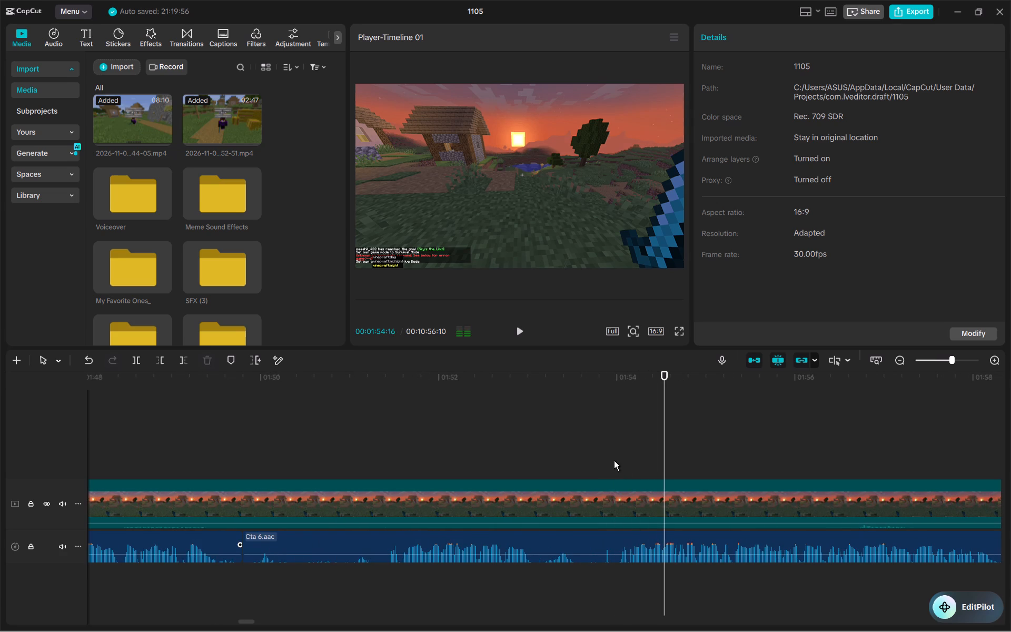
pyautogui.click(602, 456)
pyautogui.press('space')
pyautogui.press('space')
pyautogui.click(600, 456)
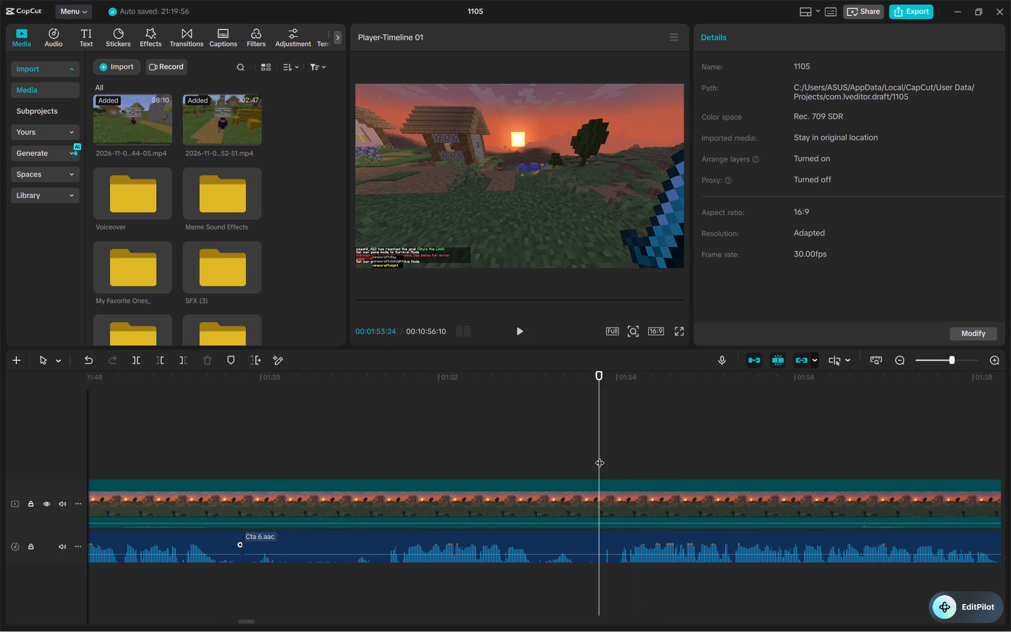
pyautogui.moveTo(600, 456); pyautogui.dragTo(604, 456)
pyautogui.press('space')
pyautogui.press('space')
pyautogui.moveTo(640, 440); pyautogui.dragTo(615, 446)
pyautogui.press('space')
pyautogui.press('space')
pyautogui.moveTo(646, 428); pyautogui.dragTo(639, 431)
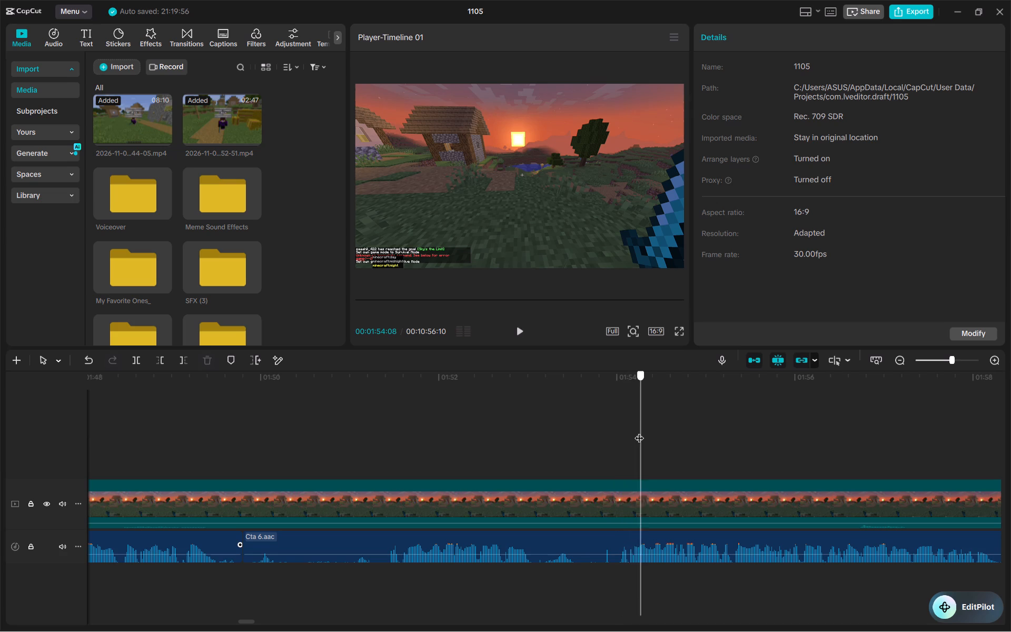
pyautogui.moveTo(639, 431); pyautogui.dragTo(611, 443)
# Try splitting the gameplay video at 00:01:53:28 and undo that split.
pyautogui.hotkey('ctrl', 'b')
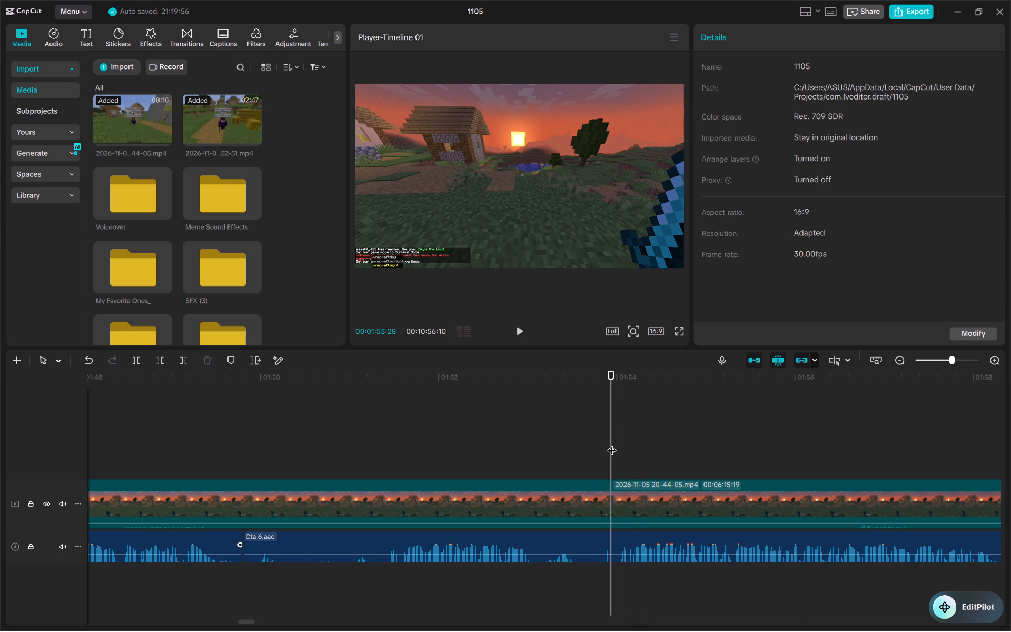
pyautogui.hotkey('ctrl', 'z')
# Split the Cta 6.aac clip at 00:01:53:28 and delete the piece between 00:01:49:24 and that cut.
pyautogui.click(598, 526)
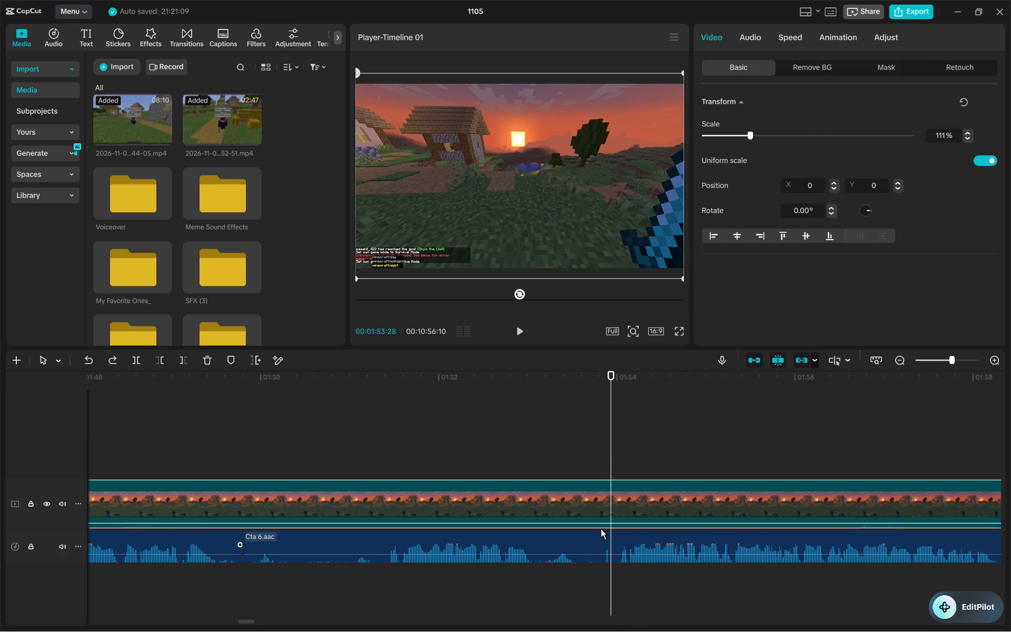
pyautogui.click(602, 533)
pyautogui.hotkey('ctrl', 'b')
pyautogui.click(583, 536)
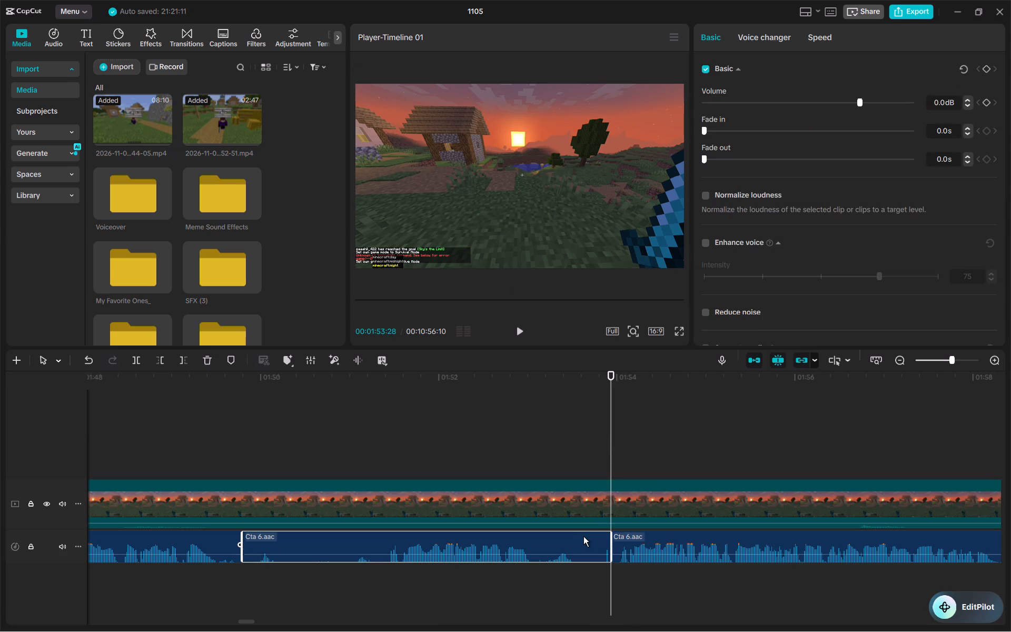
pyautogui.press('Delete')
# Play the start of the remaining Cta 6.aac phrase and extend its beginning about 0.1 s earlier.
pyautogui.press('space')
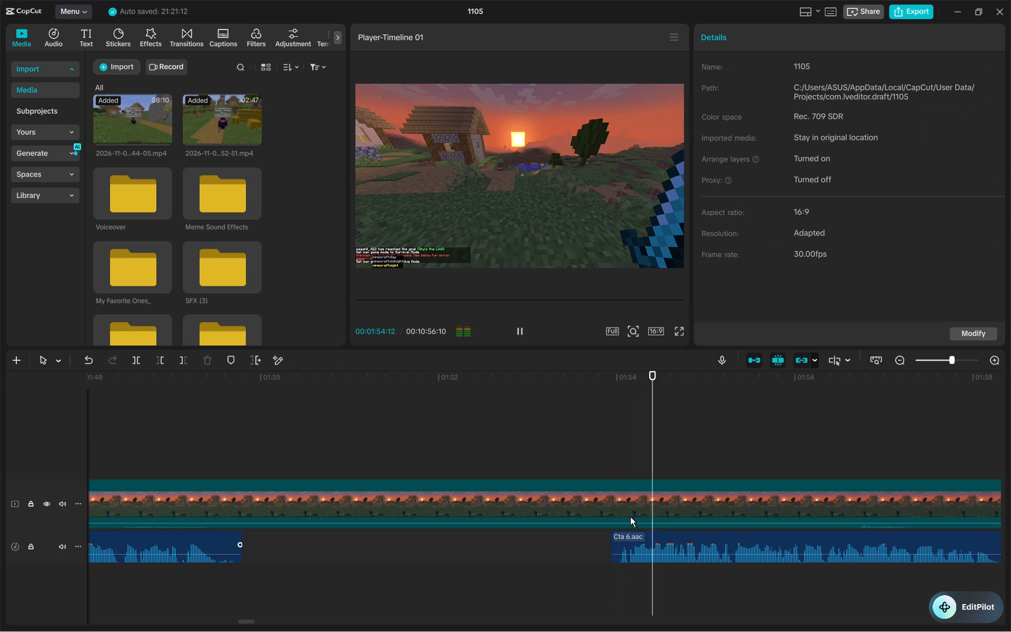
pyautogui.press('space')
pyautogui.click(625, 538)
pyautogui.moveTo(610, 543); pyautogui.dragTo(604, 545)
pyautogui.click(623, 544)
pyautogui.moveTo(612, 555); pyautogui.dragTo(602, 556)
# Play the extended Cta 6.aac phrase and split the clip right after it, at about 00:01:58.
pyautogui.press('space')
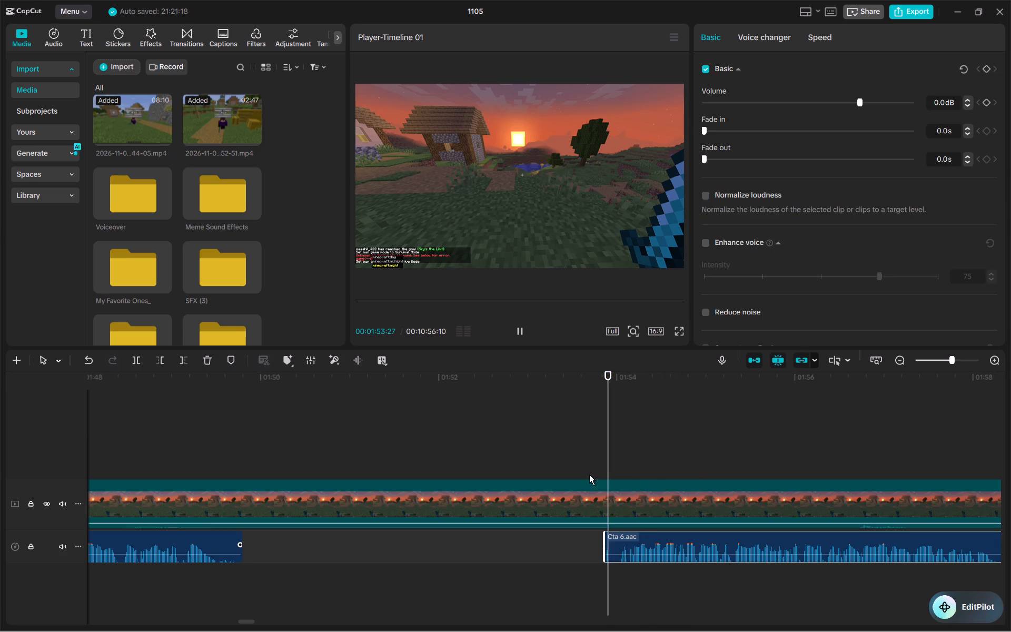
pyautogui.hscroll(-1, 584, 449)
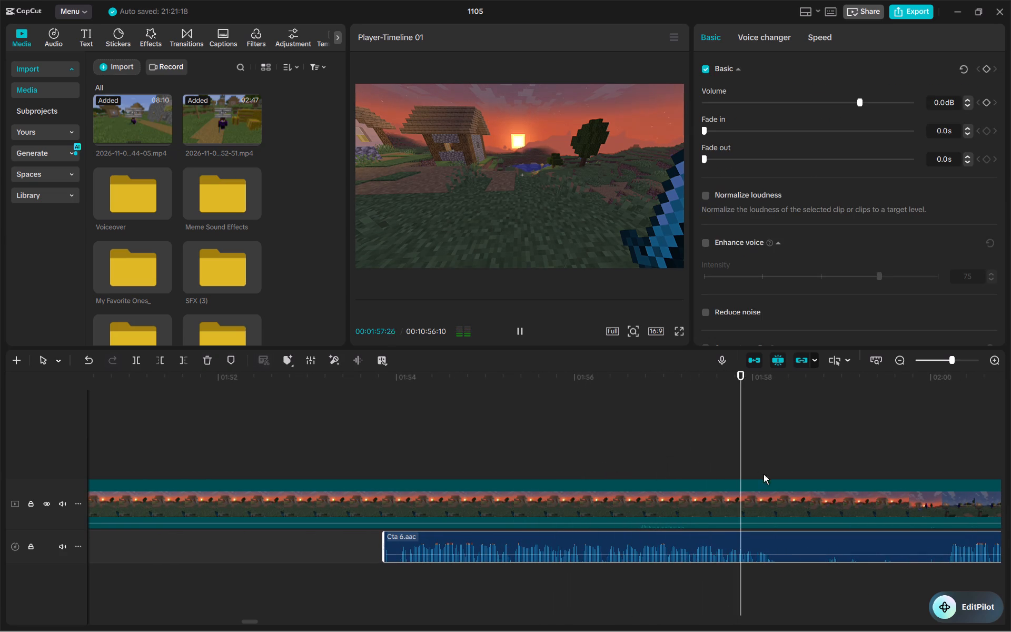
pyautogui.press('space')
pyautogui.press('b')
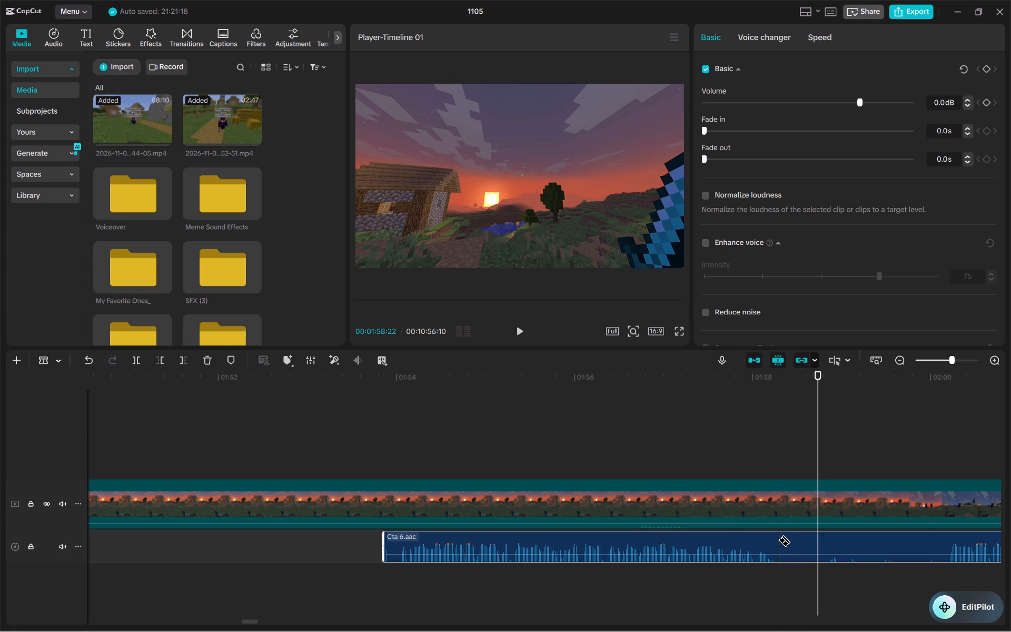
pyautogui.click(780, 541)
# Play past the last cut, split Cta 6.aac at about 00:02:00, and delete the pause between about 00:01:58 and that cut.
pyautogui.press('space')
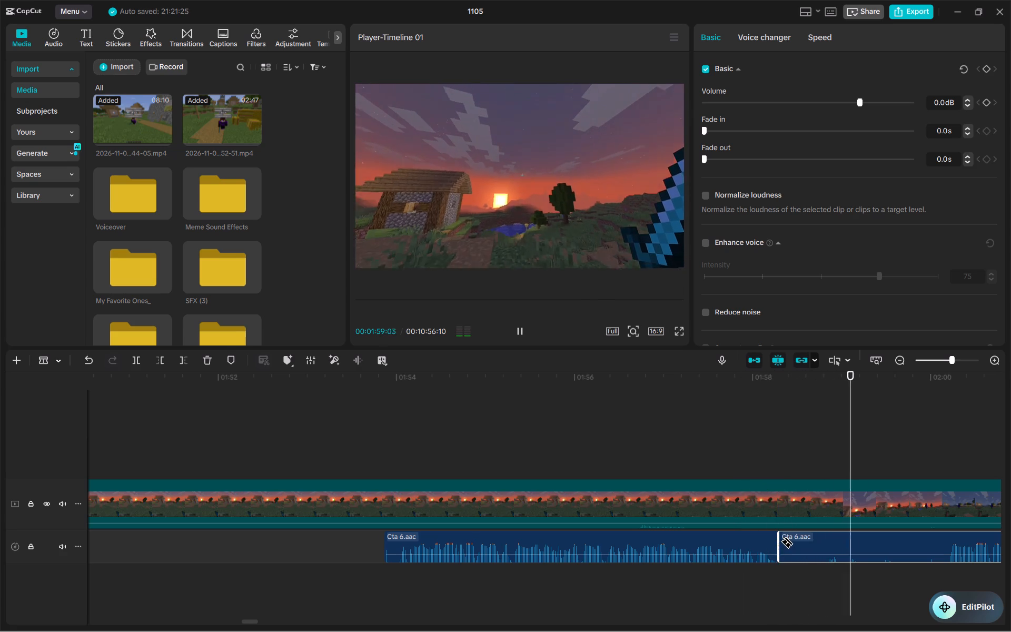
pyautogui.hscroll(-2, 781, 541)
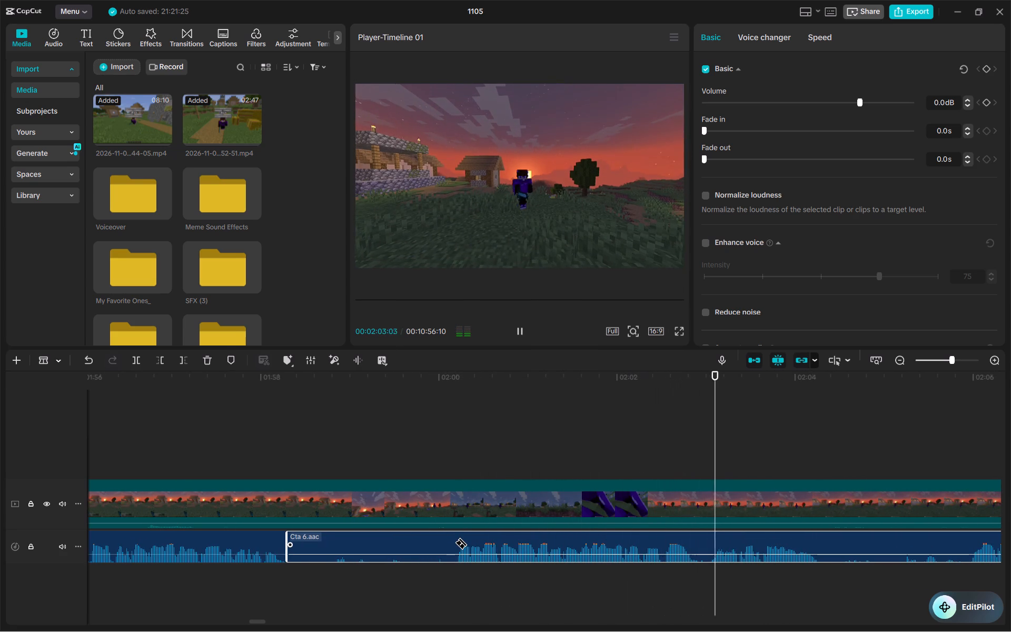
pyautogui.press('space')
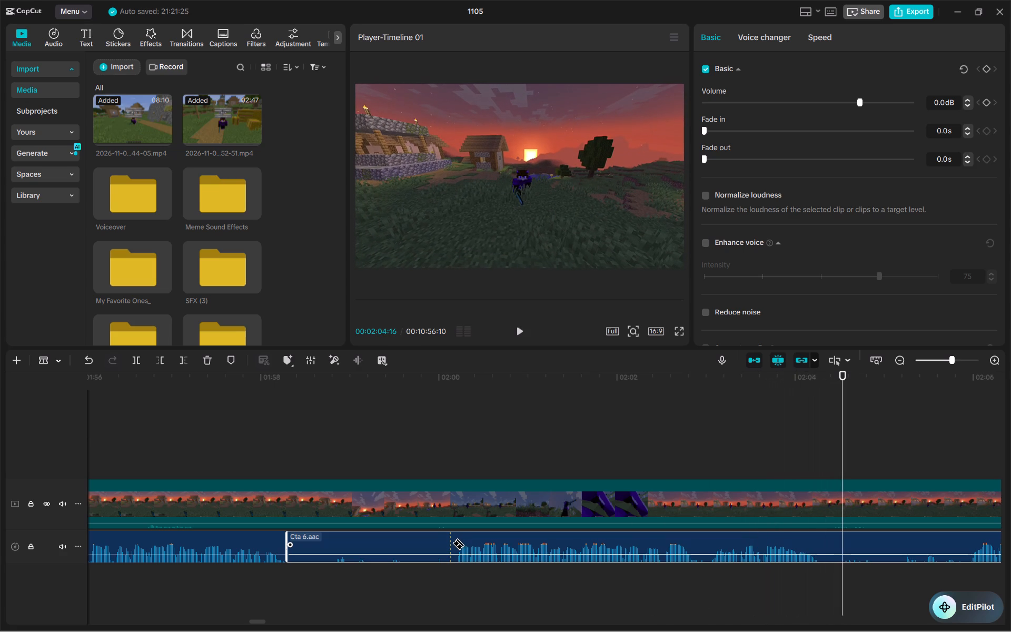
pyautogui.click(455, 544)
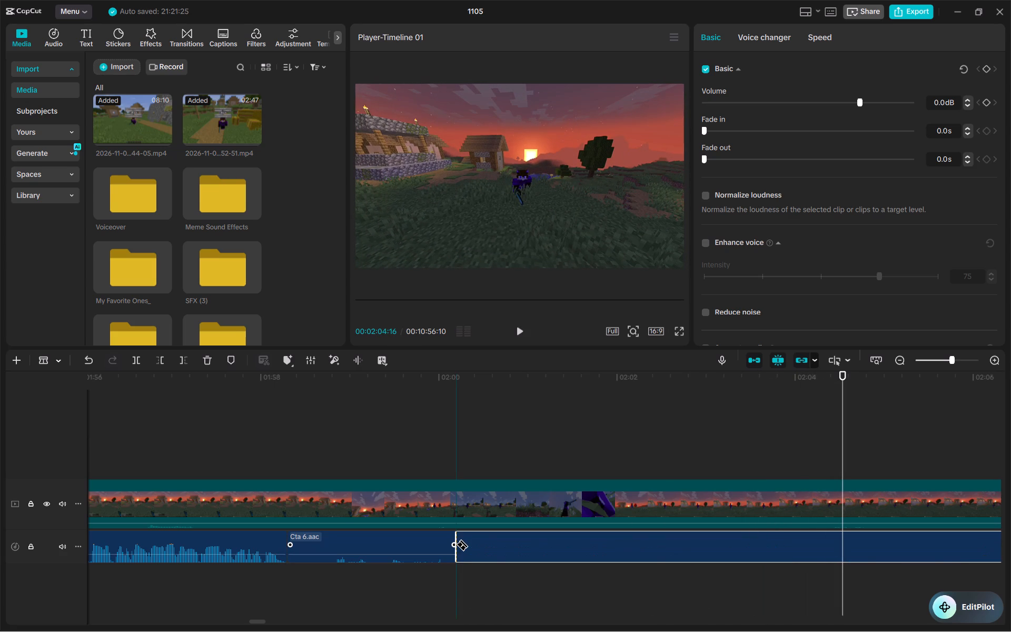
pyautogui.press('a')
pyautogui.click(415, 546)
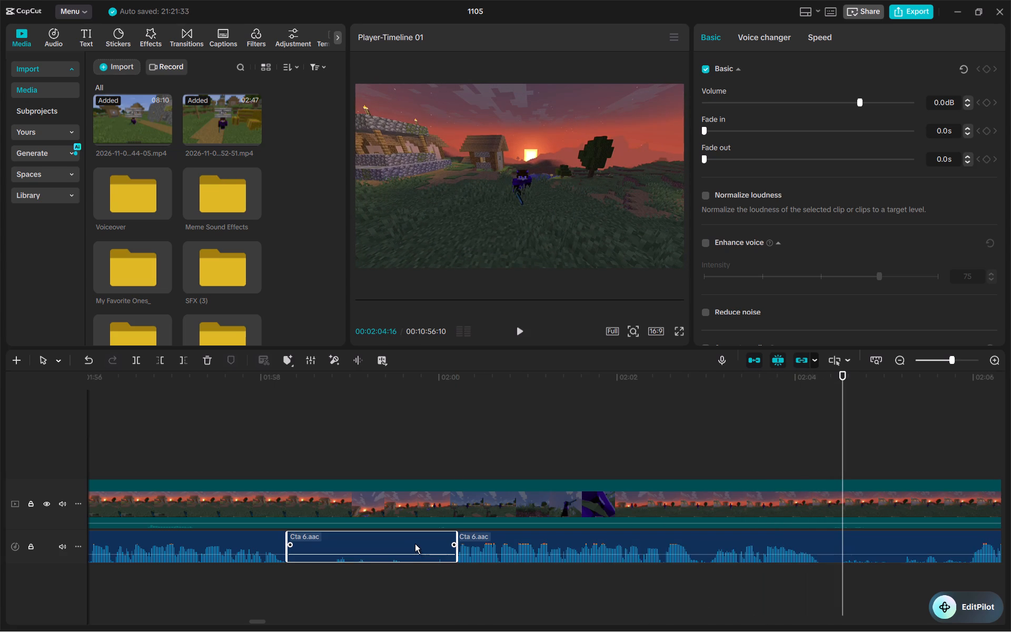
pyautogui.press('Delete')
# Play the remaining Cta 6.aac clip, split it at about 00:02:04 and just before 00:02:06, and delete the pause between the cuts.
pyautogui.click(580, 423)
pyautogui.click(660, 418)
pyautogui.press('space')
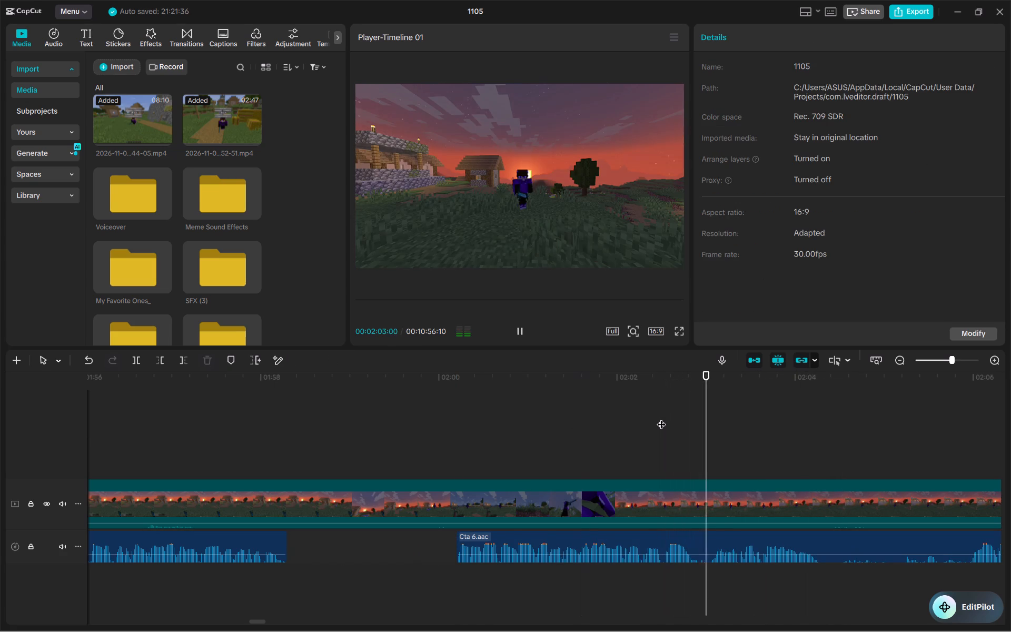
pyautogui.hscroll(-2, 661, 418)
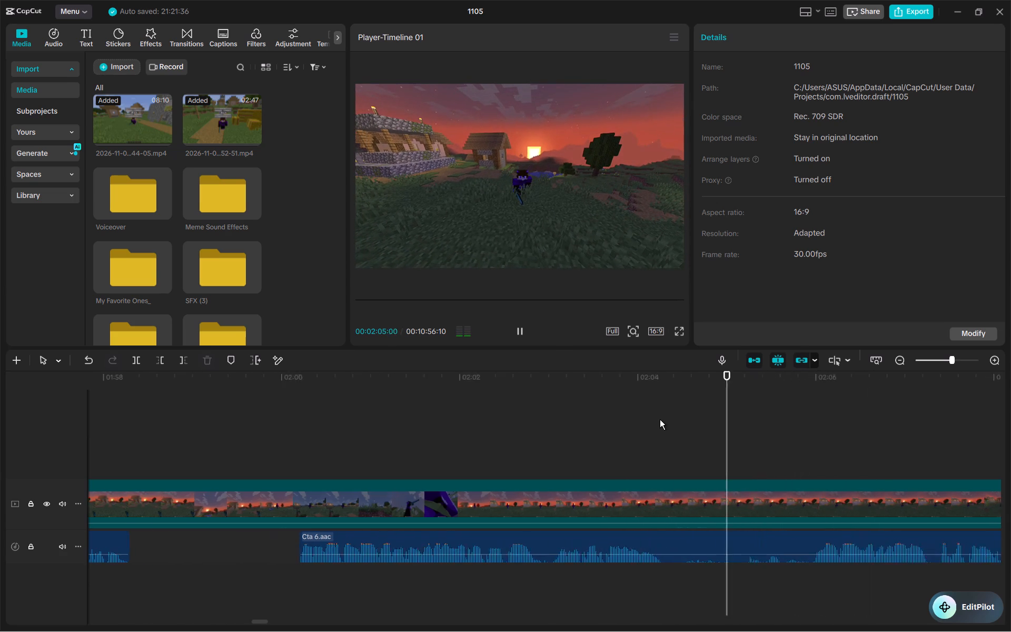
pyautogui.hscroll(-2, 660, 419)
pyautogui.press('space')
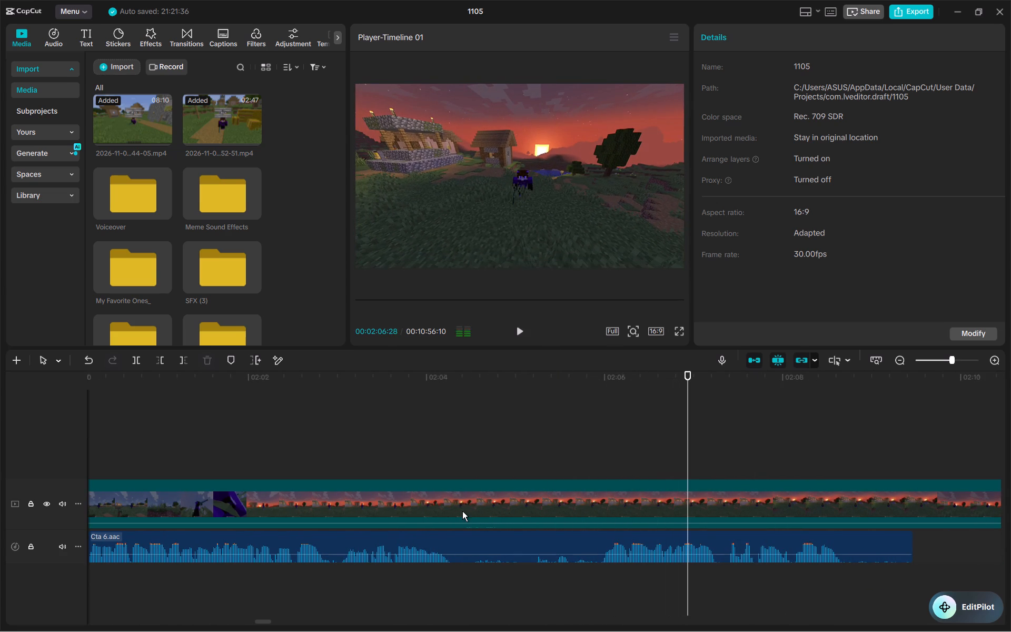
pyautogui.press('b')
pyautogui.click(453, 535)
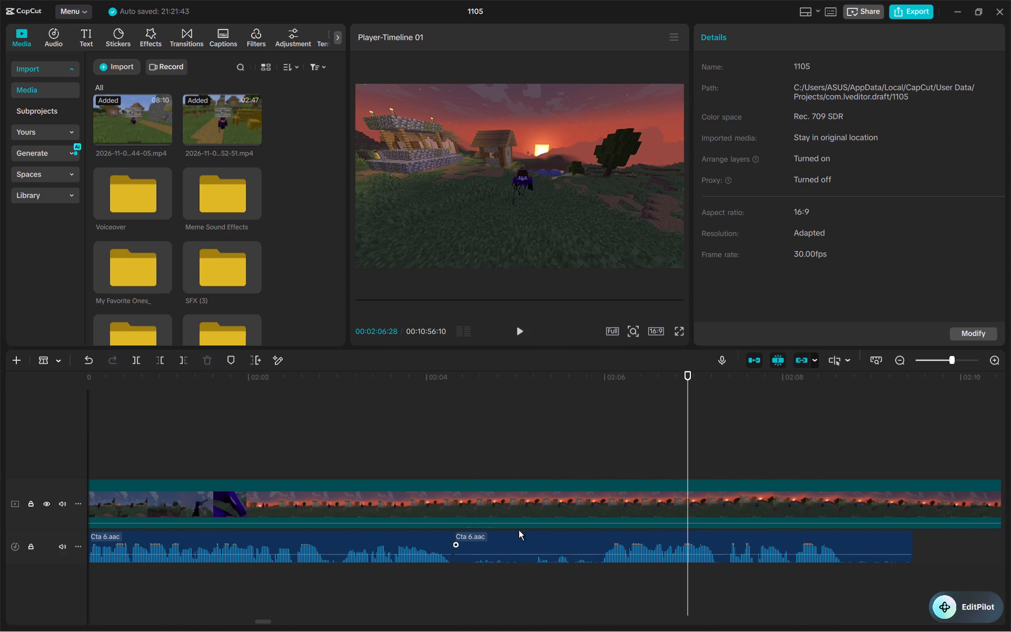
pyautogui.click(596, 535)
pyautogui.press('a')
pyautogui.click(552, 554)
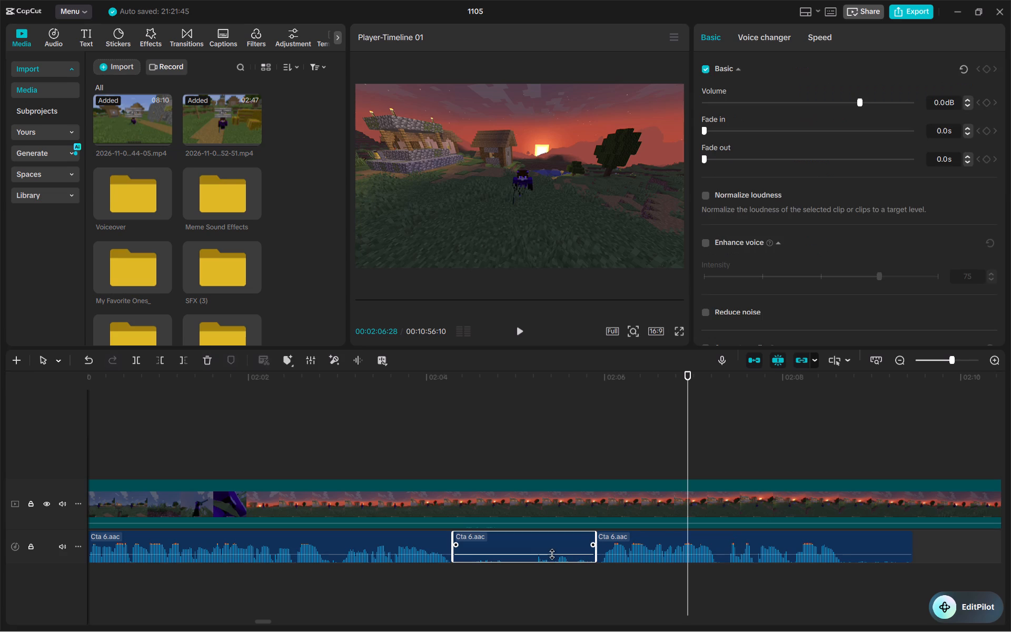
pyautogui.press('Delete')
# Play the last Cta 6.aac phrase, split the clip at about 00:02:08.7, and delete the tail after it.
pyautogui.click(602, 484)
pyautogui.click(593, 453)
pyautogui.press('space')
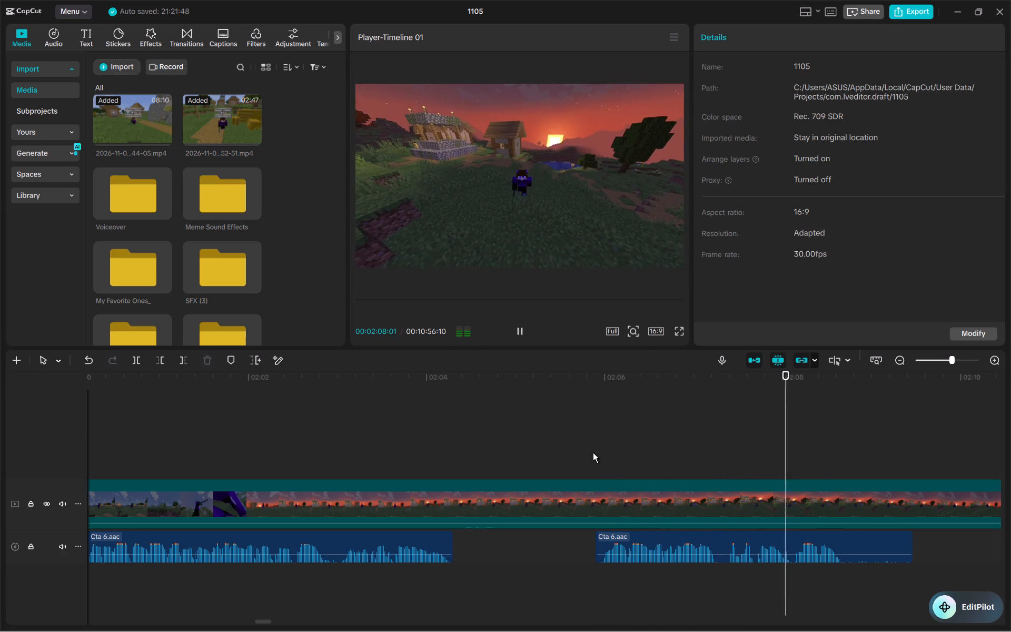
pyautogui.press('space')
pyautogui.press('b')
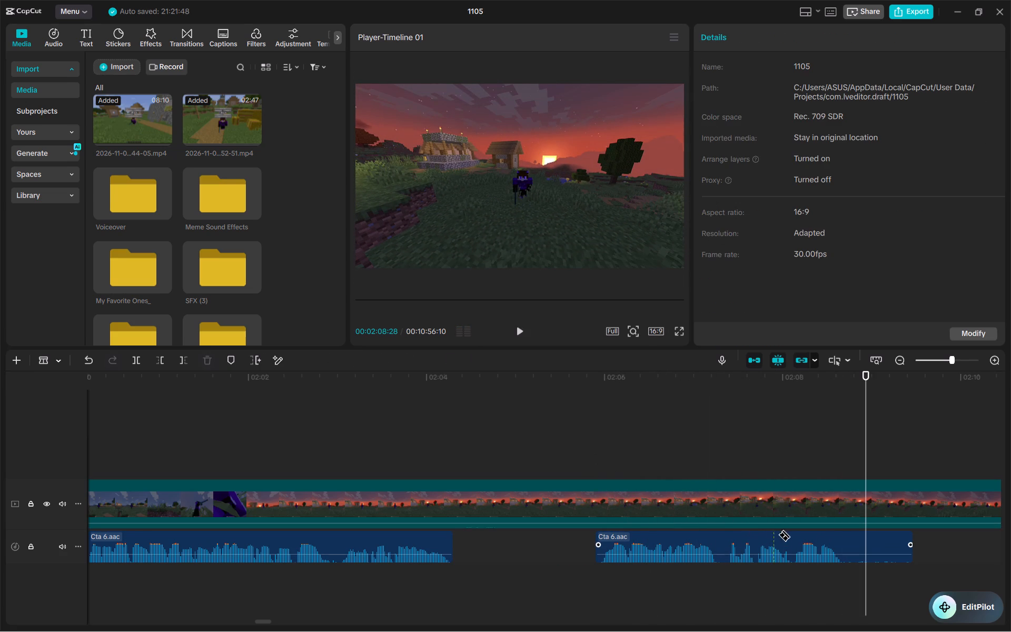
pyautogui.click(846, 547)
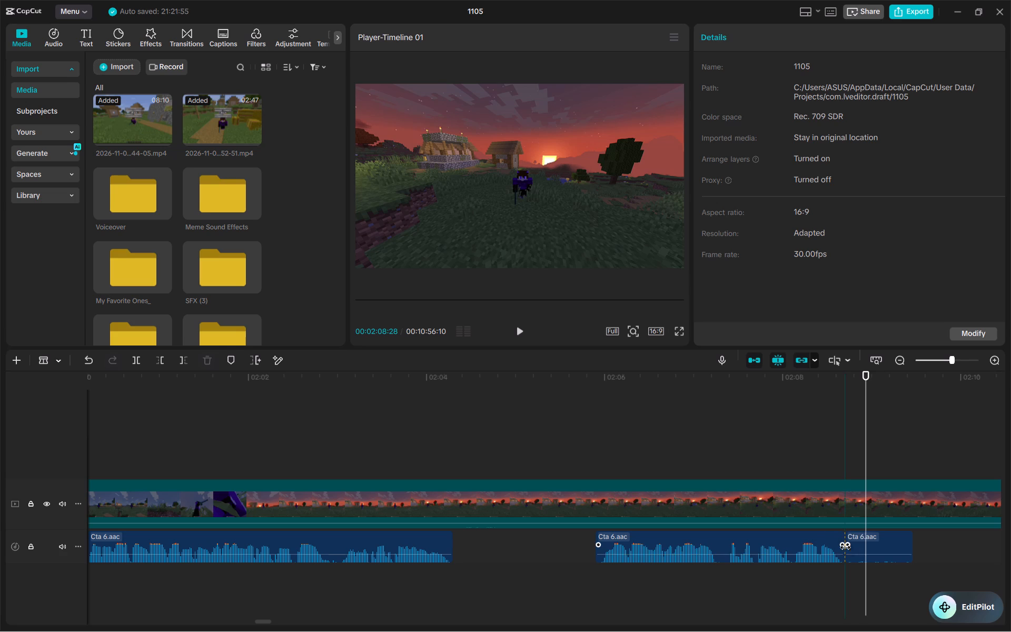
pyautogui.press('a')
pyautogui.click(866, 547)
pyautogui.press('Delete')
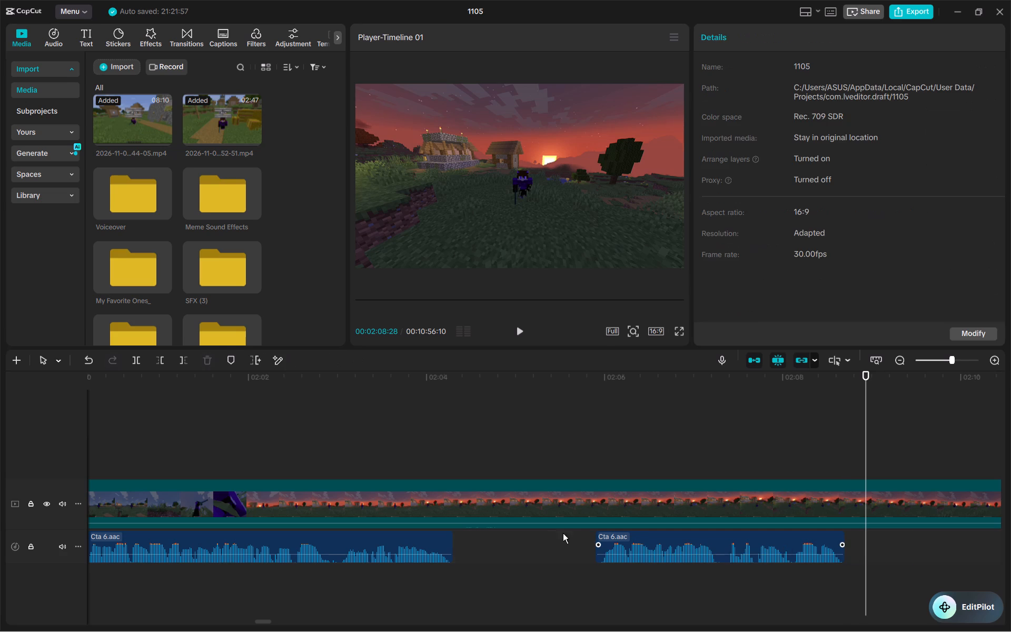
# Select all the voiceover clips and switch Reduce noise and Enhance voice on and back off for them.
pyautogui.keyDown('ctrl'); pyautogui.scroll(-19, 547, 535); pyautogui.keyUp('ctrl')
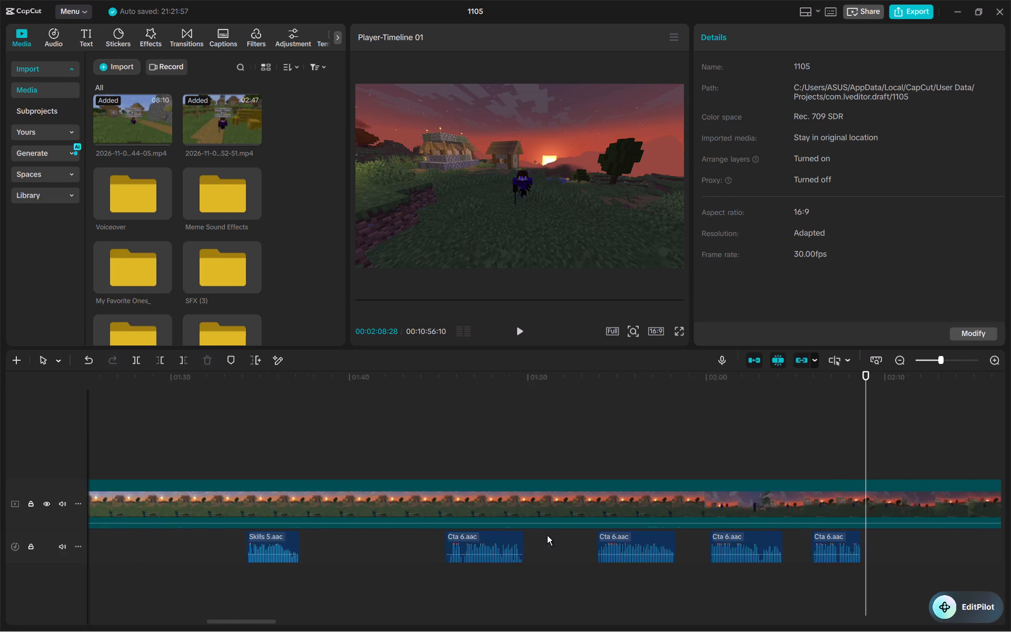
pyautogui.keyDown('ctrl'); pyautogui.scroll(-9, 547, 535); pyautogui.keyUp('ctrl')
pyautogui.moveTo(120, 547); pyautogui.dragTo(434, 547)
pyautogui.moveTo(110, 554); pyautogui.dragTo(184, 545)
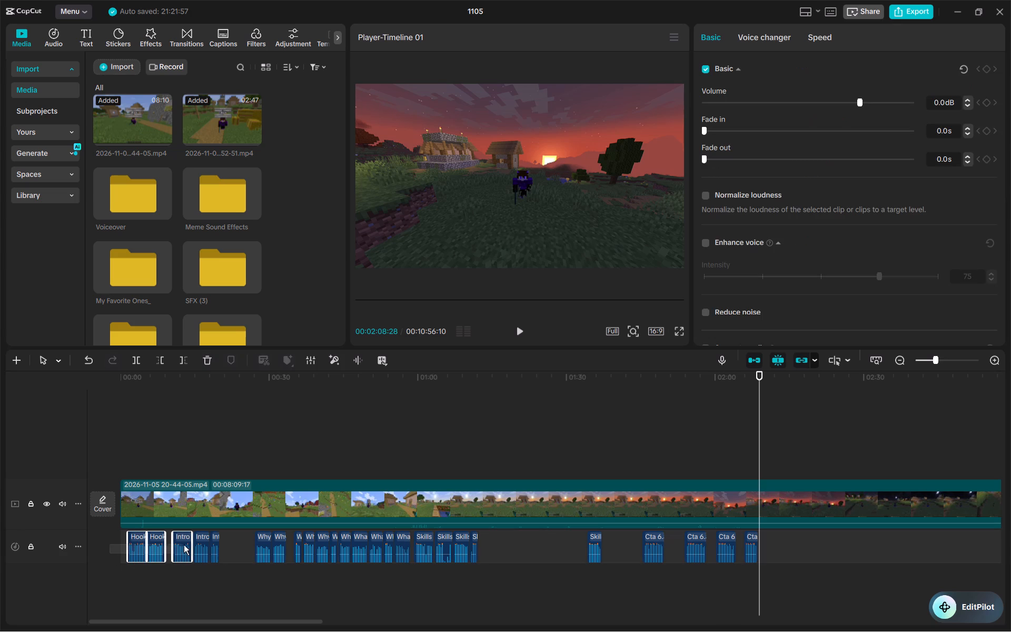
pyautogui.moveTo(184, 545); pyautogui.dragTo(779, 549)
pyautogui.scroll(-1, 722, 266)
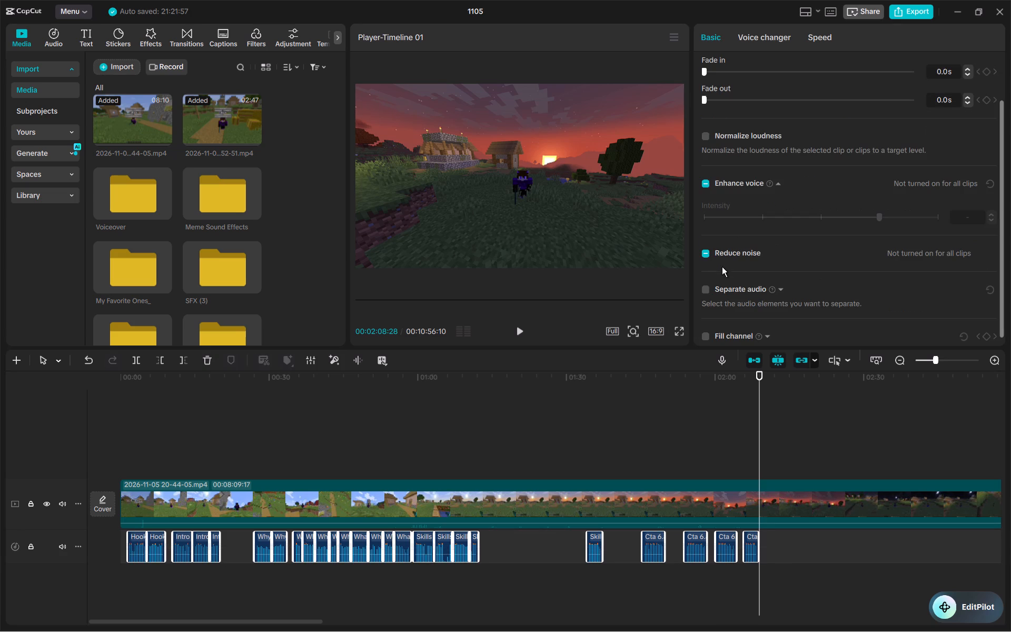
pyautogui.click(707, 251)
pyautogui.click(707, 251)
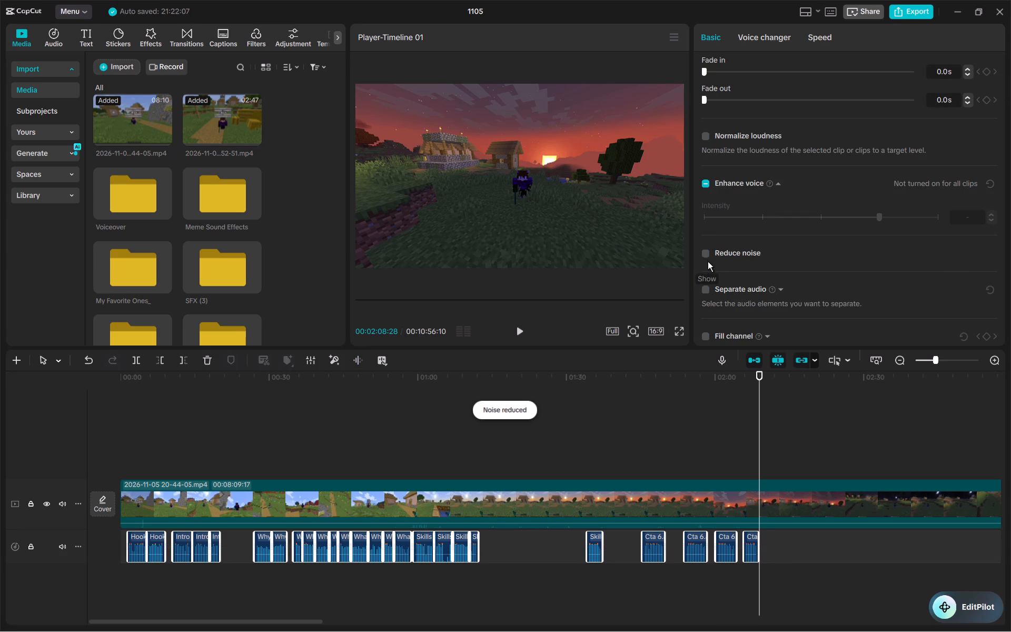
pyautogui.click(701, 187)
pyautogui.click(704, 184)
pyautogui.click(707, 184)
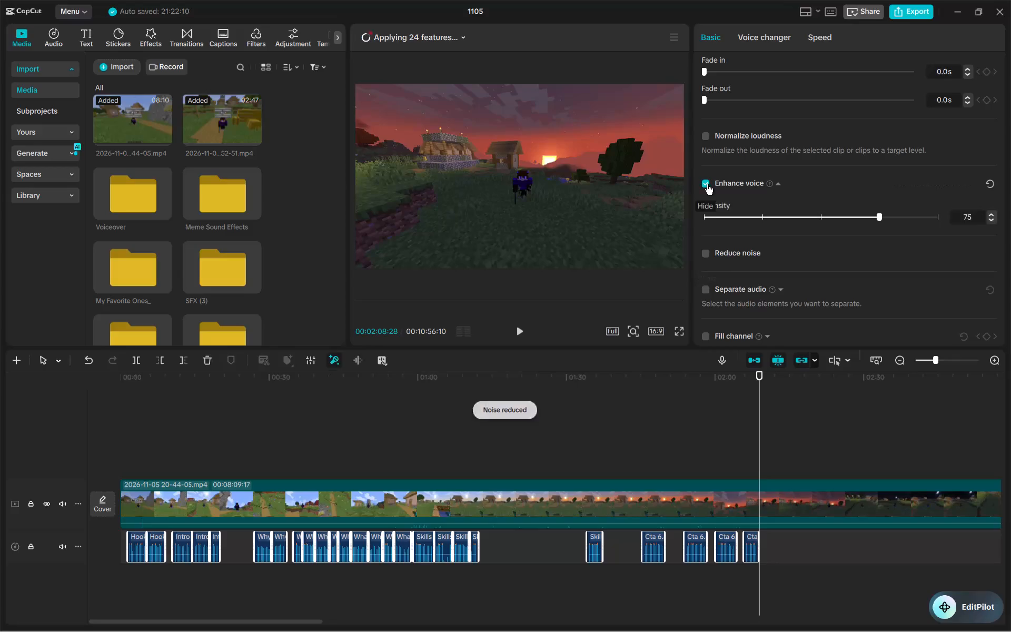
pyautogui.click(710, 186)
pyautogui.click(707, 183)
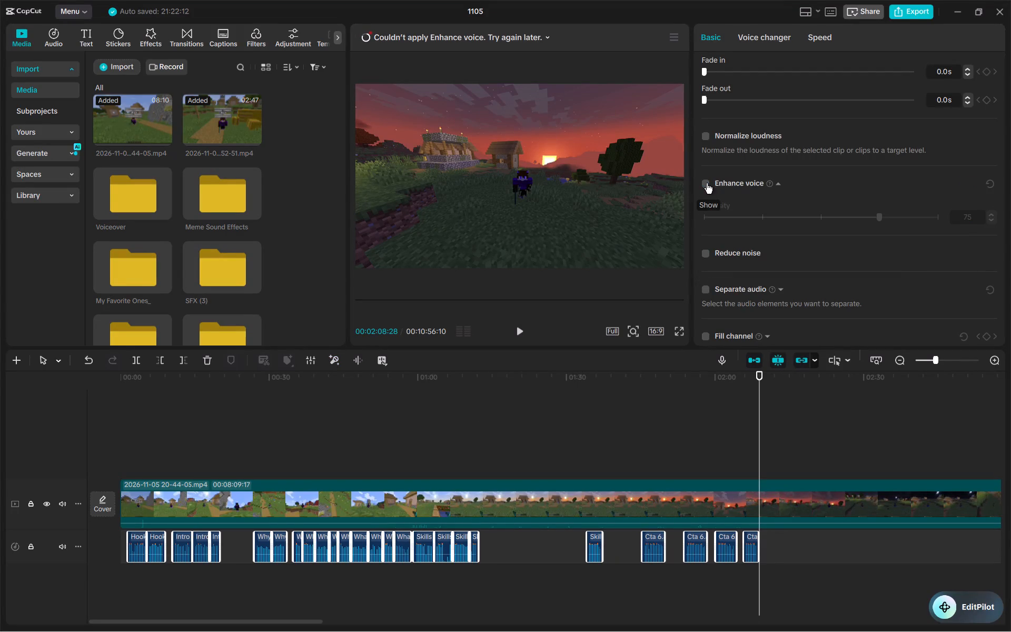
# Reselect all the voiceover clips and turn on Enhance voice at intensity 75 and Reduce noise.
pyautogui.click(775, 587)
pyautogui.moveTo(784, 551); pyautogui.dragTo(568, 551)
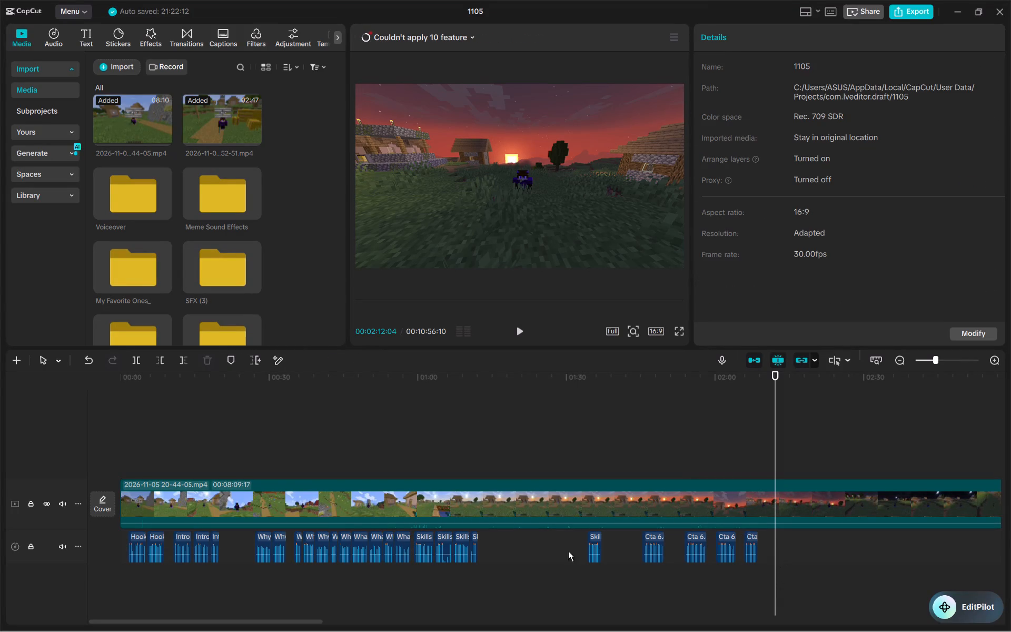
pyautogui.moveTo(568, 551); pyautogui.dragTo(131, 561)
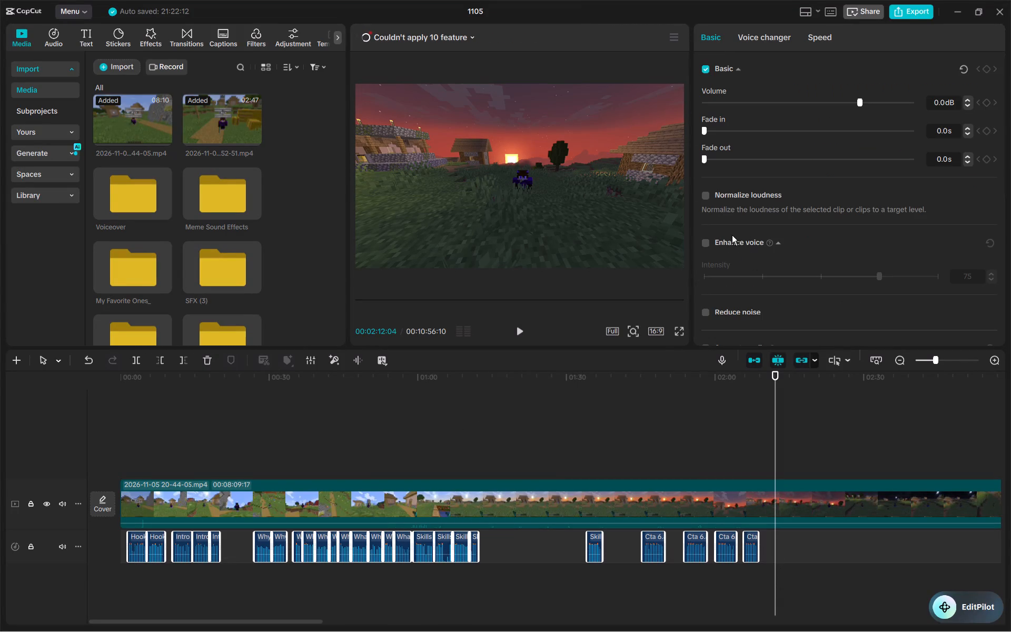
pyautogui.click(709, 244)
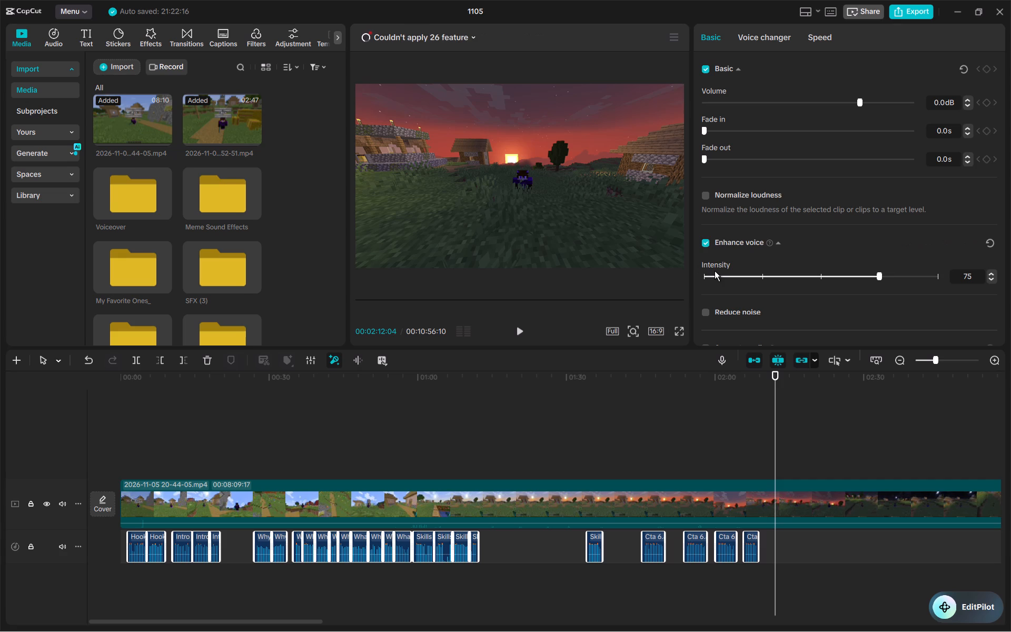
pyautogui.click(708, 311)
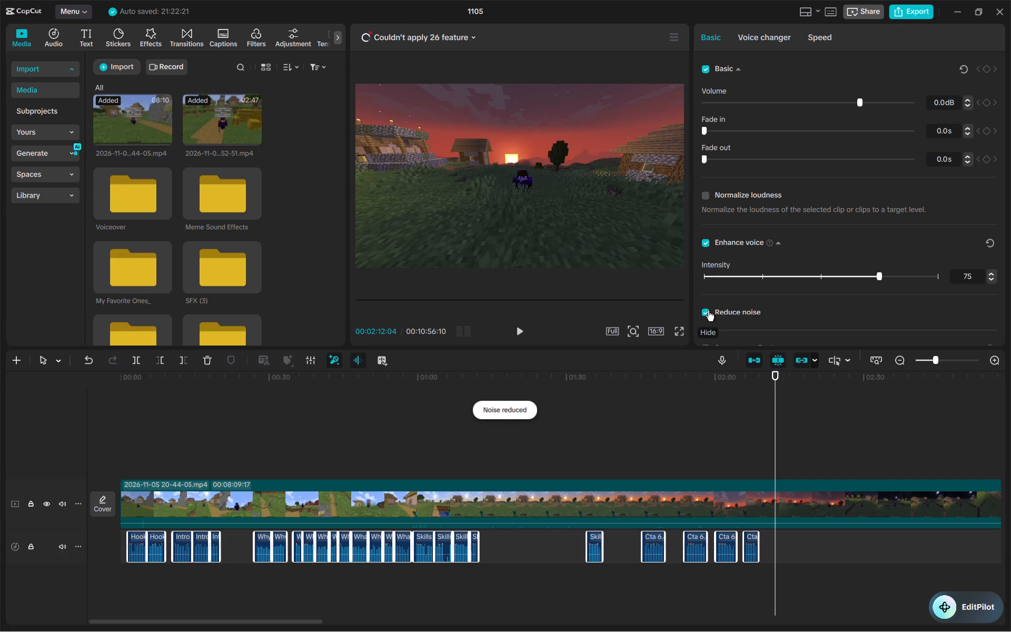
pyautogui.scroll(-2, 713, 337)
pyautogui.scroll(-1, 688, 400)
pyautogui.scroll(-1, 567, 466)
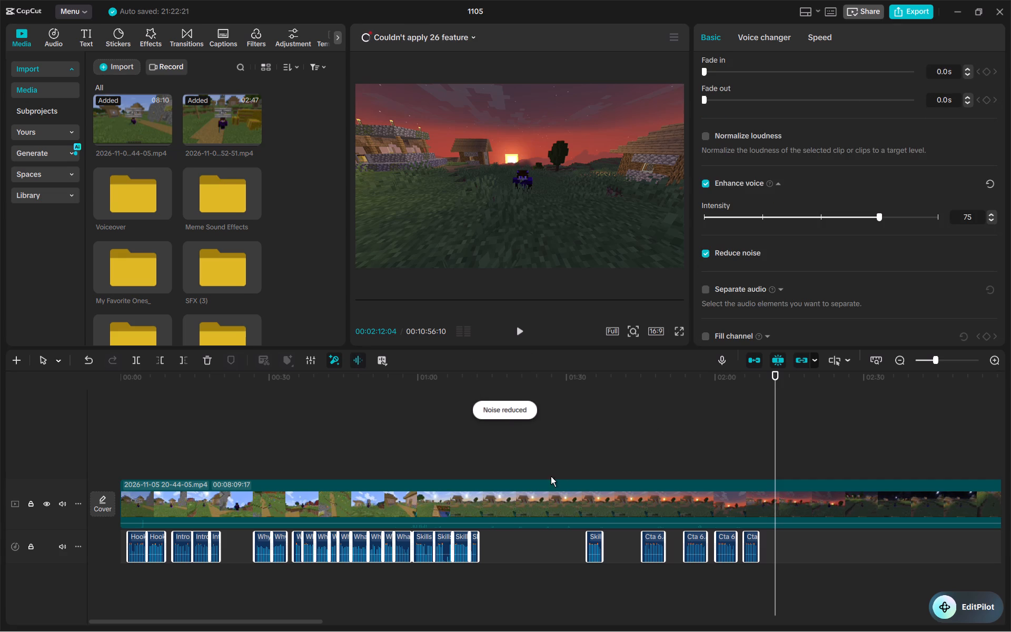
# Move the first Hook 1.aac clip to the very start of the timeline and play its beginning.
pyautogui.click(123, 540)
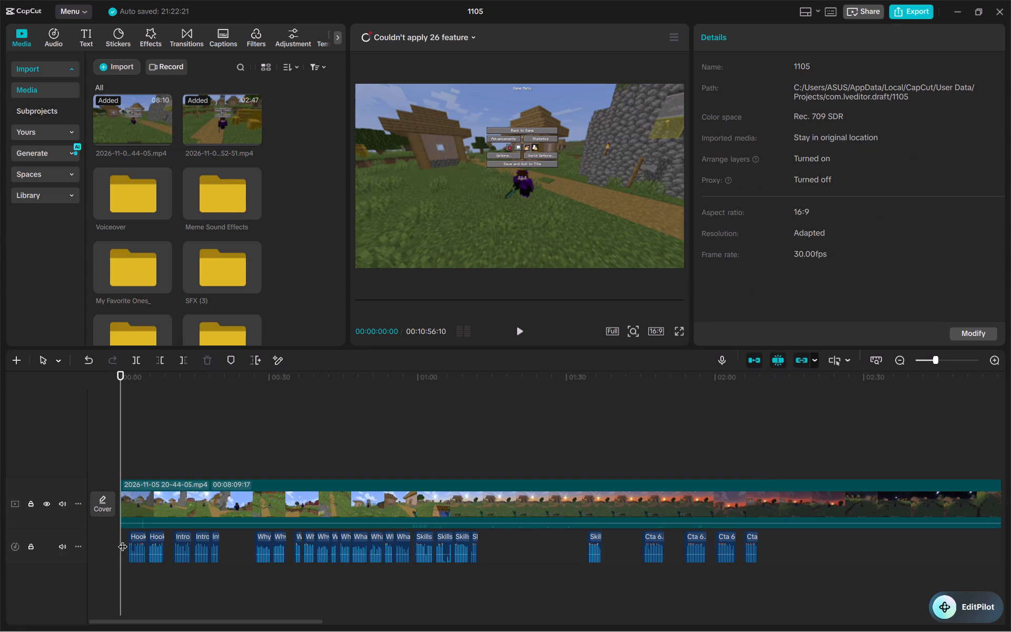
pyautogui.keyDown('ctrl'); pyautogui.scroll(10, 123, 540); pyautogui.keyUp('ctrl')
pyautogui.moveTo(182, 539); pyautogui.dragTo(150, 541)
pyautogui.press('space')
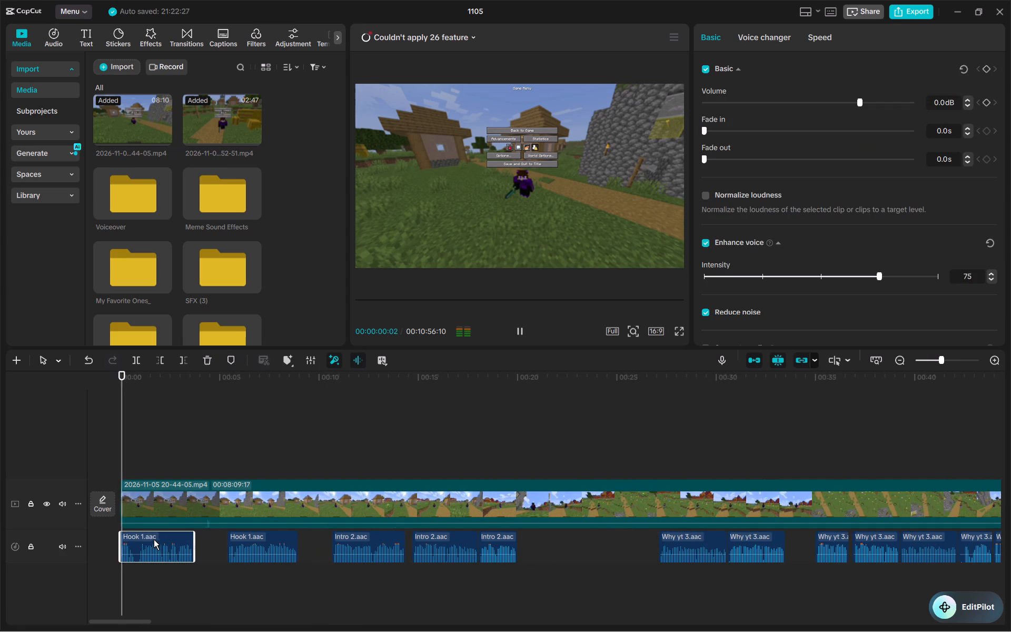
pyautogui.press('space')
pyautogui.click(136, 542)
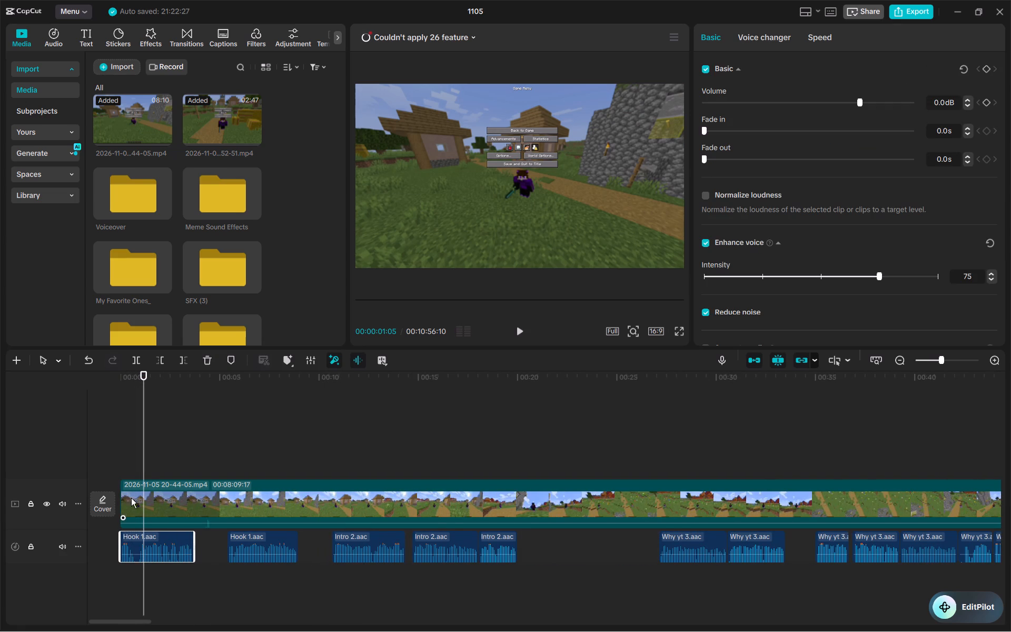
pyautogui.click(140, 467)
pyautogui.moveTo(140, 467); pyautogui.dragTo(80, 480)
pyautogui.press('space')
pyautogui.press('space')
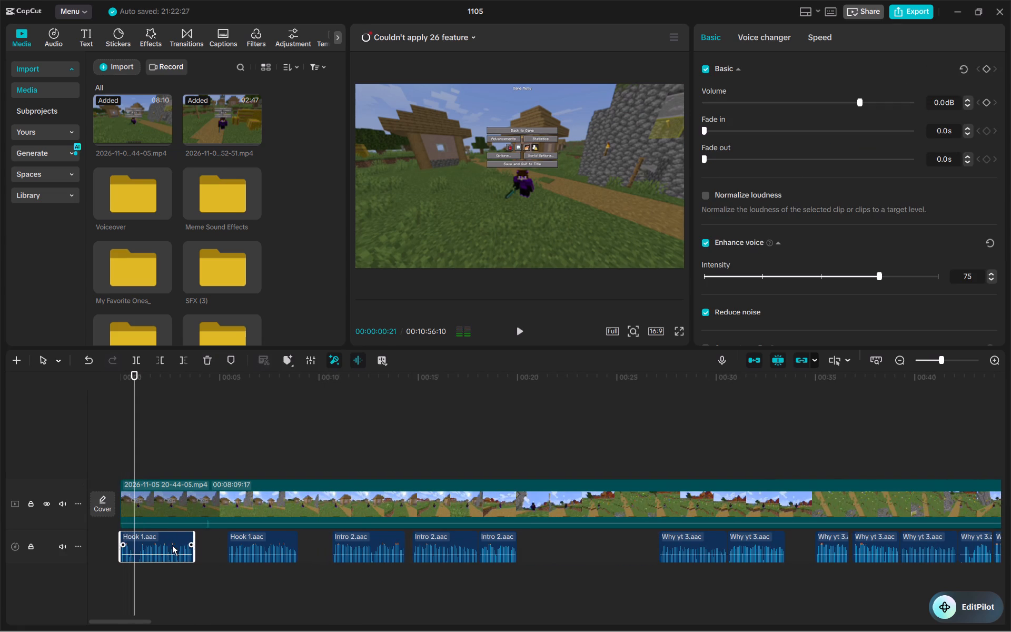
# Shift the first Hook 1.aac clip about 0.7 s later and extend its beginning back to the timeline start.
pyautogui.moveTo(170, 542); pyautogui.dragTo(184, 542)
pyautogui.moveTo(134, 549); pyautogui.dragTo(125, 551)
pyautogui.click(151, 542)
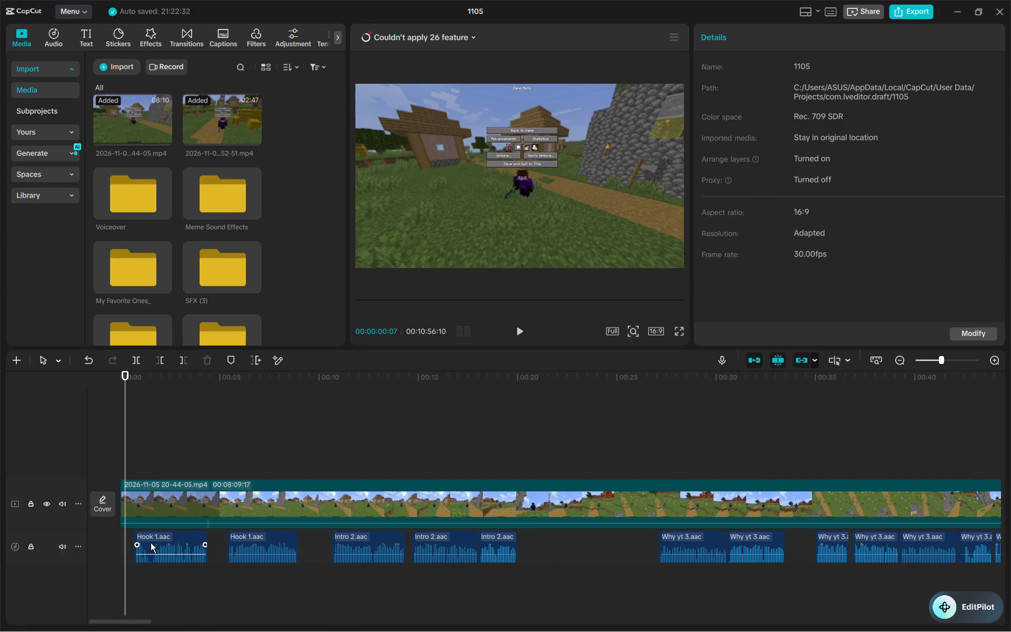
pyautogui.click(134, 549)
pyautogui.click(146, 545)
pyautogui.moveTo(136, 552); pyautogui.dragTo(127, 553)
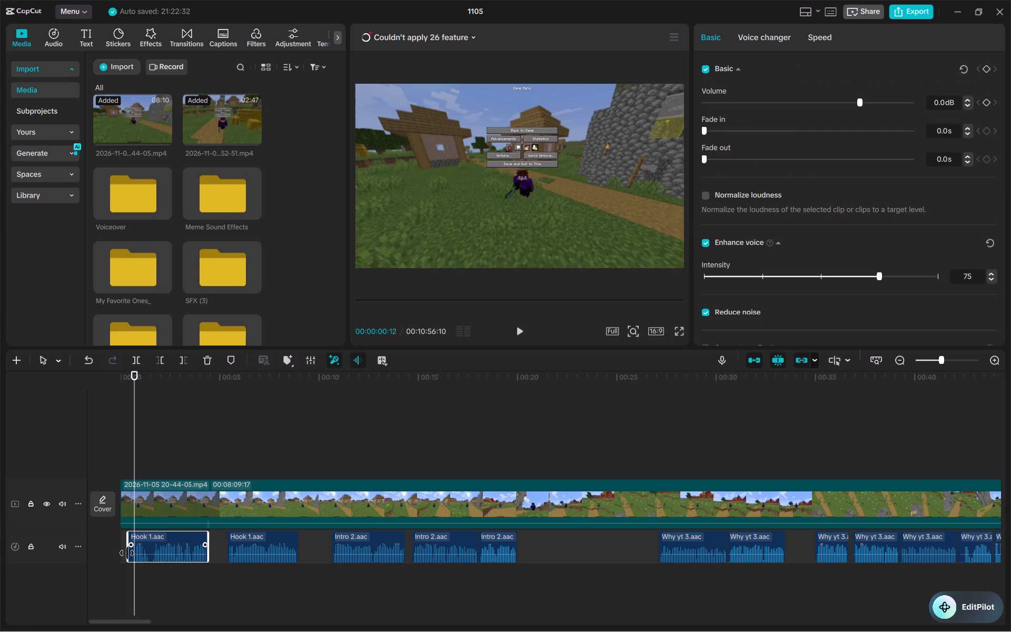
pyautogui.moveTo(127, 553); pyautogui.dragTo(114, 555)
# Trim about 0.5 s off the beginning of the first Hook 1.aac clip, playing it to check the cut point.
pyautogui.press('space')
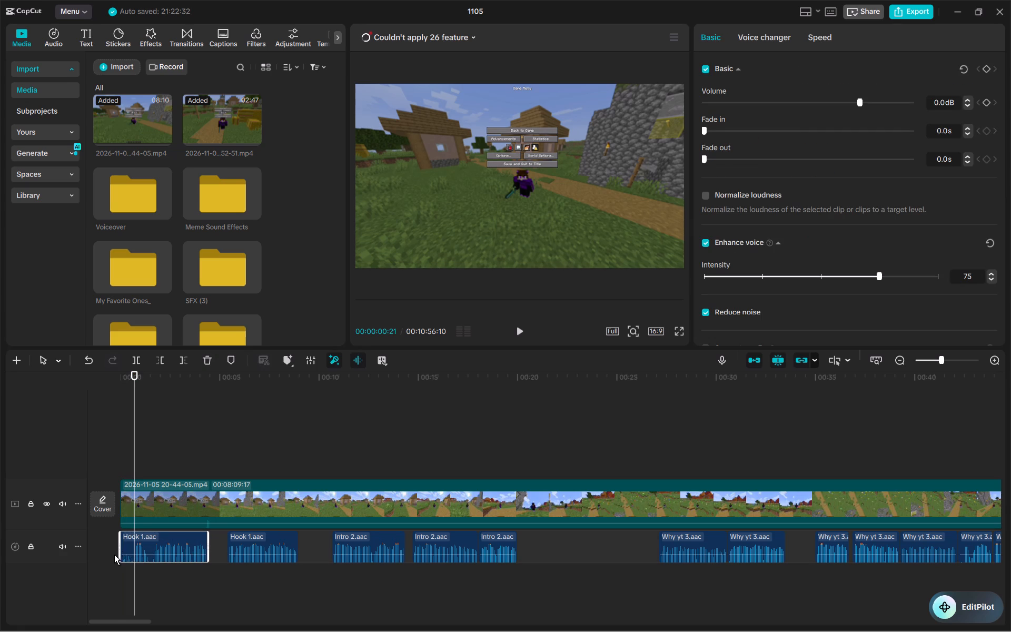
pyautogui.click(134, 459)
pyautogui.moveTo(134, 459); pyautogui.dragTo(100, 461)
pyautogui.press('space')
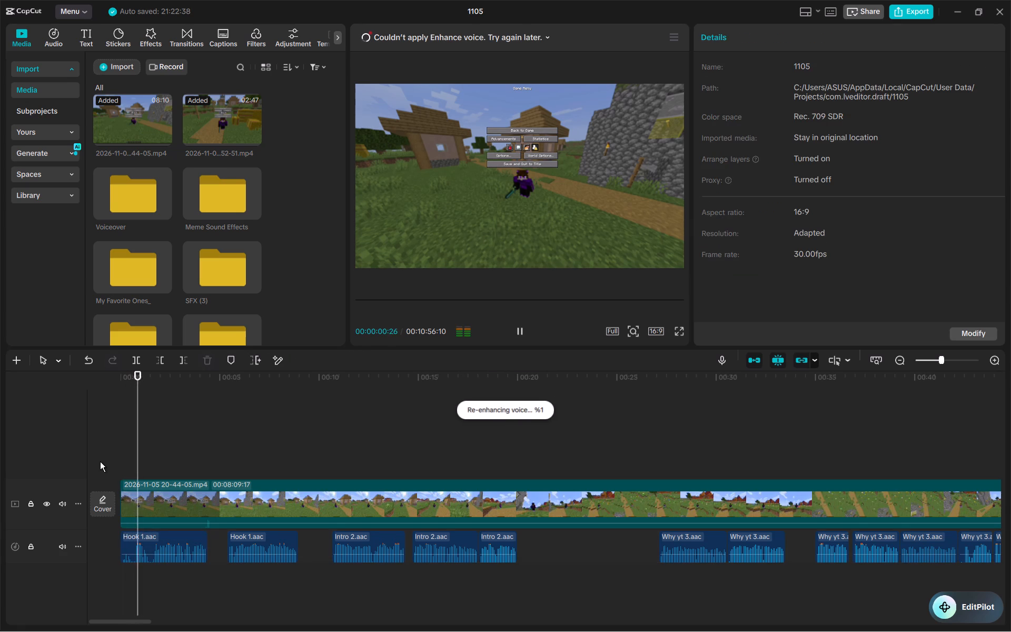
pyautogui.press('space')
pyautogui.keyDown('ctrl'); pyautogui.scroll(13, 153, 502); pyautogui.keyUp('ctrl')
pyautogui.click(99, 550)
pyautogui.hscroll(1, 101, 549)
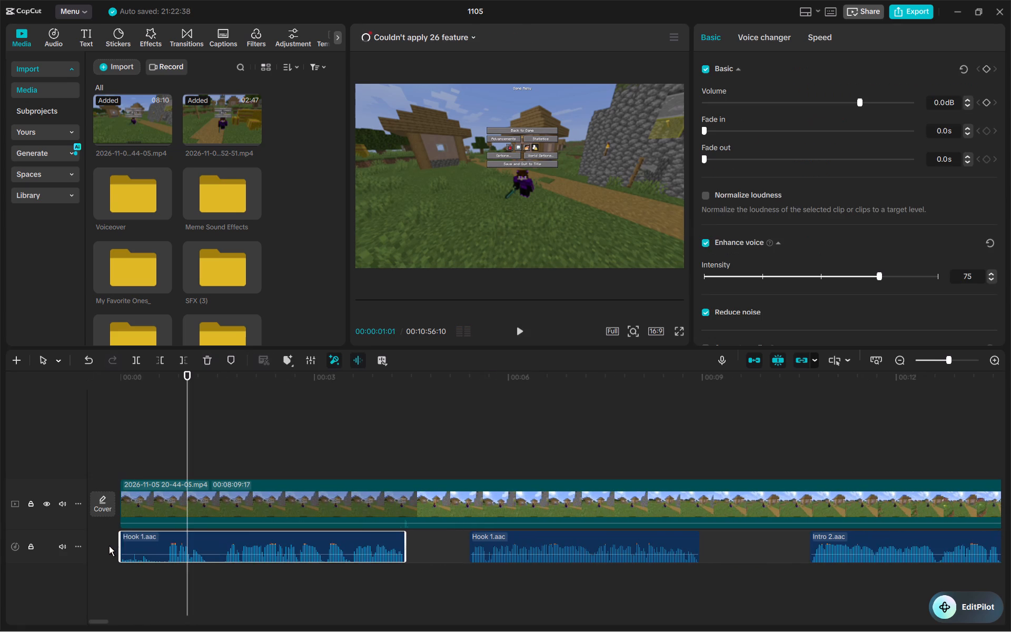
pyautogui.hscroll(1, 109, 546)
pyautogui.moveTo(120, 544); pyautogui.dragTo(161, 560)
pyautogui.moveTo(120, 556); pyautogui.dragTo(161, 568)
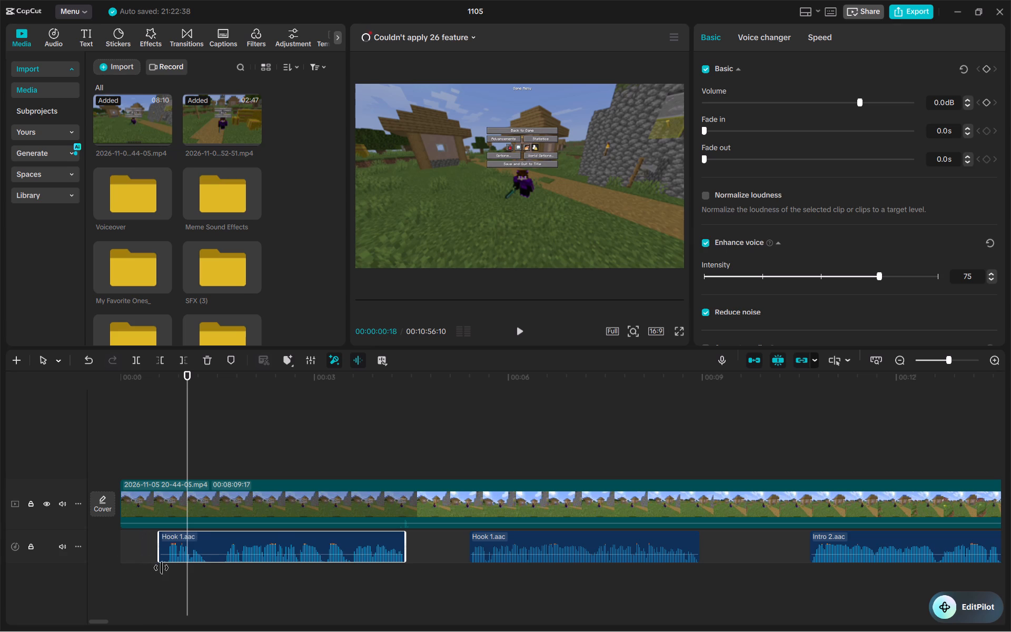
pyautogui.moveTo(161, 568); pyautogui.dragTo(166, 570)
pyautogui.click(153, 439)
pyautogui.press('space')
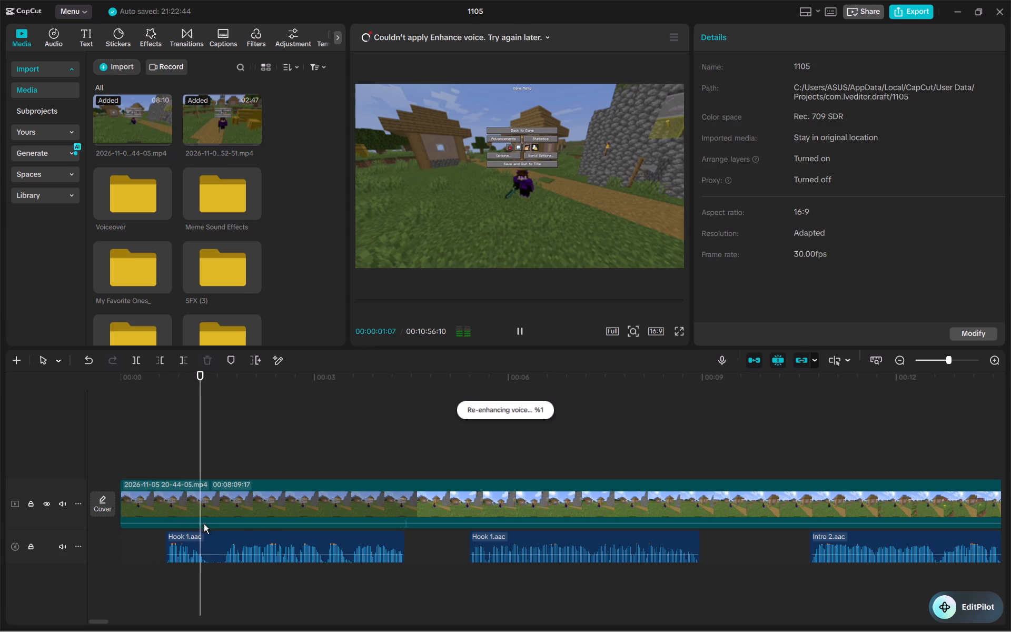
pyautogui.press('space')
pyautogui.click(194, 539)
pyautogui.moveTo(163, 551); pyautogui.dragTo(155, 550)
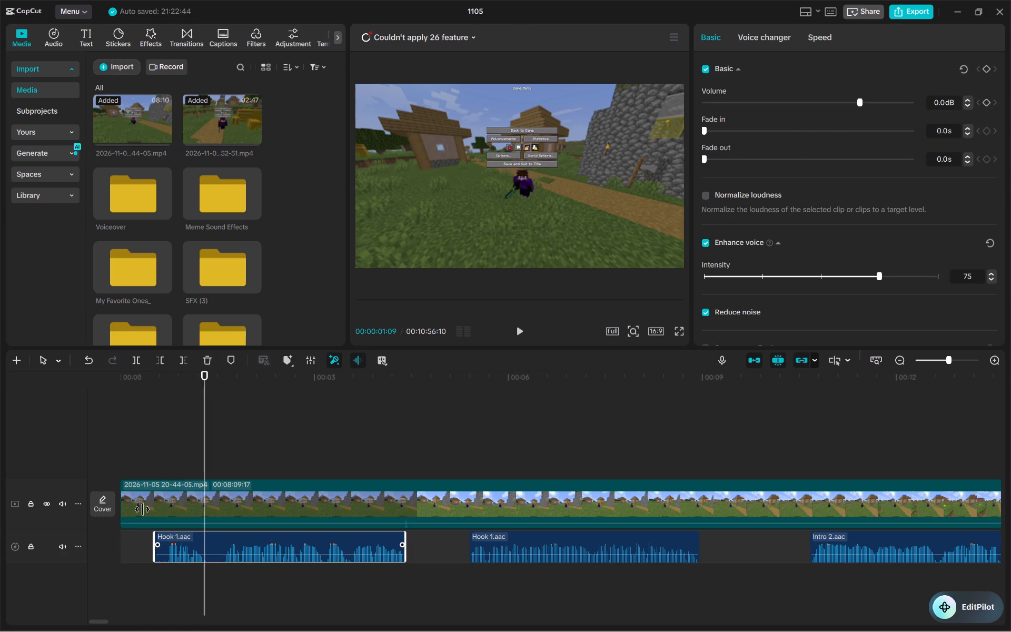
# Move the trimmed first Hook 1.aac clip back to the very start of the timeline and play it from there.
pyautogui.click(133, 449)
pyautogui.press('space')
pyautogui.press('space')
pyautogui.moveTo(198, 537); pyautogui.dragTo(175, 537)
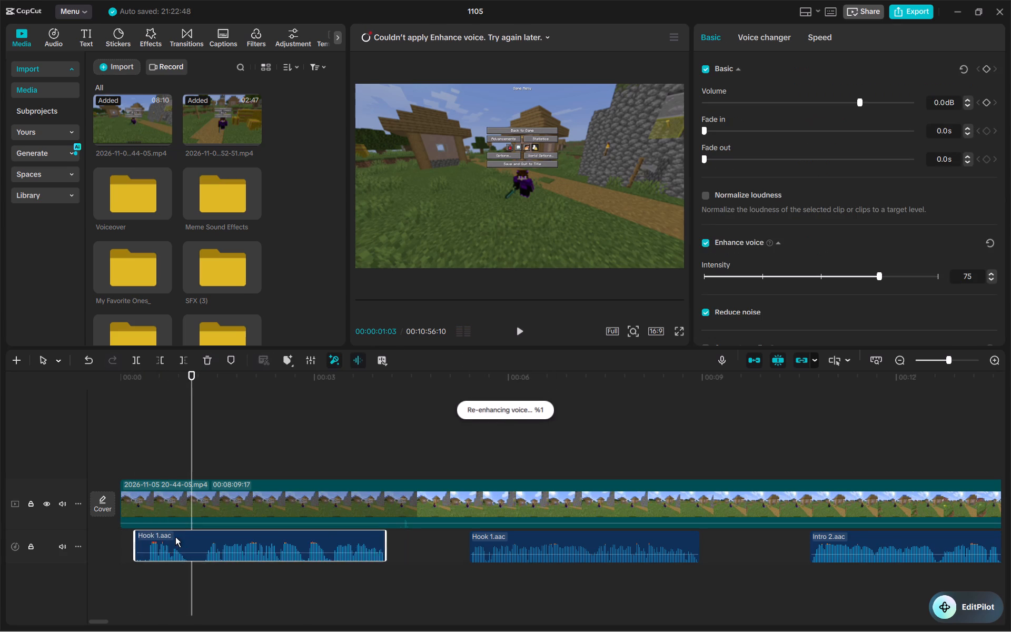
pyautogui.moveTo(175, 537); pyautogui.dragTo(164, 536)
pyautogui.click(134, 411)
pyautogui.moveTo(134, 411); pyautogui.dragTo(104, 413)
pyautogui.press('space')
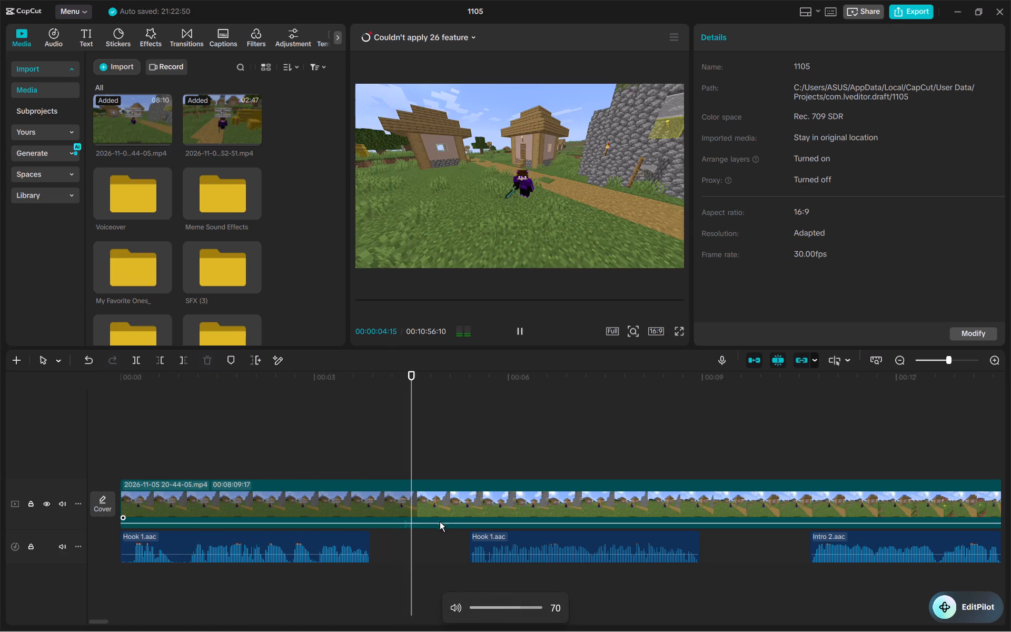
# Mute the main gameplay video track.
pyautogui.click(60, 506)
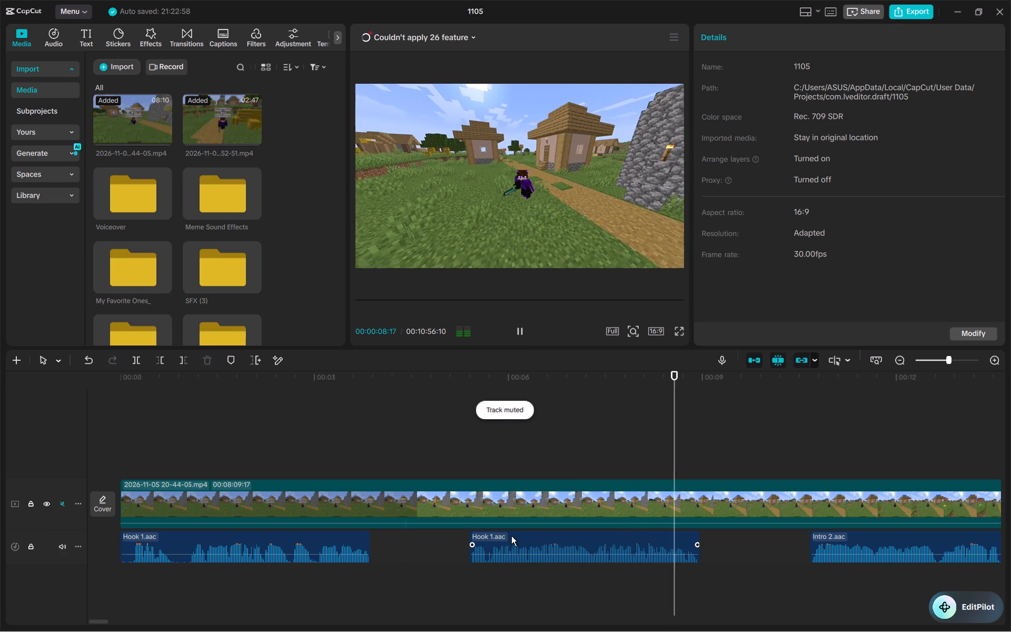
# Move the second Hook 1.aac clip earlier to about 4 s, roughly 0.2 s after the first, and play the join.
pyautogui.moveTo(511, 536); pyautogui.dragTo(424, 538)
pyautogui.click(304, 456)
pyautogui.press('space')
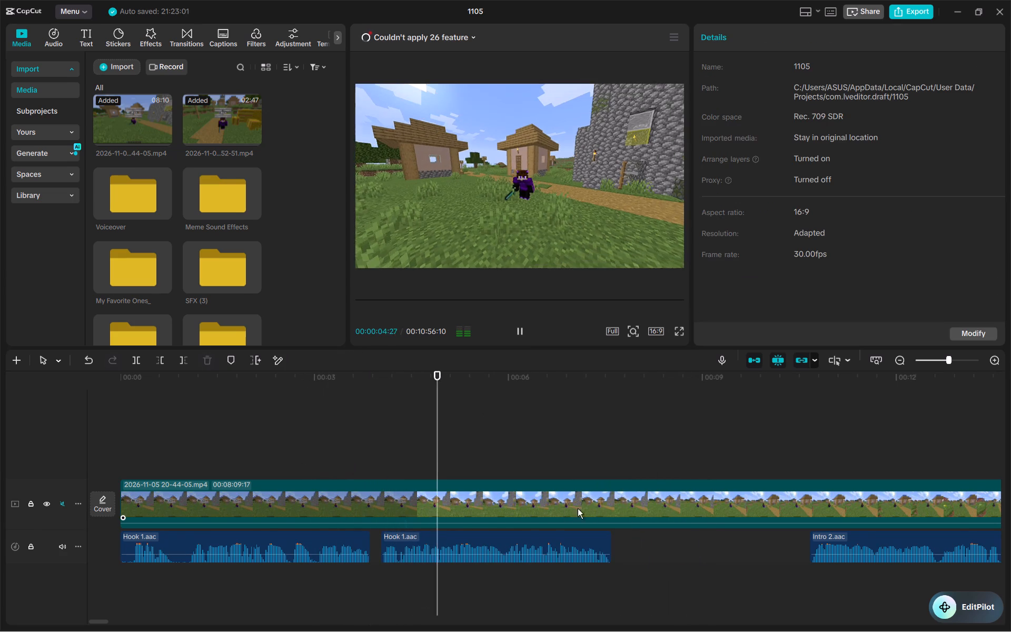
pyautogui.hscroll(-2, 611, 511)
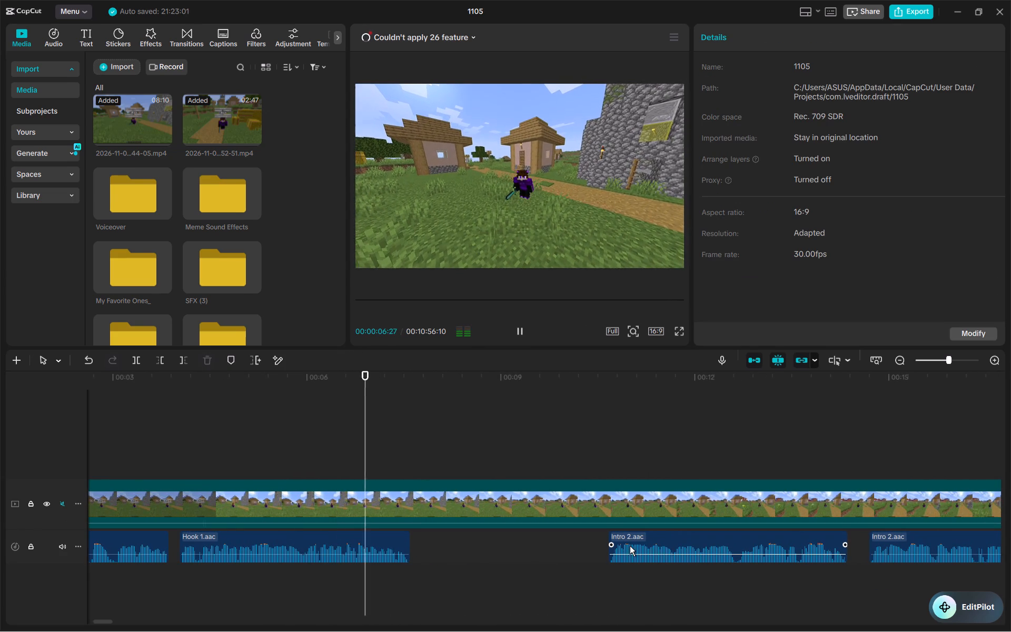
# Move the first Intro 2.aac clip earlier to about 7.8 s, just after the second Hook 1.aac clip, and play the join.
pyautogui.press('space')
pyautogui.moveTo(659, 539); pyautogui.dragTo(478, 541)
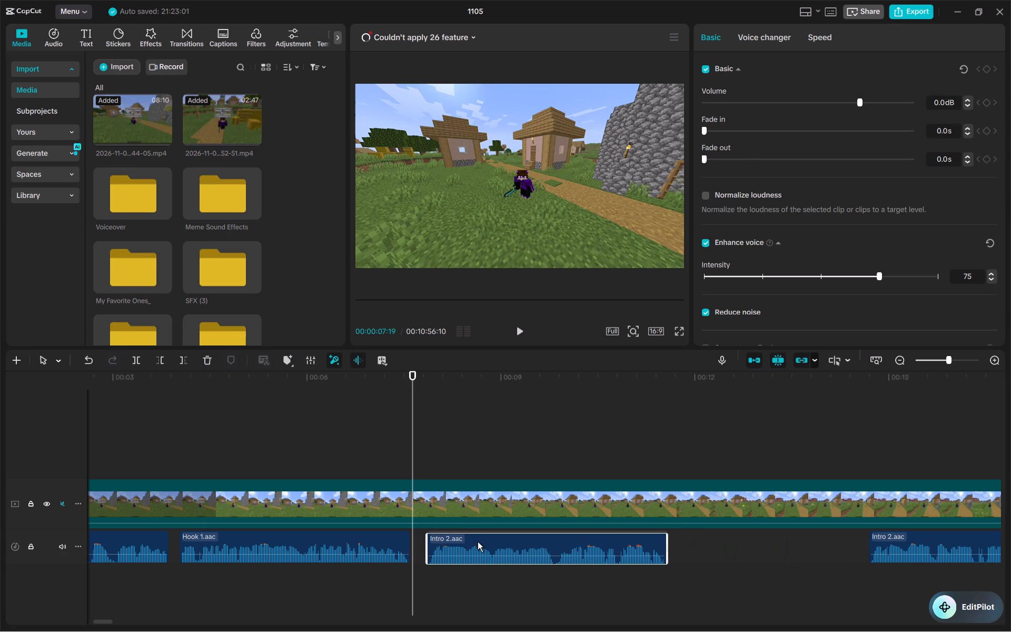
pyautogui.moveTo(478, 541); pyautogui.dragTo(474, 541)
pyautogui.press('space')
pyautogui.click(390, 451)
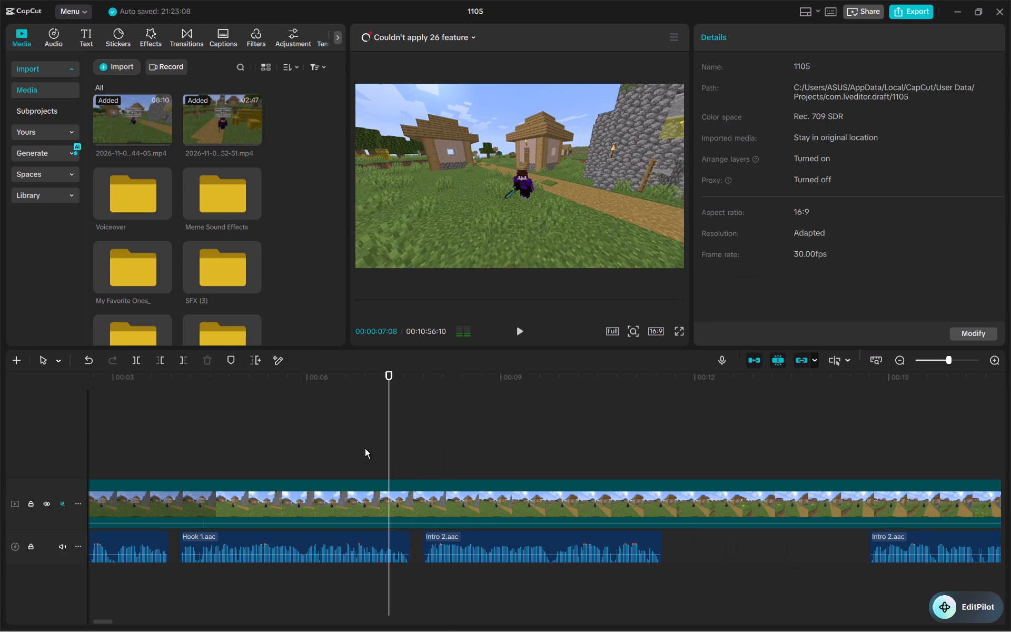
pyautogui.press('space')
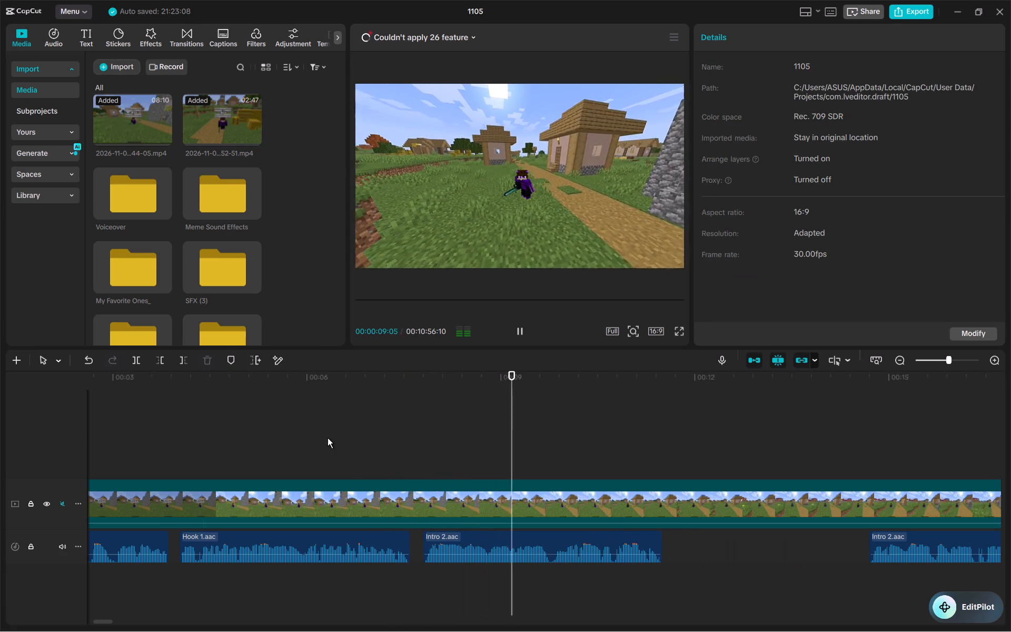
pyautogui.click(328, 438)
pyautogui.press('space')
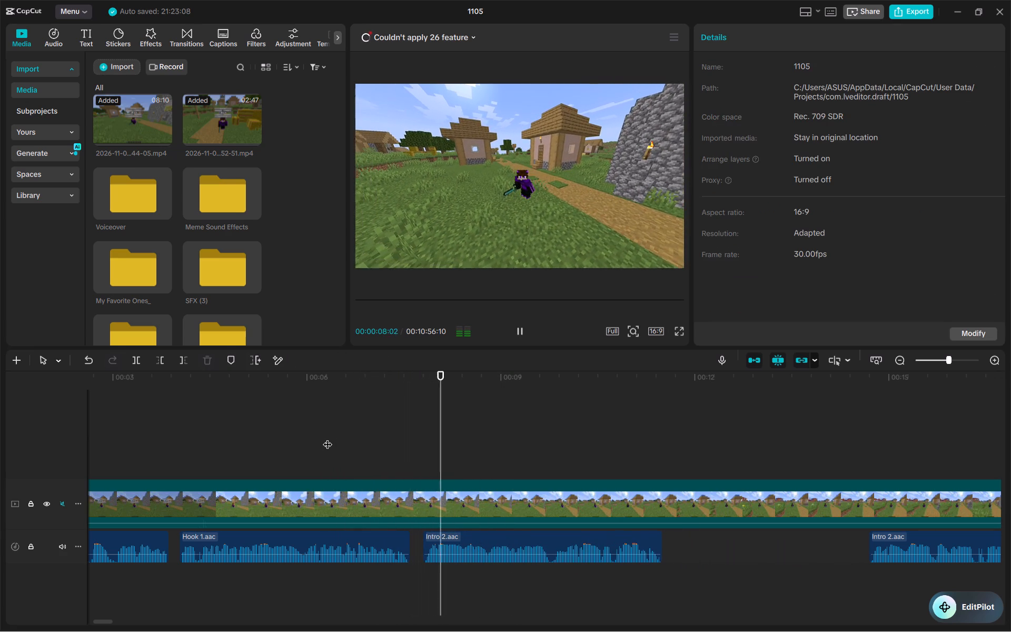
# Move the second Intro 2.aac clip earlier to about 11.7 s, roughly 0.3 s after the first, and play the join.
pyautogui.hscroll(-1, 328, 438)
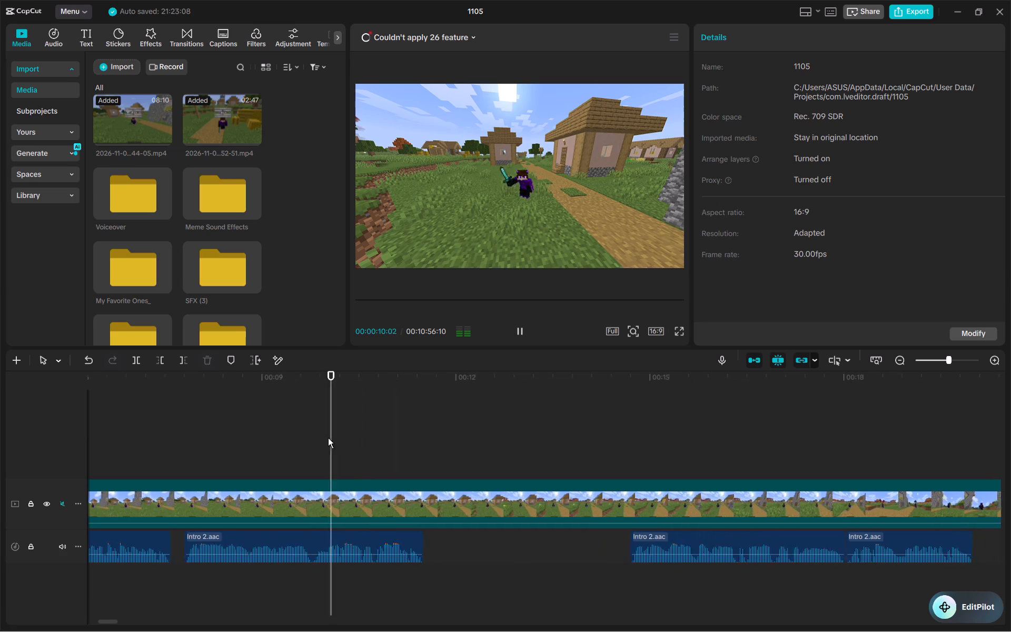
pyautogui.hscroll(-1, 328, 438)
pyautogui.press('space')
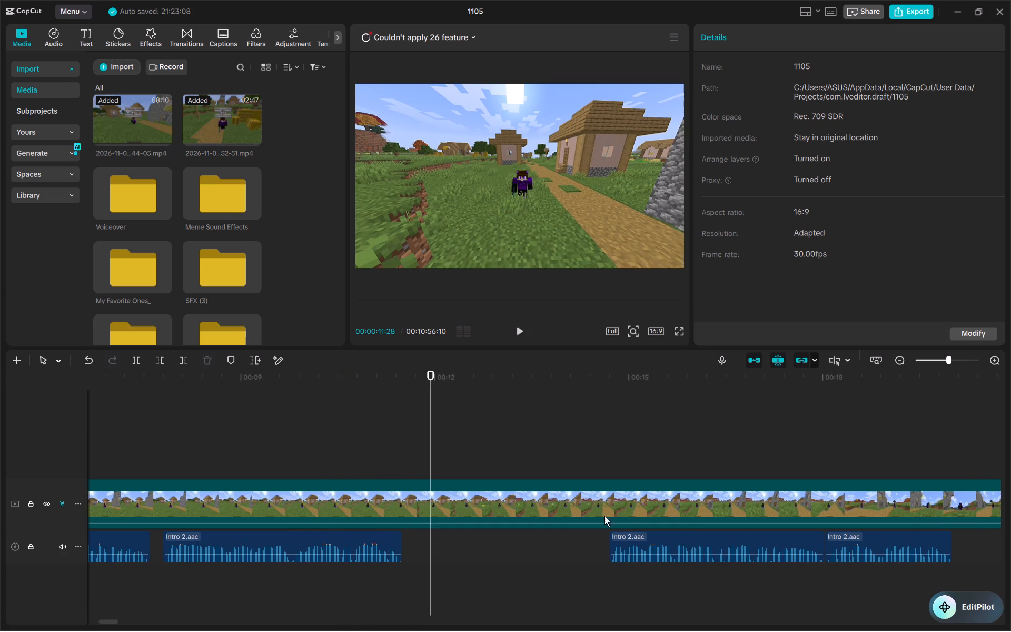
pyautogui.moveTo(648, 539); pyautogui.dragTo(455, 540)
pyautogui.click(341, 453)
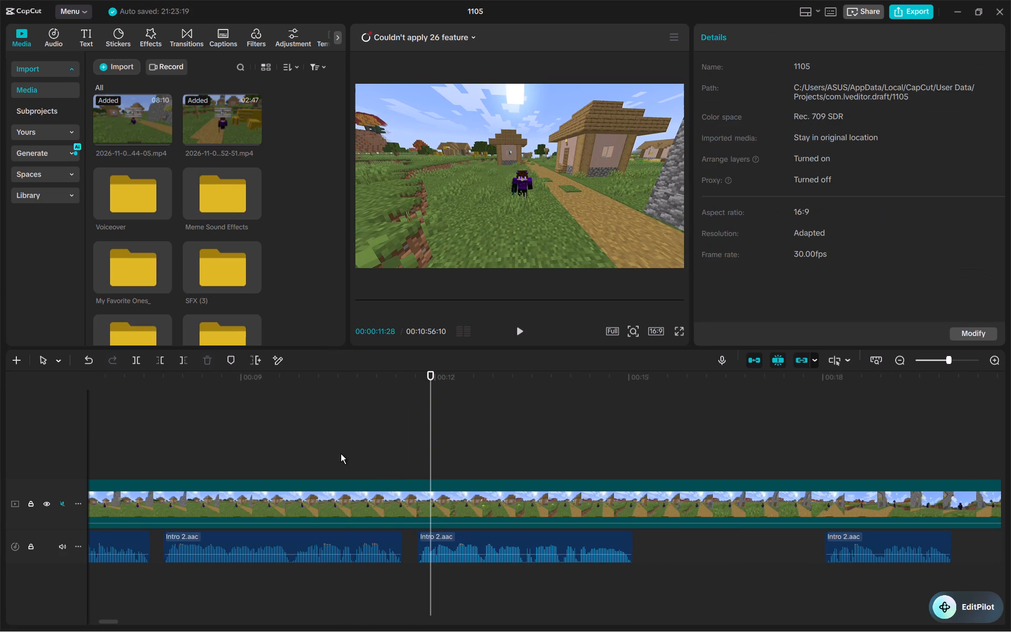
pyautogui.press('space')
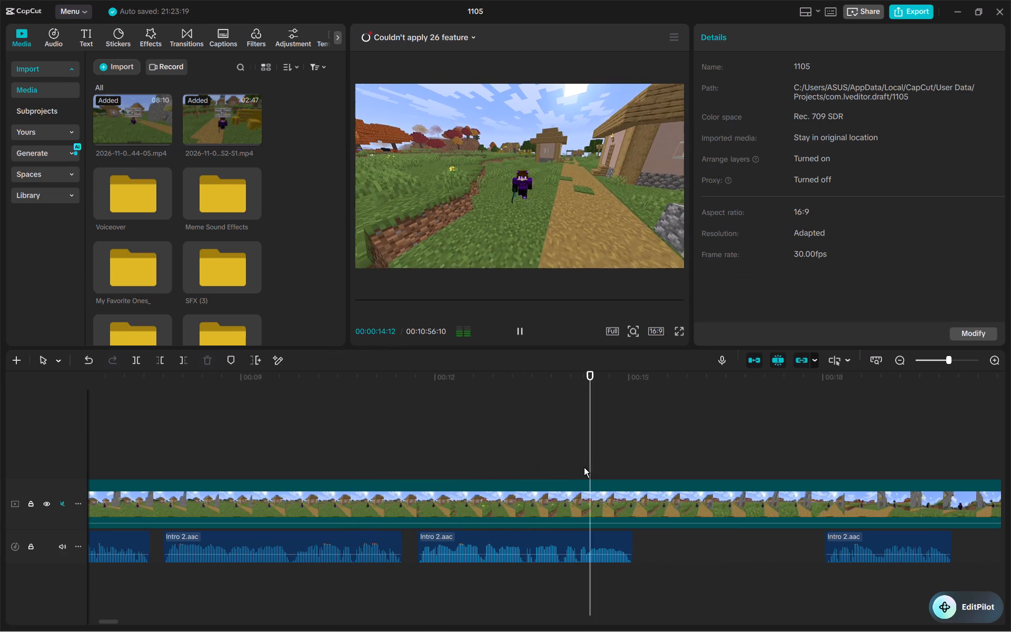
# Move the third Intro 2.aac clip earlier to about 15.2 s, just after the second one, and play the join.
pyautogui.hscroll(-1, 586, 467)
pyautogui.press('space')
pyautogui.moveTo(526, 535); pyautogui.dragTo(353, 544)
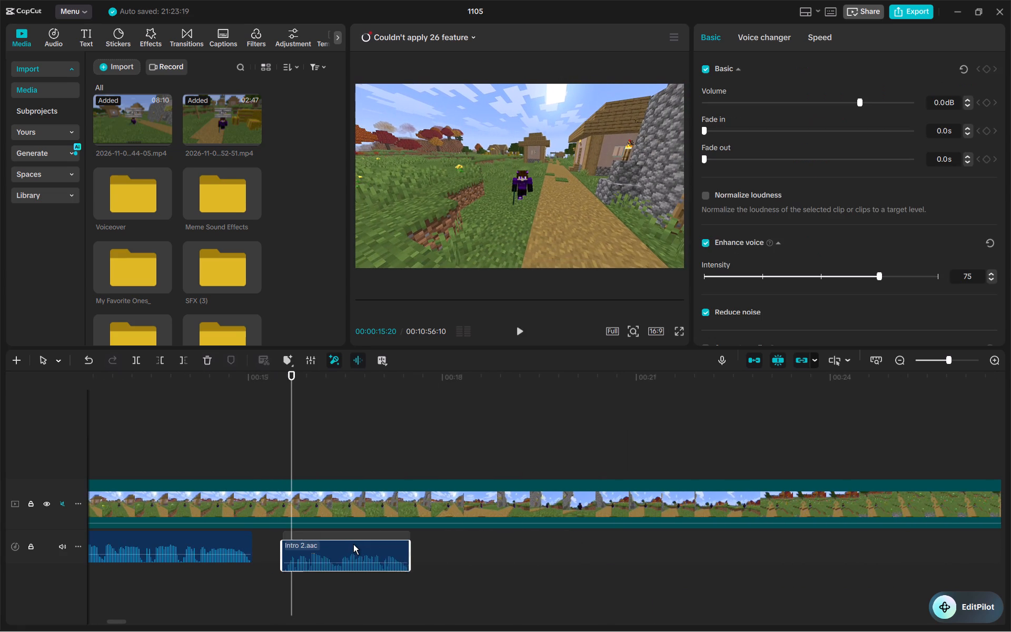
pyautogui.moveTo(353, 544); pyautogui.dragTo(344, 540)
pyautogui.click(244, 450)
pyautogui.press('space')
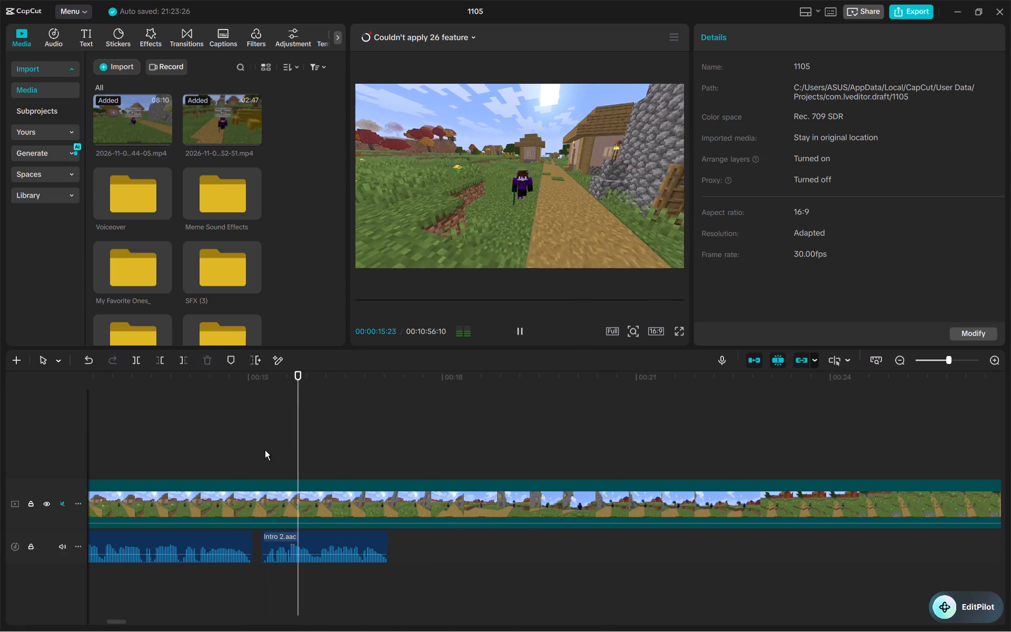
pyautogui.click(190, 463)
pyautogui.press('space')
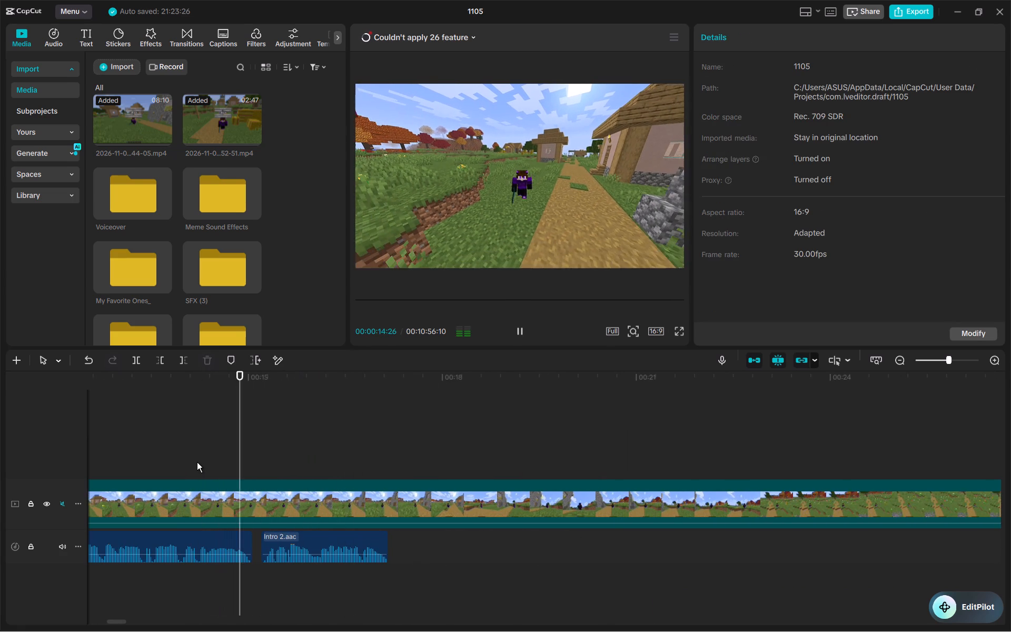
# Move the first Why yt 3.aac clip earlier to about 17.3 s, just after the last Intro 2.aac clip, and play the join.
pyautogui.hscroll(-1, 198, 461)
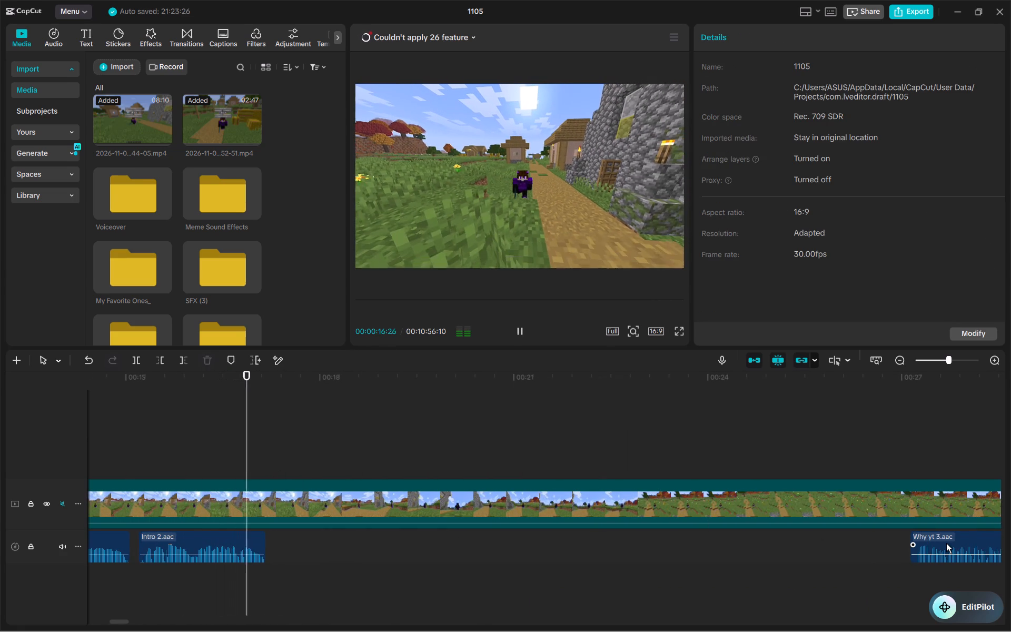
pyautogui.press('space')
pyautogui.moveTo(946, 543); pyautogui.dragTo(310, 541)
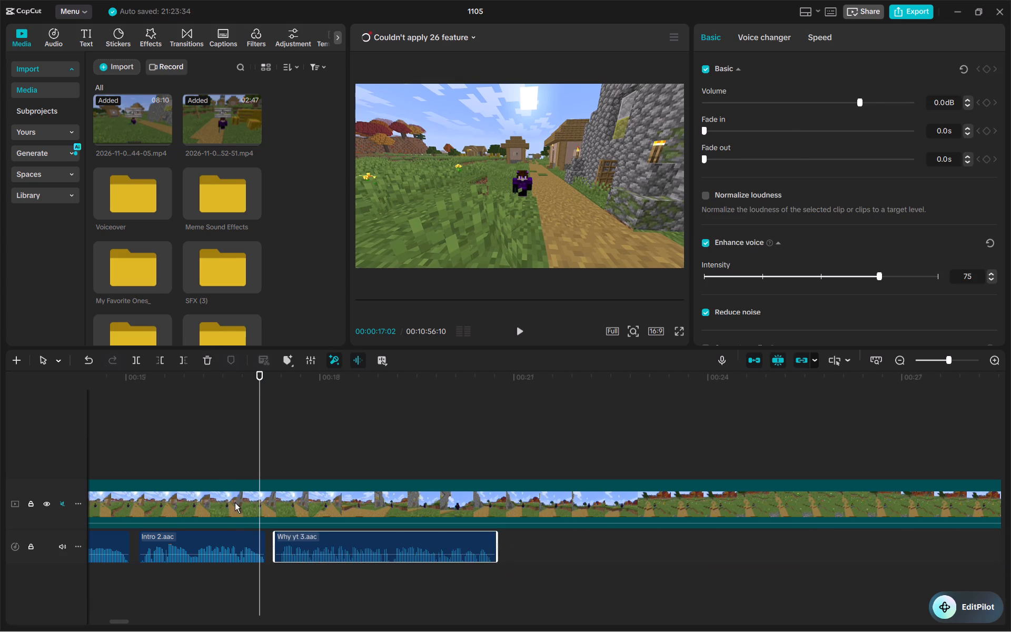
pyautogui.click(225, 460)
pyautogui.press('space')
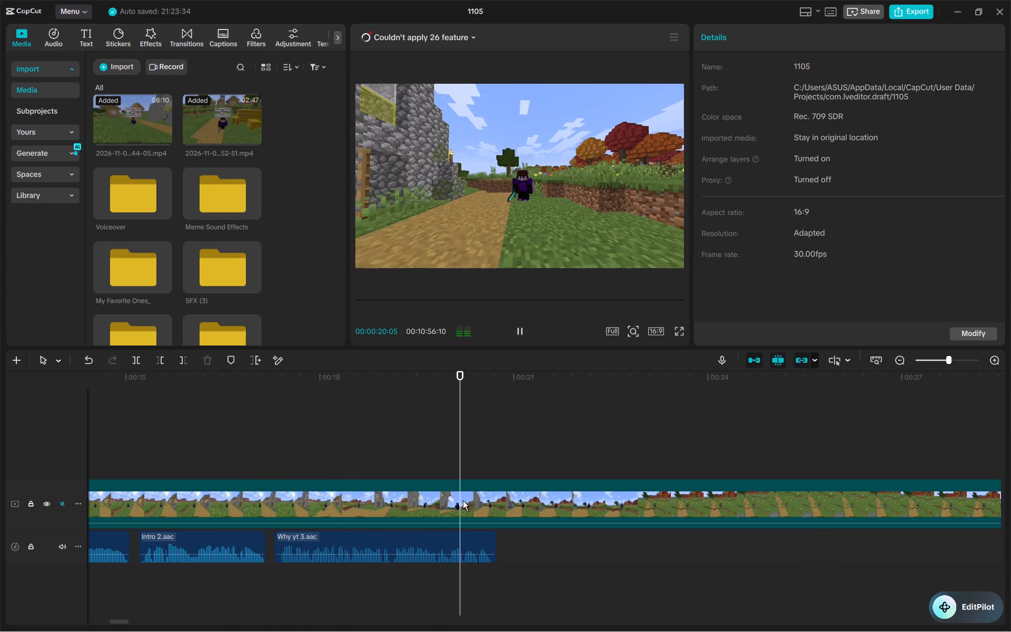
# Move the second Why yt 3.aac clip earlier to about 20.9 s, roughly 0.2 s after the first, and play the join.
pyautogui.press('space')
pyautogui.hscroll(-1, 488, 510)
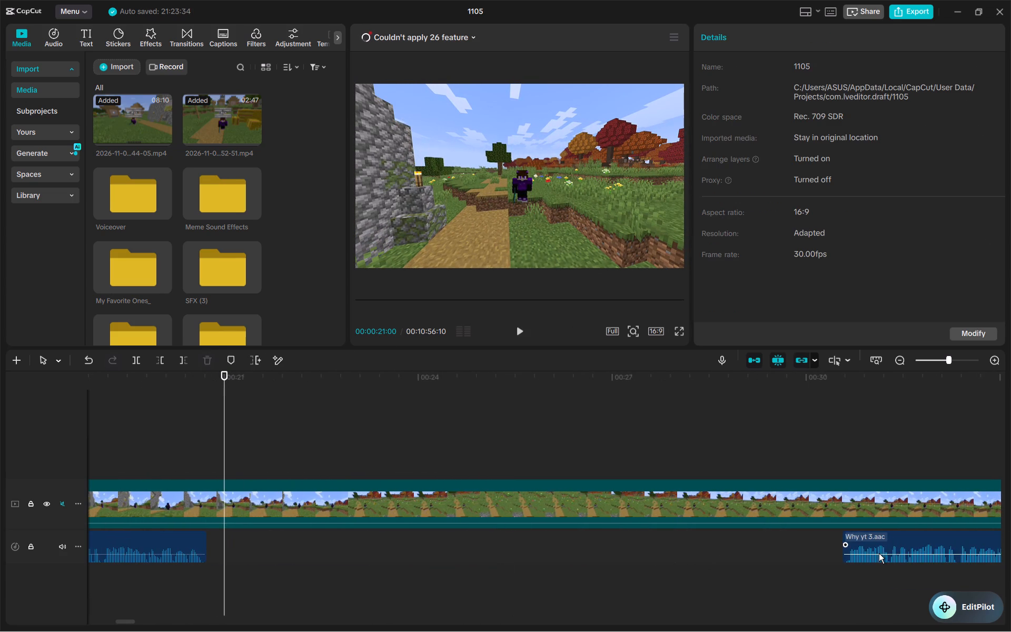
pyautogui.moveTo(877, 544); pyautogui.dragTo(253, 542)
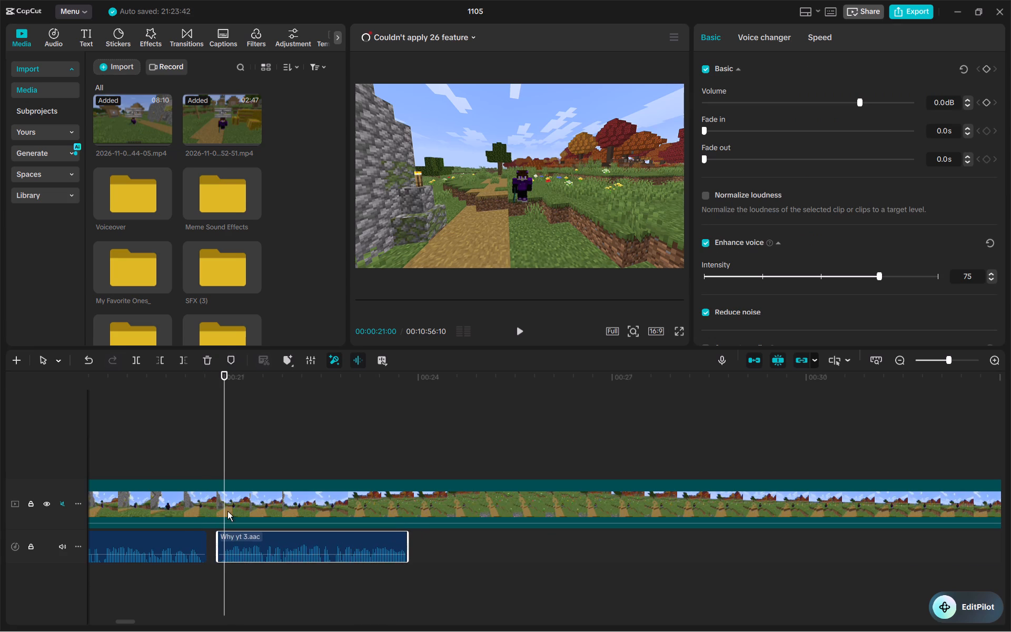
pyautogui.click(205, 455)
pyautogui.press('space')
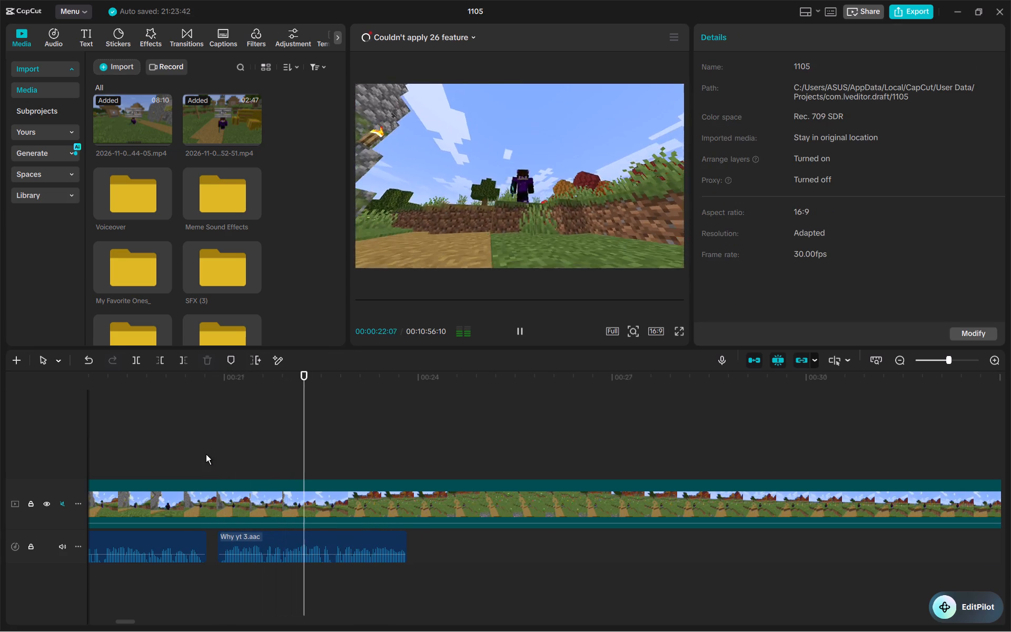
# Move the third Why yt 3.aac clip earlier to about 24.1 s, roughly 0.3 s after the second, and play the join.
pyautogui.press('space')
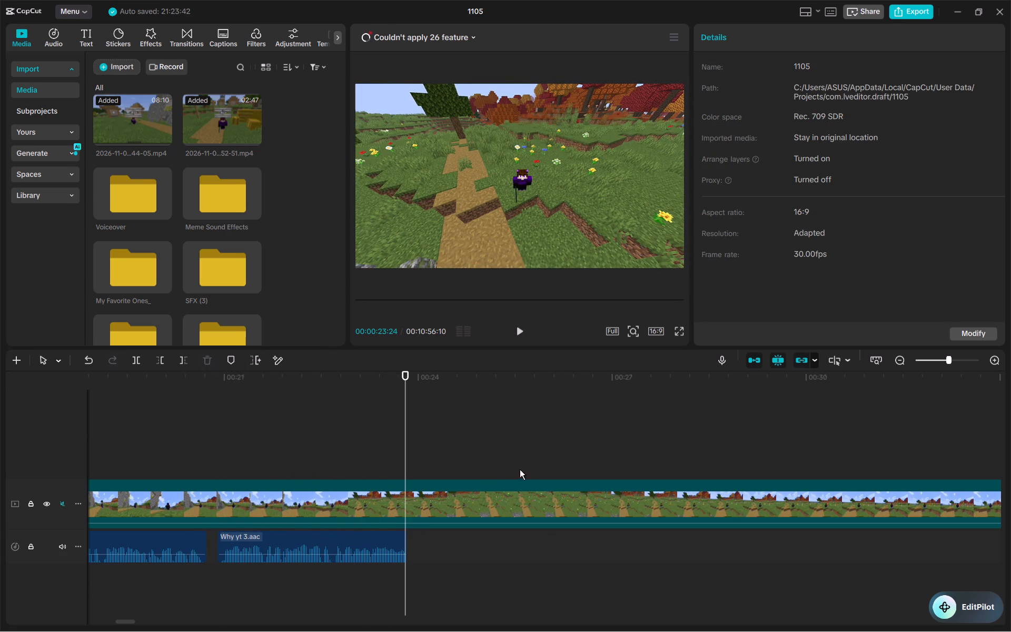
pyautogui.hscroll(-1, 526, 471)
pyautogui.keyDown('ctrl'); pyautogui.scroll(-6, 550, 488); pyautogui.keyUp('ctrl')
pyautogui.moveTo(666, 544); pyautogui.dragTo(598, 553)
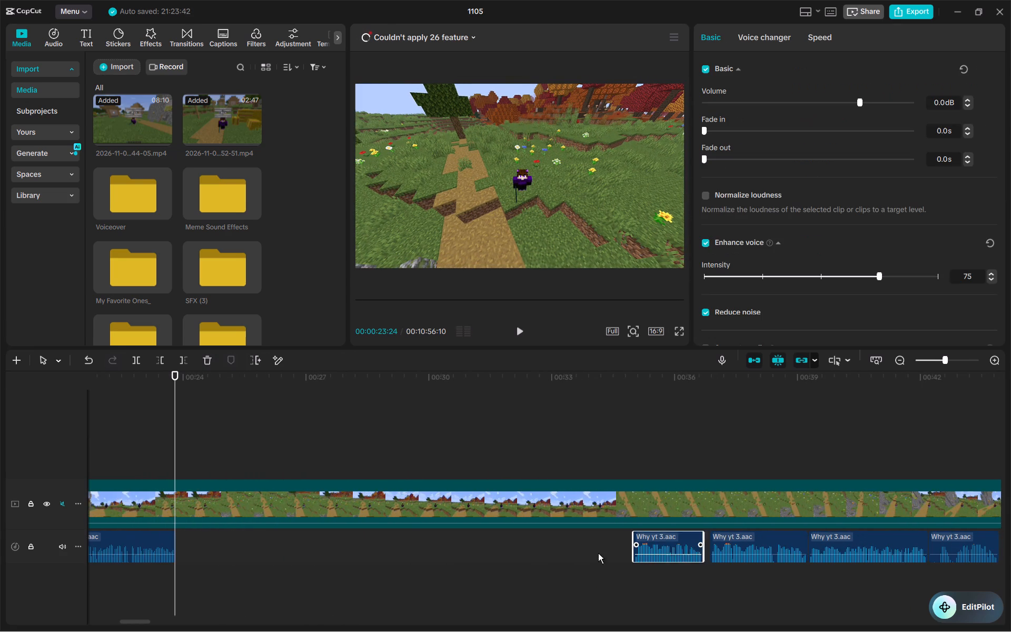
pyautogui.moveTo(598, 553); pyautogui.dragTo(223, 548)
pyautogui.moveTo(201, 537); pyautogui.dragTo(195, 537)
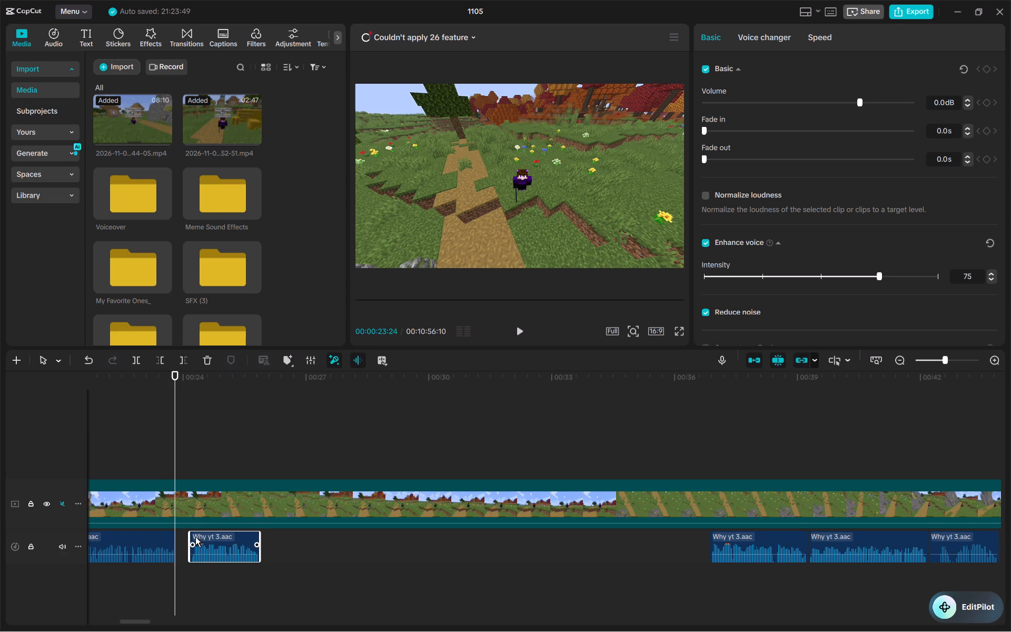
pyautogui.moveTo(195, 537); pyautogui.dragTo(196, 537)
pyautogui.click(143, 467)
pyautogui.press('space')
pyautogui.press('space')
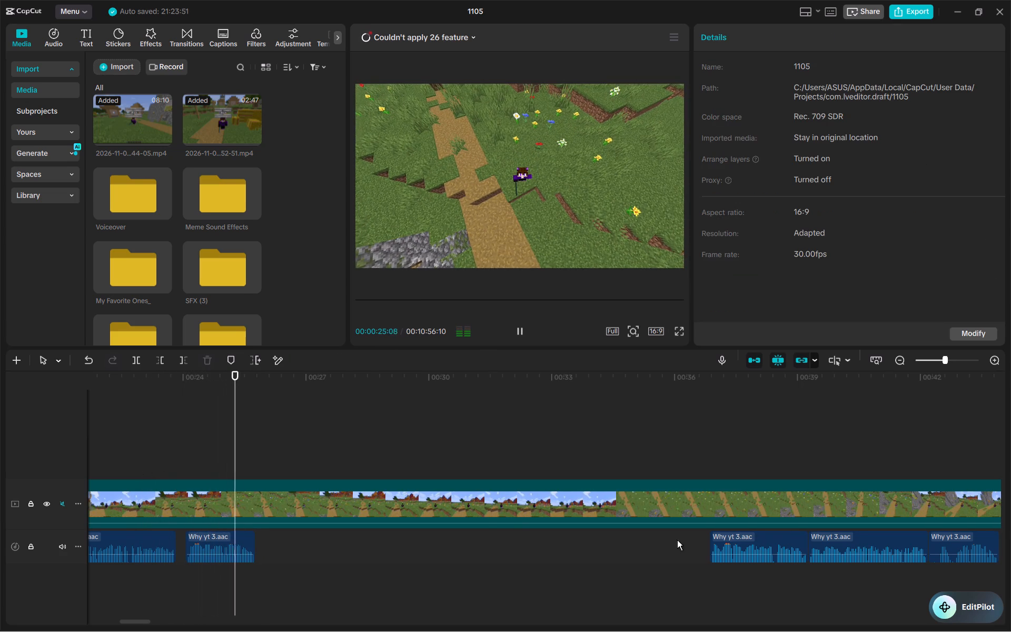
# Move the fourth and fifth Why yt 3.aac clips earlier to about 26.1 s and 28.7 s, leaving short gaps before each.
pyautogui.press('space')
pyautogui.moveTo(737, 546); pyautogui.dragTo(295, 546)
pyautogui.press('space')
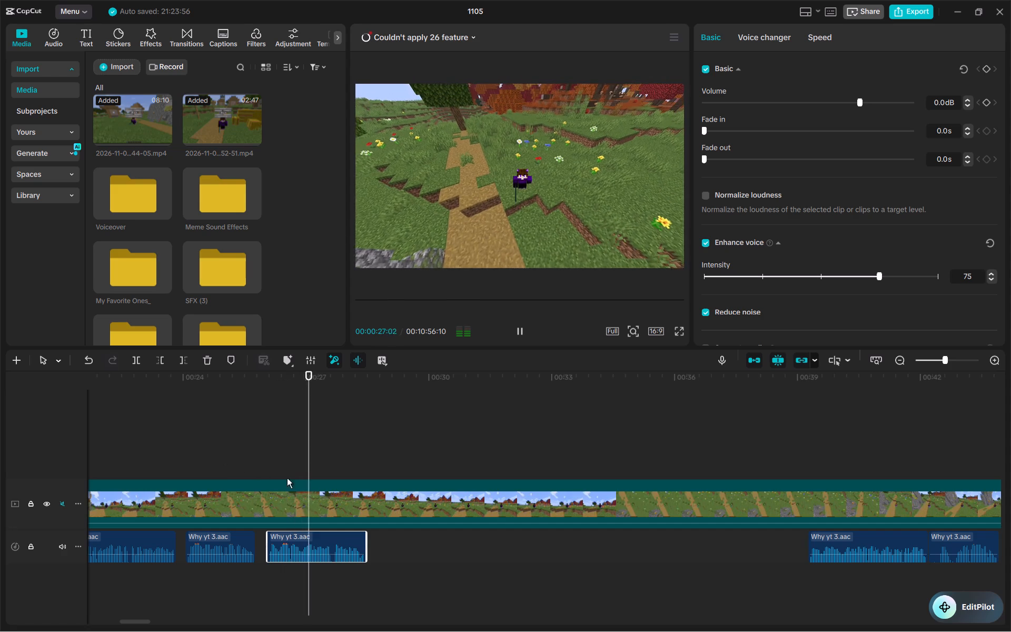
pyautogui.press('space')
pyautogui.moveTo(848, 546); pyautogui.dragTo(467, 561)
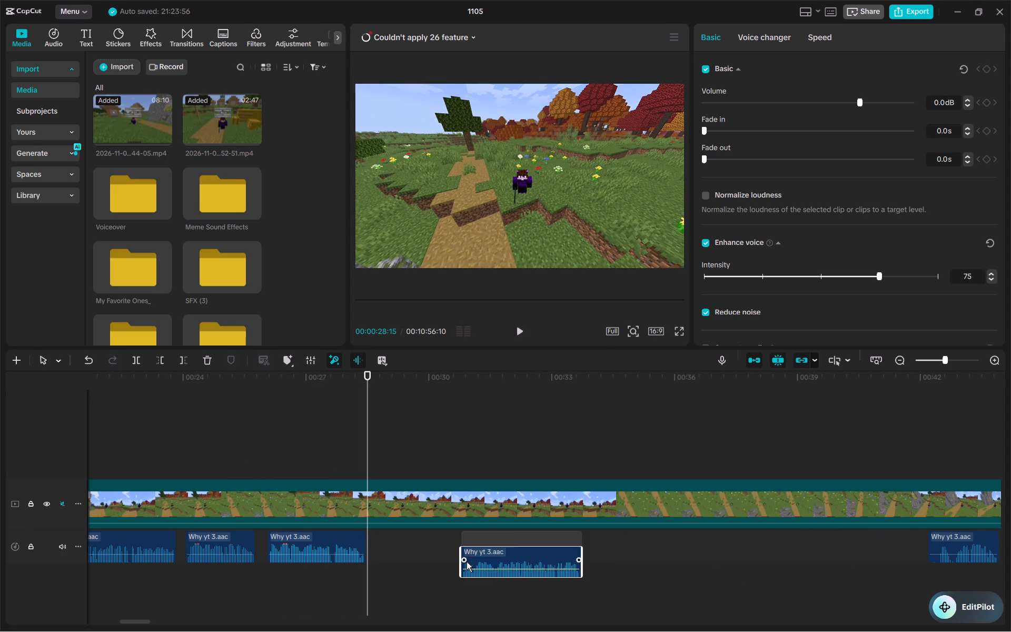
pyautogui.moveTo(467, 561); pyautogui.dragTo(416, 548)
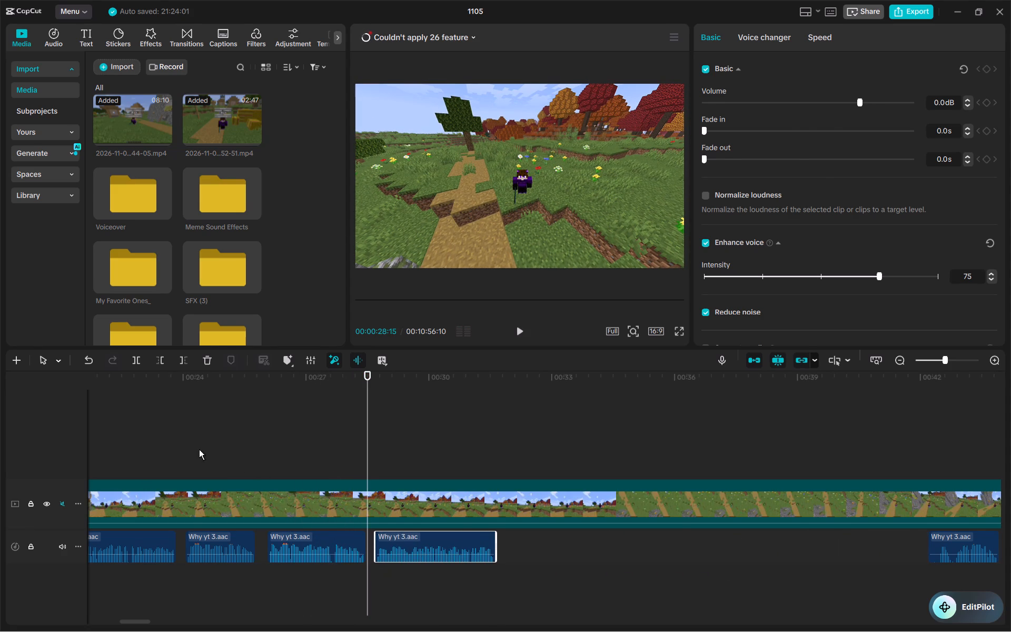
# Move the fourth Why yt 3.aac clip earlier to about 25.8 s, right after the third, and play the join.
pyautogui.click(202, 449)
pyautogui.press('space')
pyautogui.press('space')
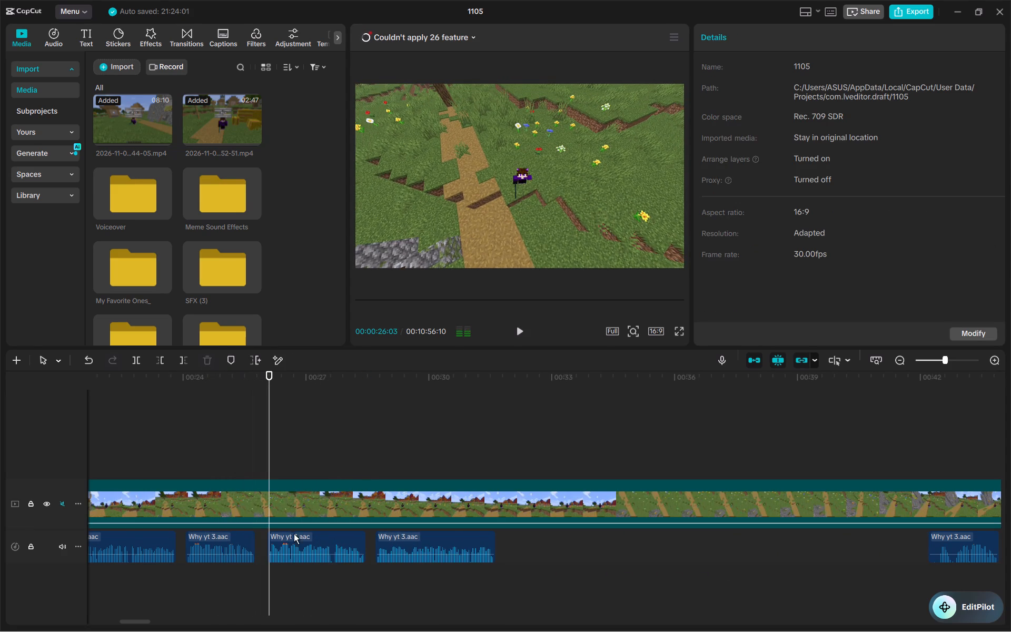
pyautogui.click(294, 540)
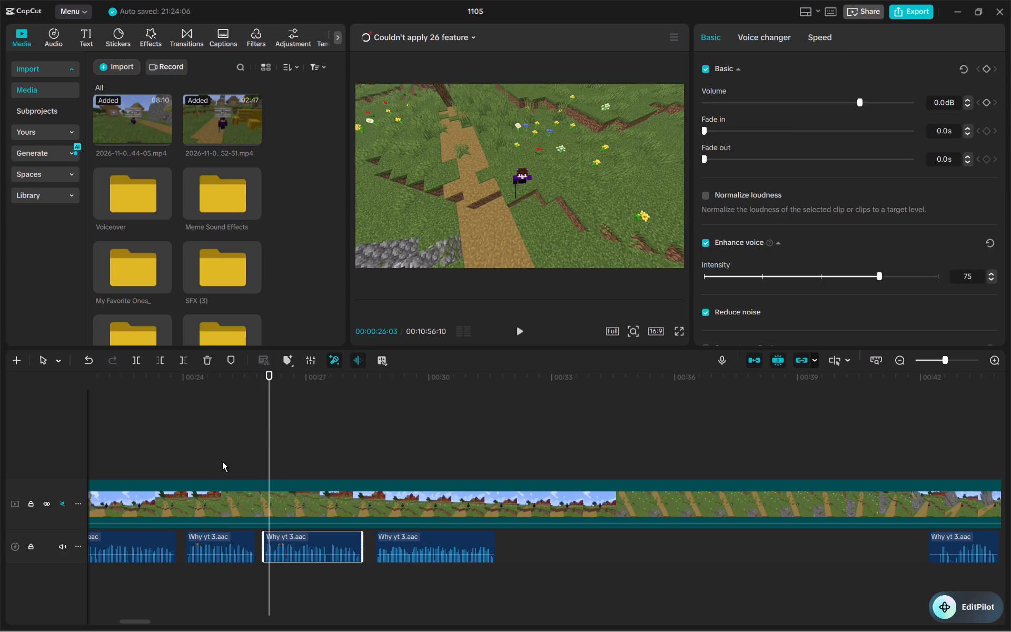
pyautogui.click(222, 461)
pyautogui.press('space')
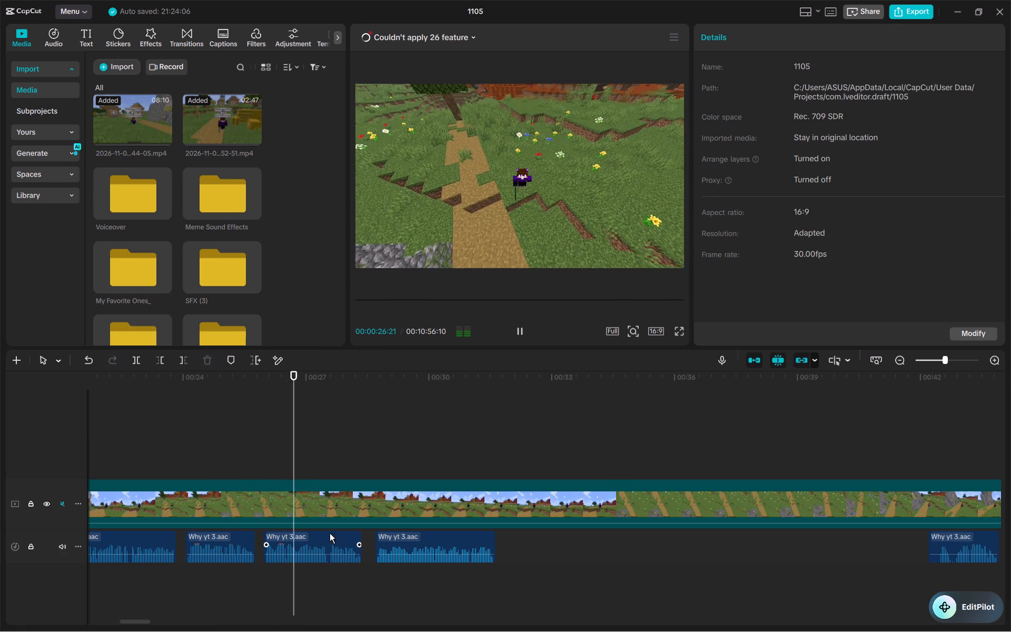
pyautogui.press('space')
pyautogui.keyDown('ctrl'); pyautogui.scroll(7, 270, 548); pyautogui.keyUp('ctrl')
pyautogui.moveTo(252, 543); pyautogui.dragTo(247, 544)
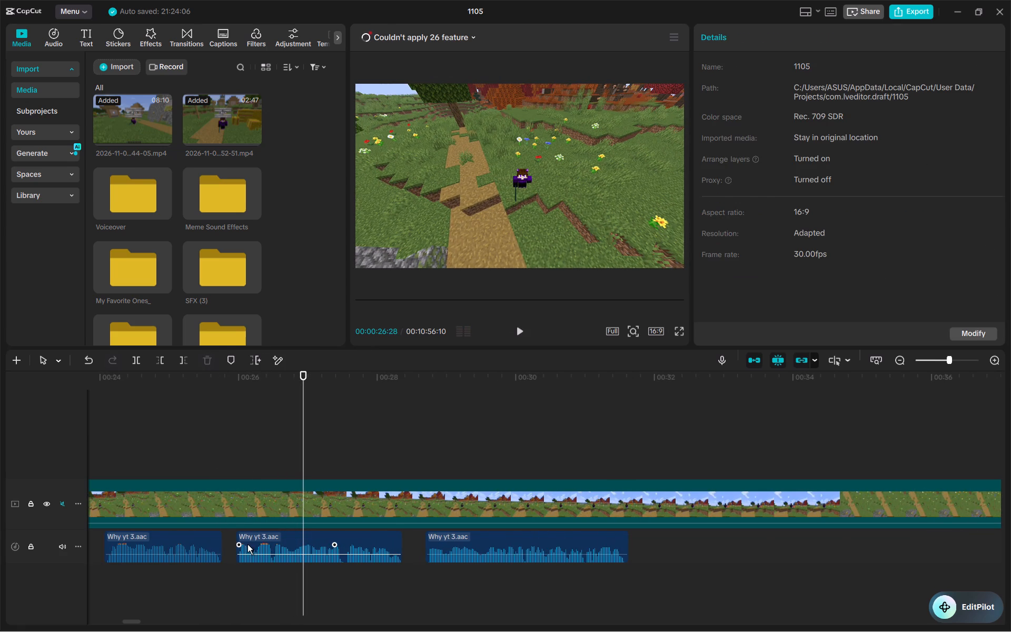
pyautogui.moveTo(247, 544); pyautogui.dragTo(246, 545)
pyautogui.click(186, 461)
pyautogui.press('space')
pyautogui.press('space')
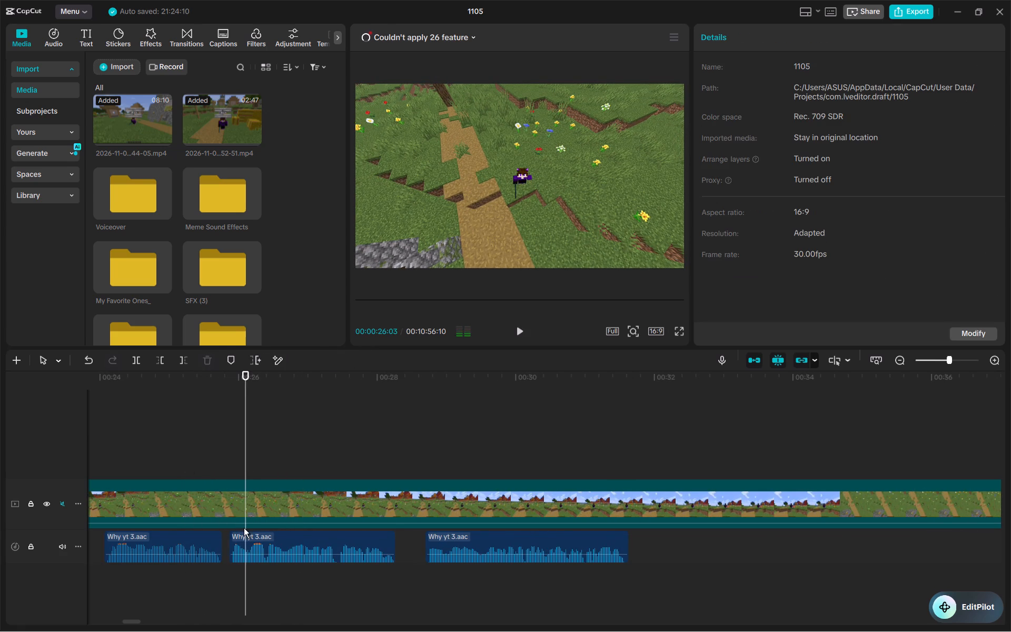
pyautogui.moveTo(253, 535); pyautogui.dragTo(245, 535)
pyautogui.click(153, 460)
pyautogui.press('space')
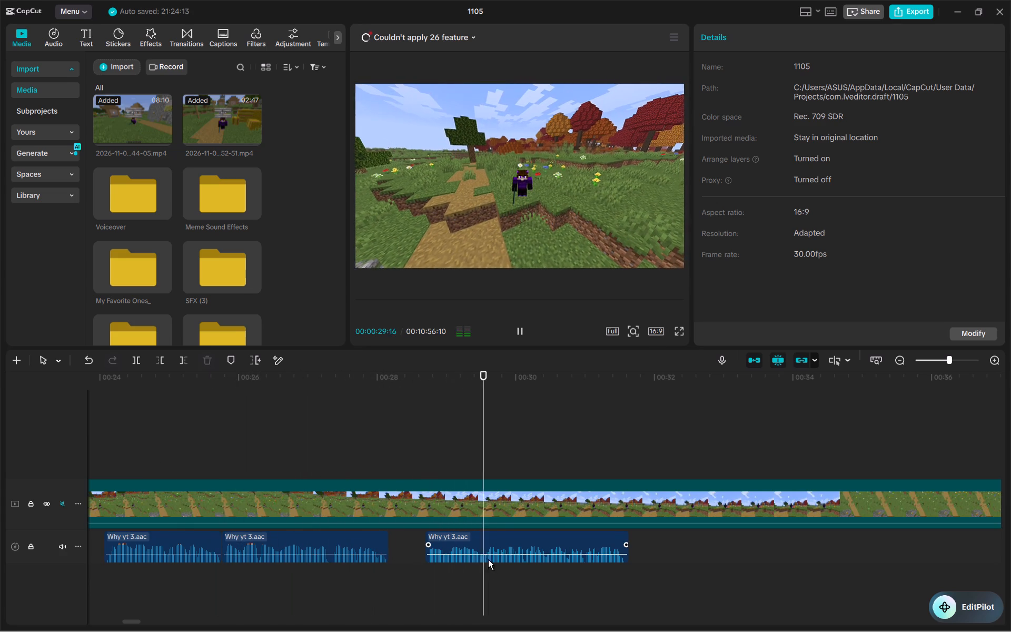
pyautogui.press('space')
# Move the fifth Why yt 3.aac clip earlier to about 28.4 s, roughly 0.2 s after the fourth, and play the join.
pyautogui.moveTo(477, 543); pyautogui.dragTo(453, 543)
pyautogui.click(326, 452)
pyautogui.press('space')
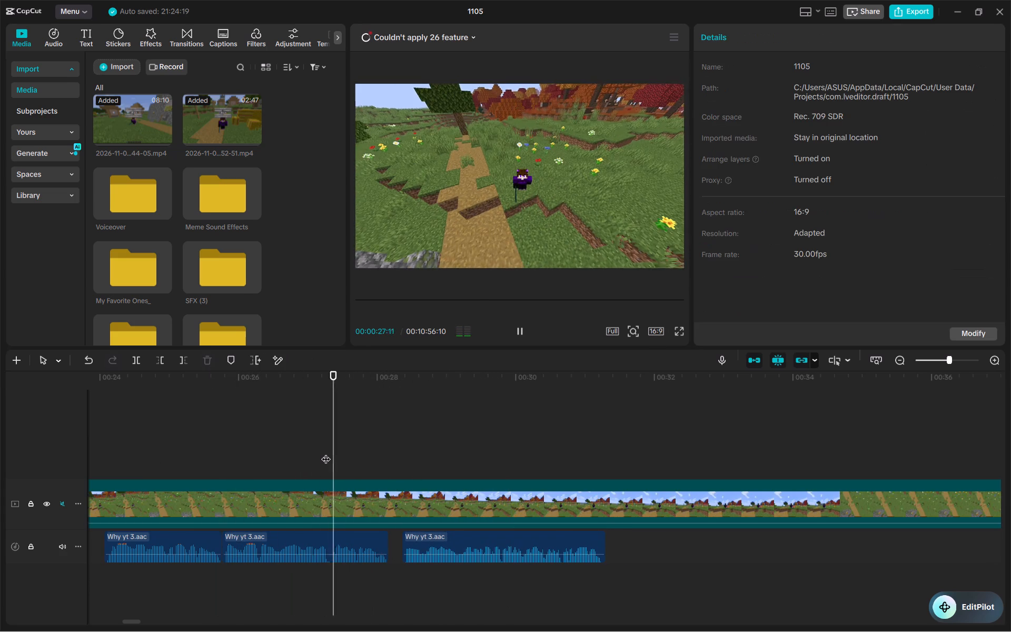
pyautogui.hscroll(-1, 512, 467)
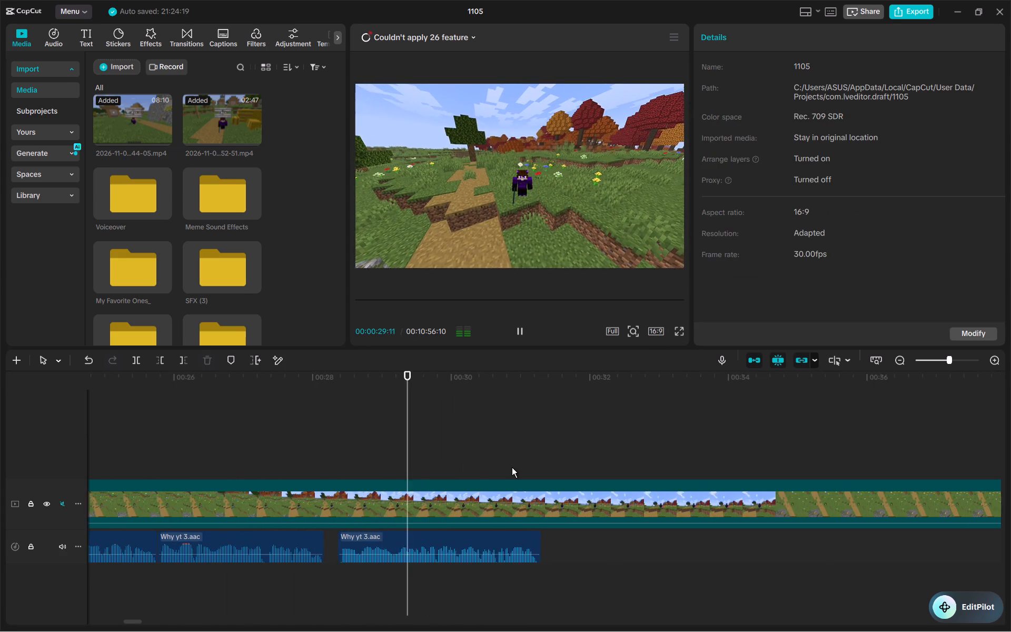
pyautogui.hscroll(-1, 512, 467)
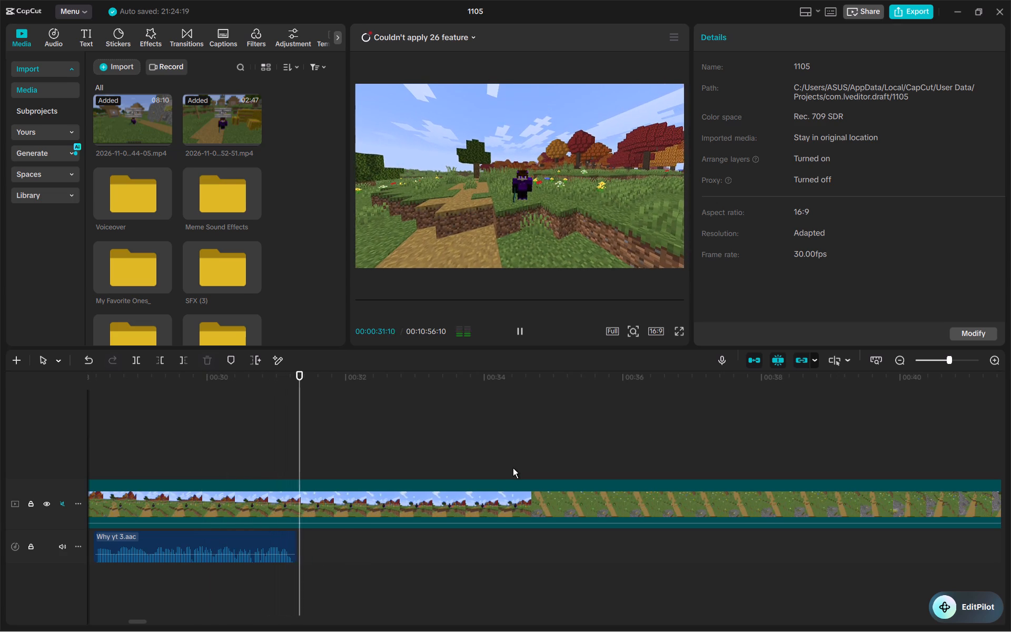
pyautogui.press('space')
# Move the sixth Why yt 3.aac clip earlier to about 31.3 s, right after the fifth, and play the join.
pyautogui.keyDown('ctrl'); pyautogui.scroll(-4, 507, 467); pyautogui.keyUp('ctrl')
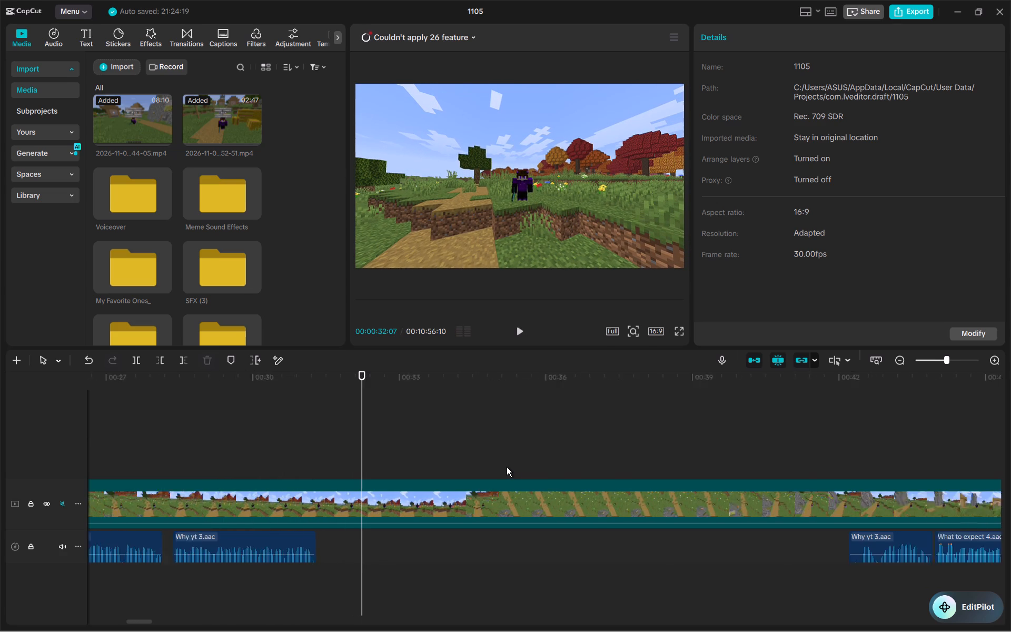
pyautogui.keyDown('ctrl'); pyautogui.scroll(-4, 507, 467); pyautogui.keyUp('ctrl')
pyautogui.keyDown('ctrl'); pyautogui.scroll(-3, 687, 550); pyautogui.keyUp('ctrl')
pyautogui.moveTo(685, 543); pyautogui.dragTo(424, 542)
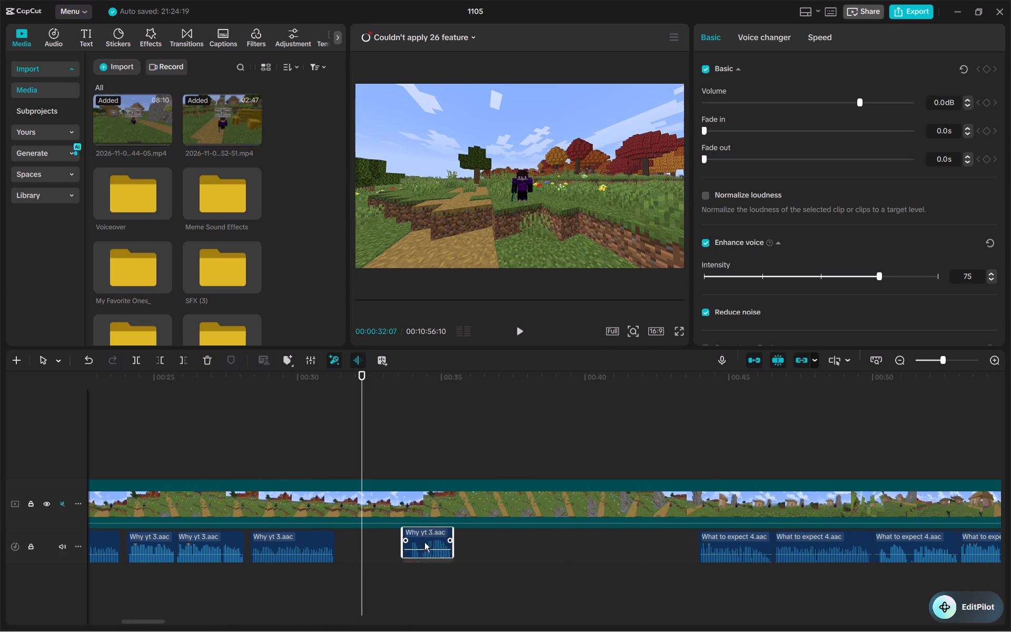
pyautogui.moveTo(424, 542); pyautogui.dragTo(381, 545)
pyautogui.click(310, 470)
pyautogui.press('space')
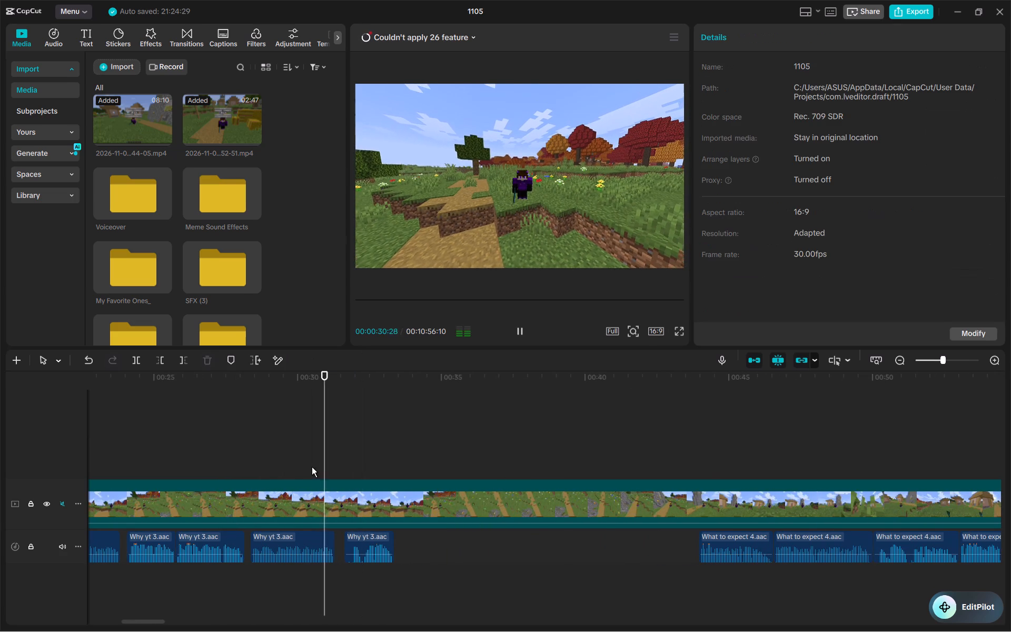
pyautogui.press('space')
pyautogui.moveTo(365, 539); pyautogui.dragTo(358, 539)
pyautogui.click(311, 472)
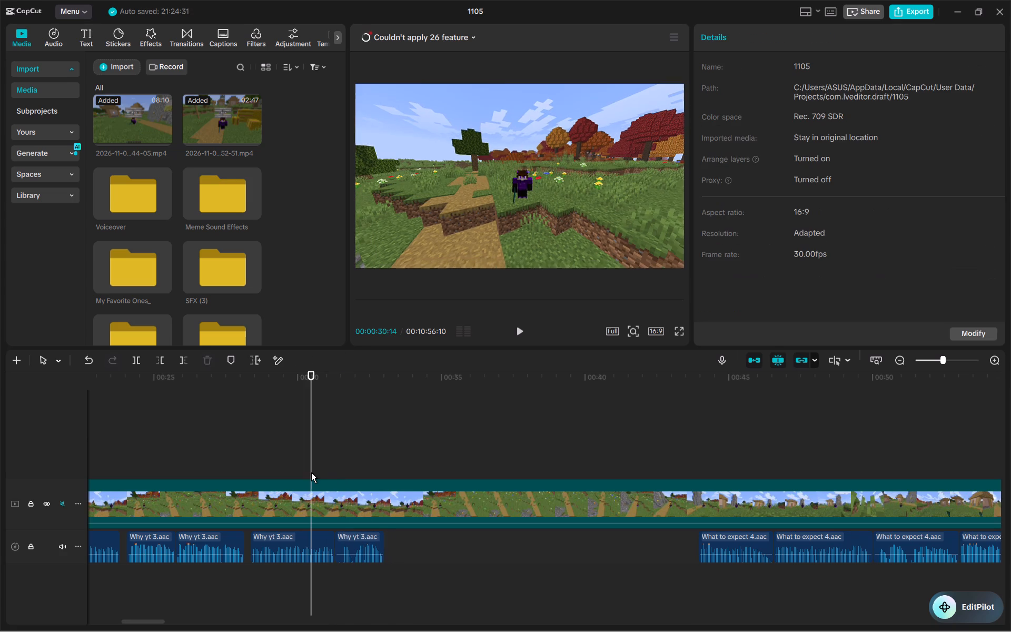
pyautogui.press('space')
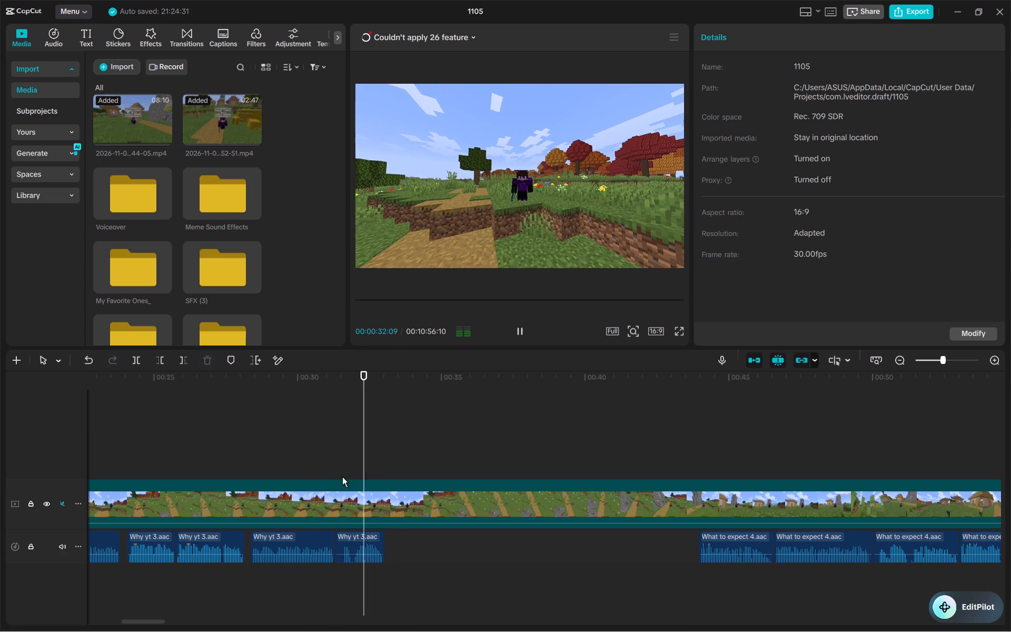
pyautogui.press('space')
# Move the first What to expect 4.aac clip earlier to about 33.4 s, roughly 0.4 s after the last Why yt 3.aac clip, and play the join.
pyautogui.moveTo(748, 537); pyautogui.dragTo(448, 536)
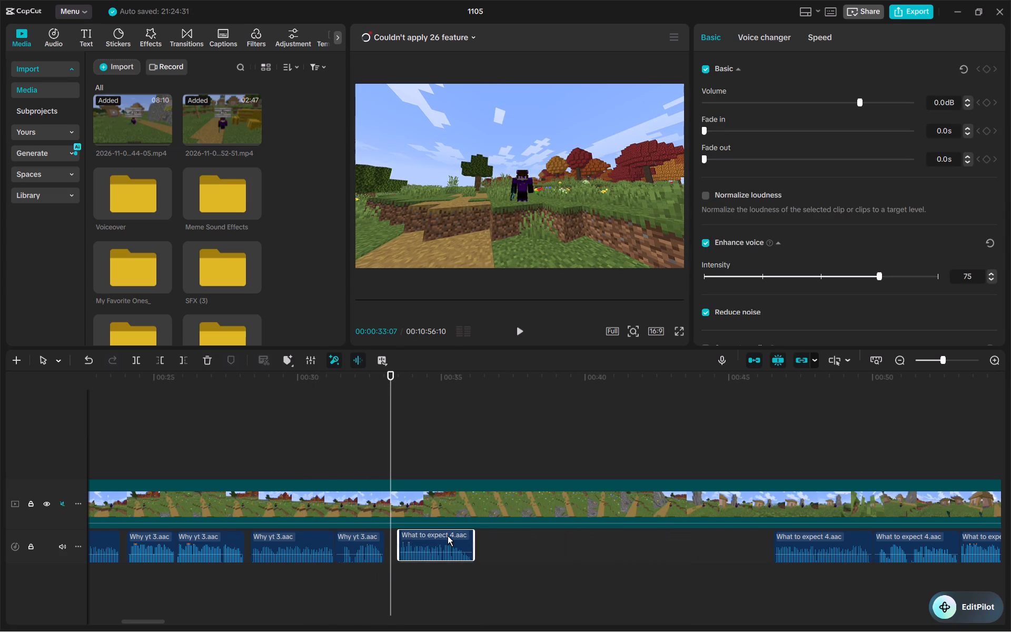
pyautogui.moveTo(448, 536); pyautogui.dragTo(434, 536)
pyautogui.click(355, 455)
pyautogui.press('space')
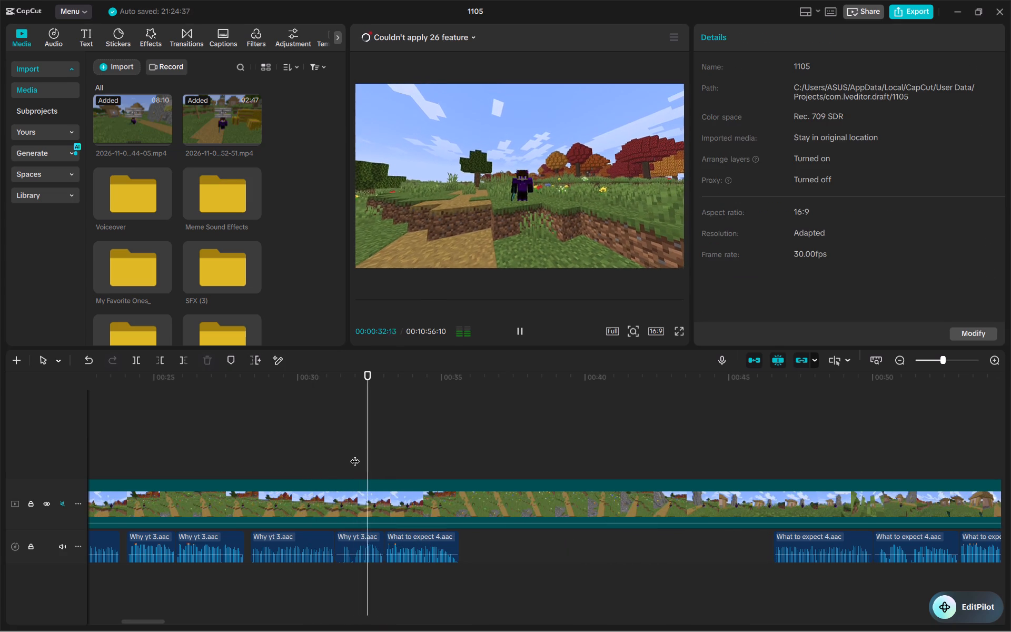
pyautogui.press('space')
pyautogui.moveTo(401, 541); pyautogui.dragTo(407, 541)
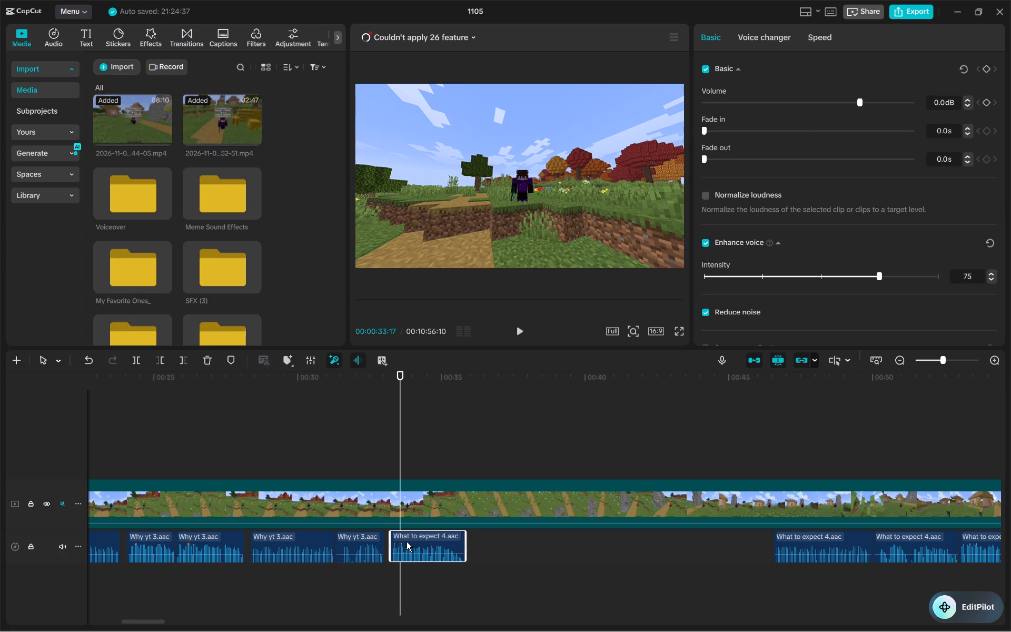
pyautogui.moveTo(407, 541); pyautogui.dragTo(409, 542)
pyautogui.click(364, 448)
pyautogui.press('space')
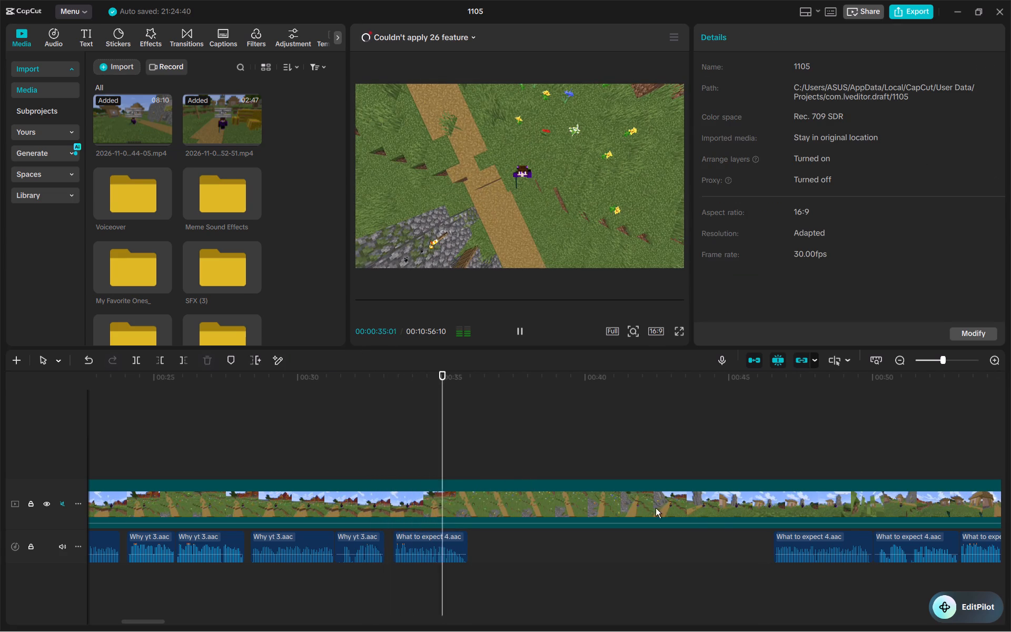
pyautogui.press('space')
# Move the second What to expect 4.aac clip earlier to about 36.2 s, just after the first, and play the join.
pyautogui.moveTo(792, 541); pyautogui.dragTo(492, 545)
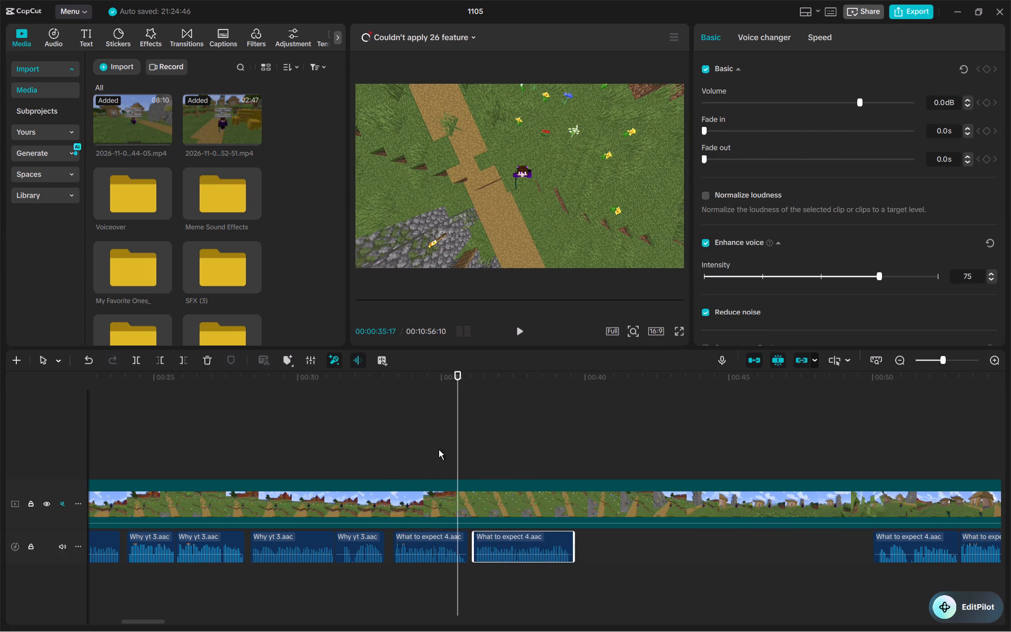
pyautogui.click(439, 449)
pyautogui.press('space')
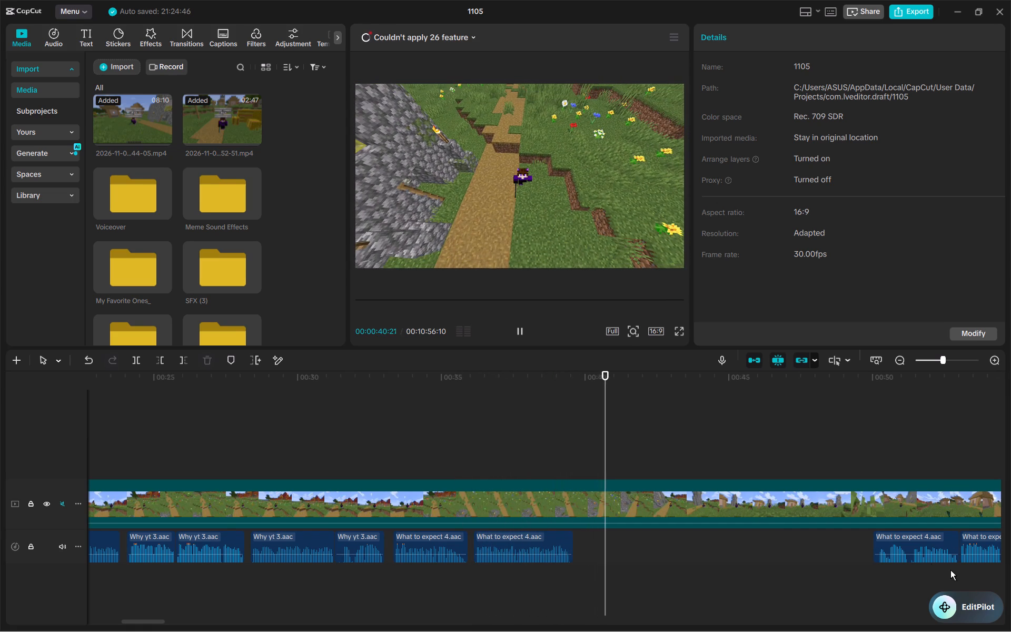
pyautogui.press('space')
# Move the third What to expect 4.aac clip earlier to about 39.9 s, roughly 0.3 s after the second, and play the join.
pyautogui.moveTo(937, 549); pyautogui.dragTo(644, 550)
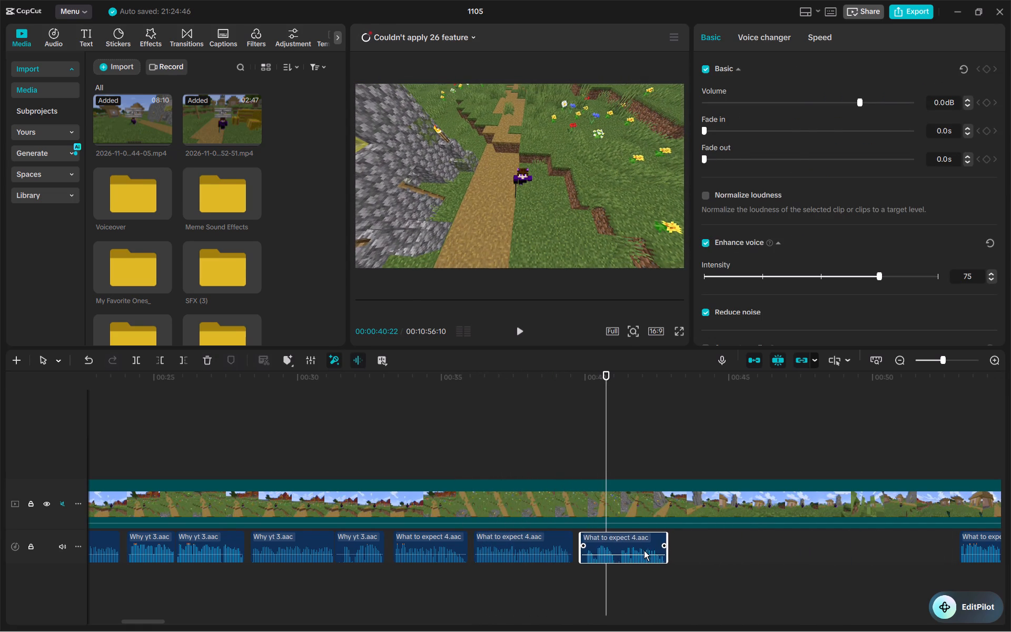
pyautogui.click(557, 433)
pyautogui.press('space')
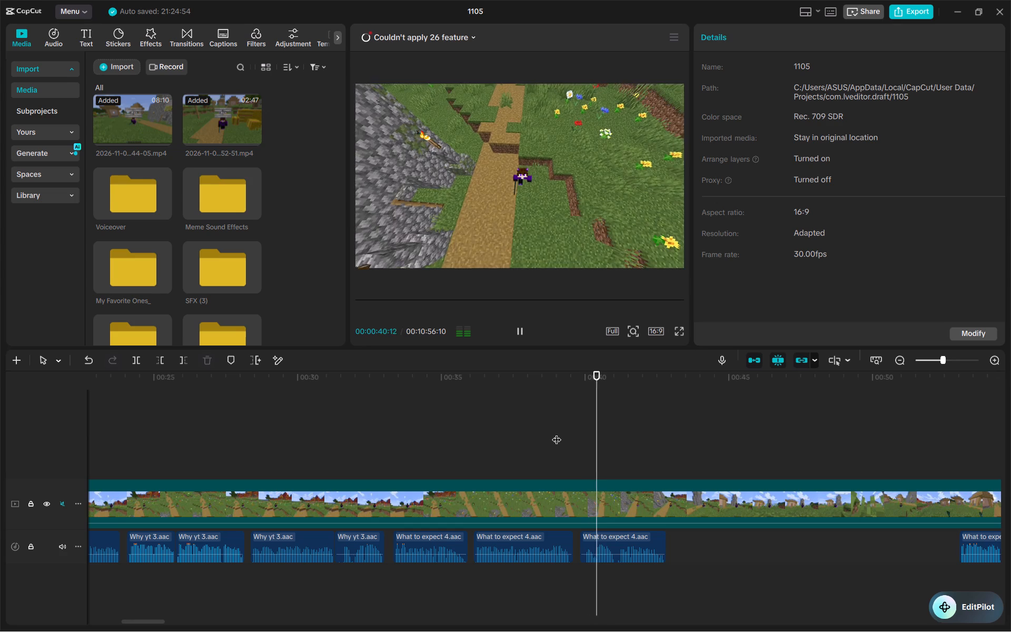
pyautogui.hscroll(-1, 693, 518)
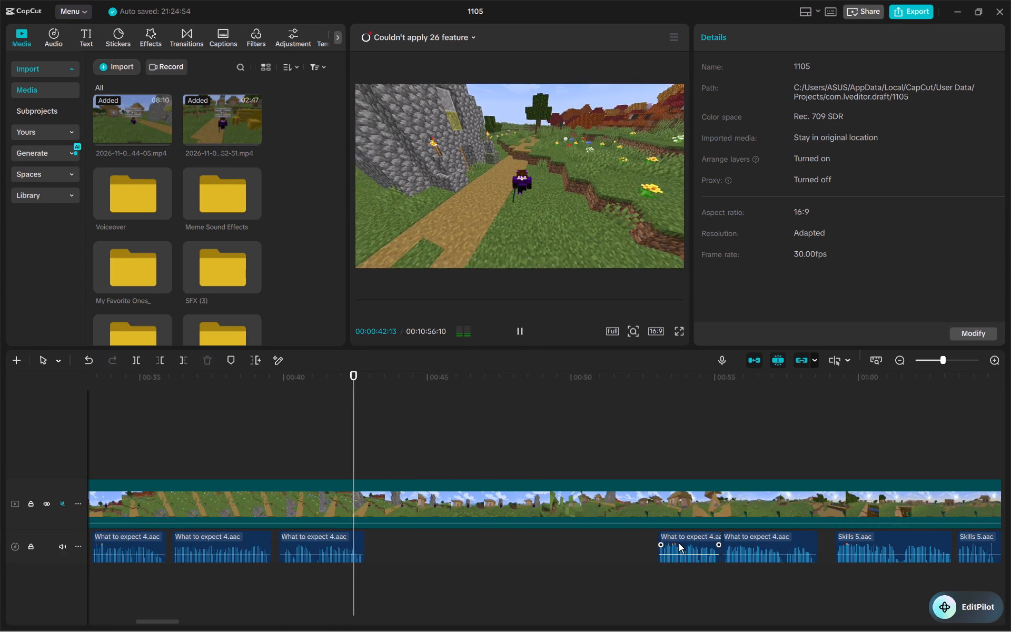
pyautogui.press('space')
# Move the fourth What to expect 4.aac clip earlier to about 43.1 s, roughly 0.3 s after the third, and play the join.
pyautogui.moveTo(687, 542); pyautogui.dragTo(400, 536)
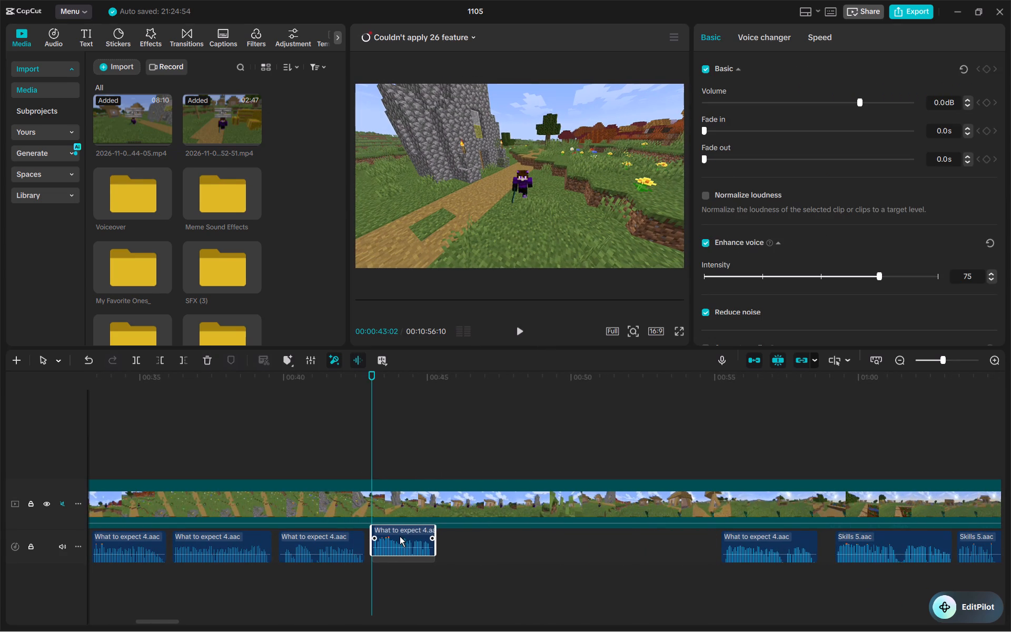
pyautogui.moveTo(400, 536); pyautogui.dragTo(395, 538)
pyautogui.click(342, 479)
pyautogui.press('space')
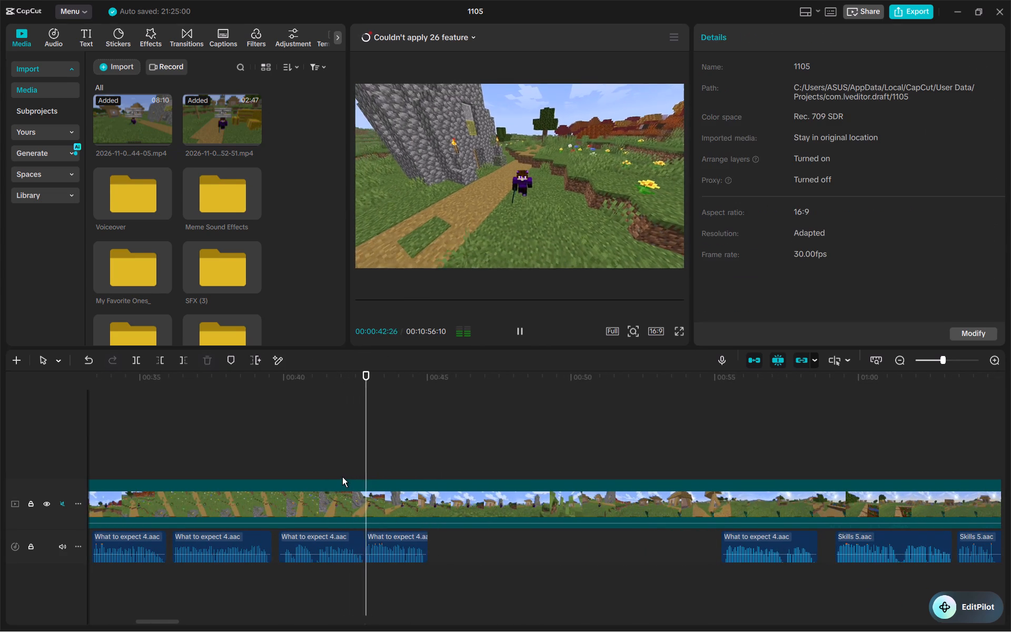
pyautogui.press('space')
pyautogui.moveTo(380, 539); pyautogui.dragTo(388, 540)
pyautogui.click(333, 477)
pyautogui.press('space')
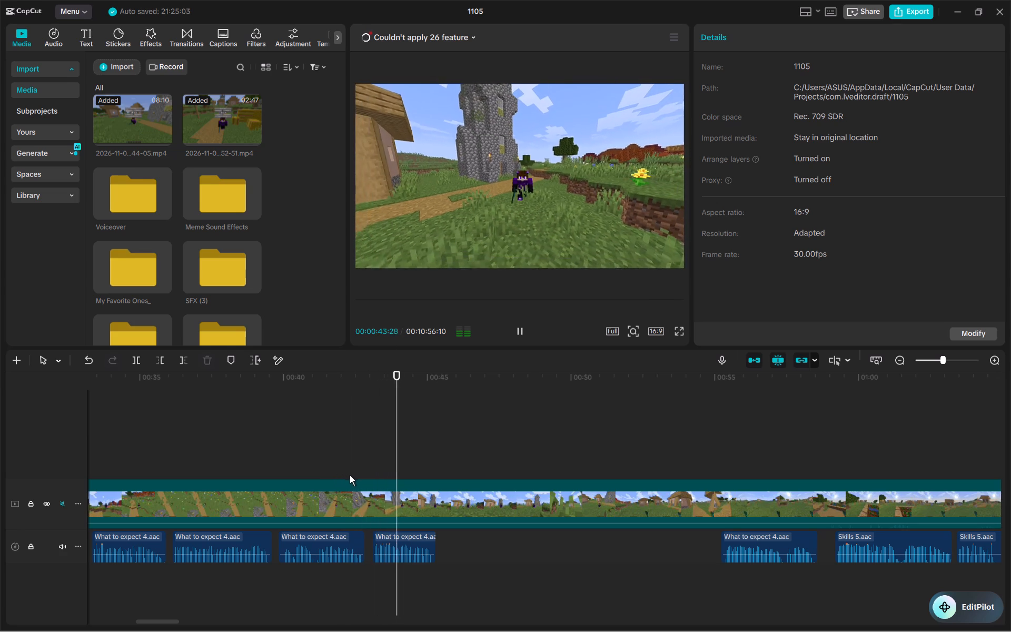
pyautogui.press('space')
# Move the fifth What to expect 4.aac clip earlier to about 45.3 s, right after the fourth, and play the join.
pyautogui.moveTo(752, 542); pyautogui.dragTo(681, 550)
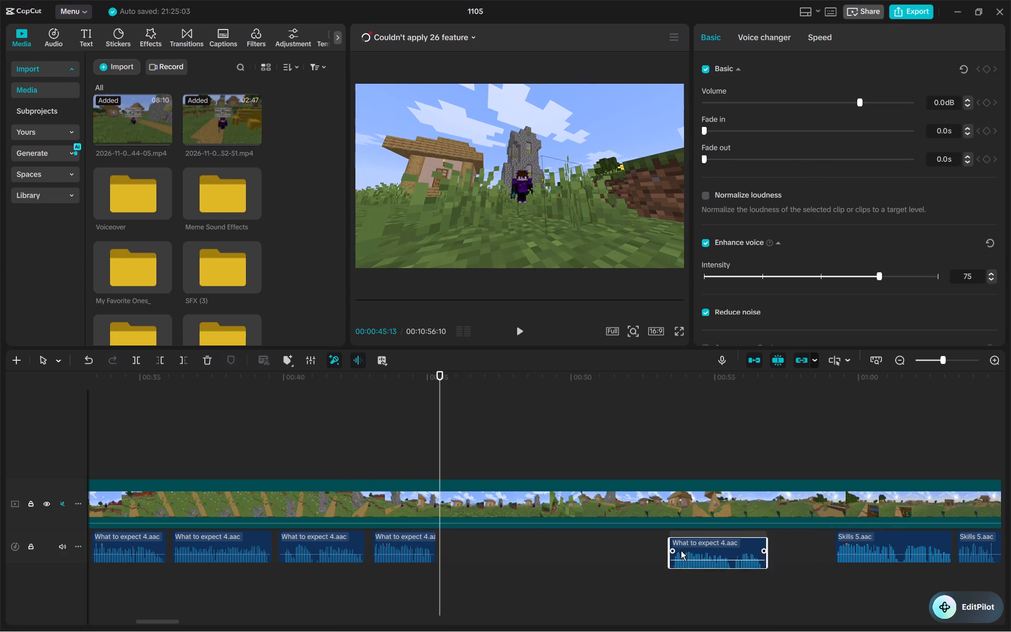
pyautogui.moveTo(681, 550); pyautogui.dragTo(467, 544)
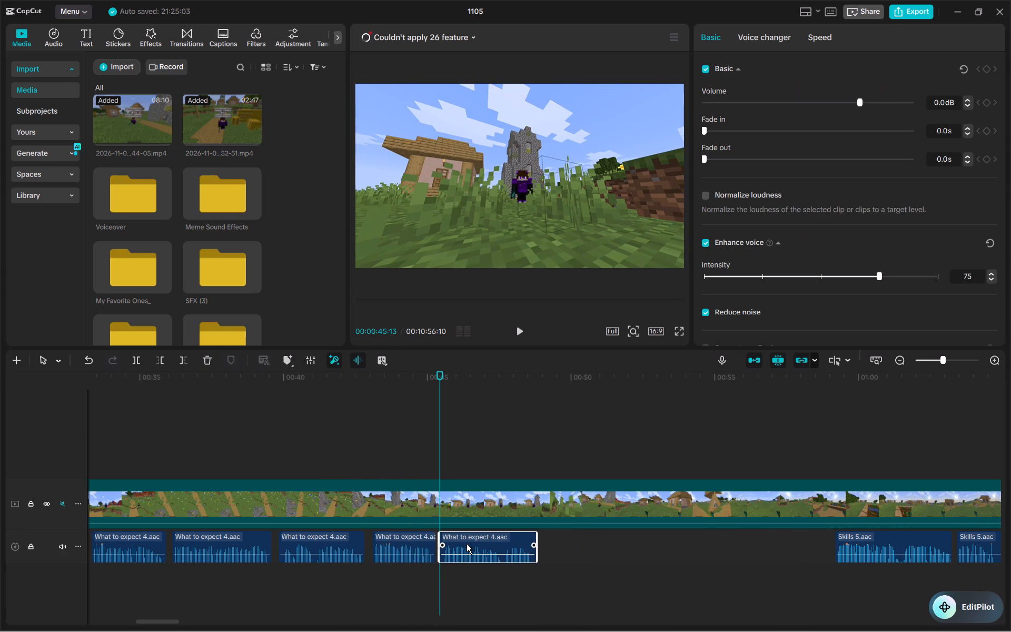
pyautogui.moveTo(467, 544); pyautogui.dragTo(464, 544)
pyautogui.click(379, 478)
pyautogui.press('space')
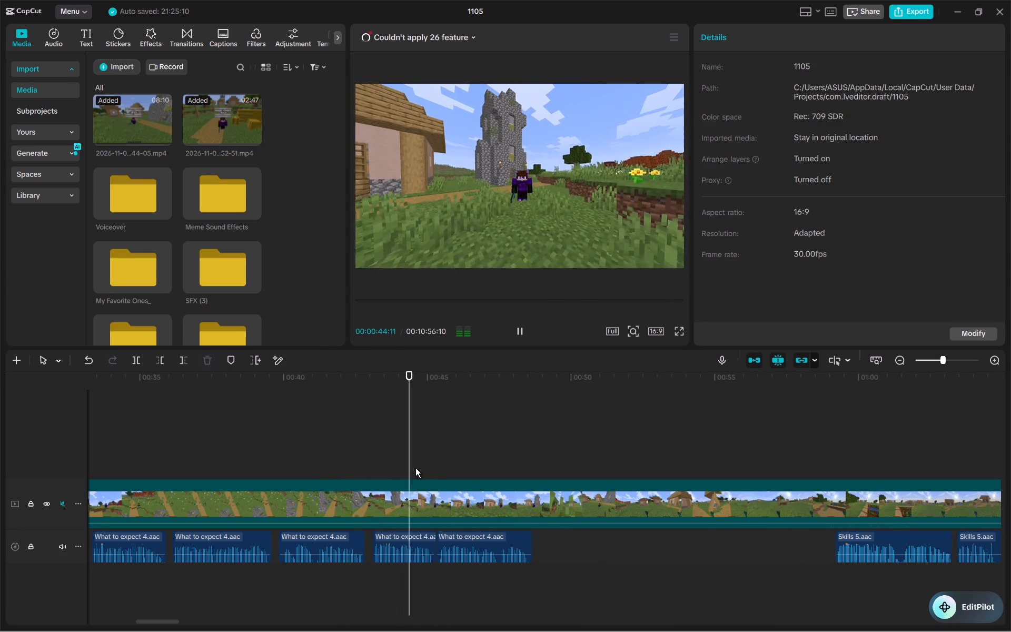
pyautogui.press('space')
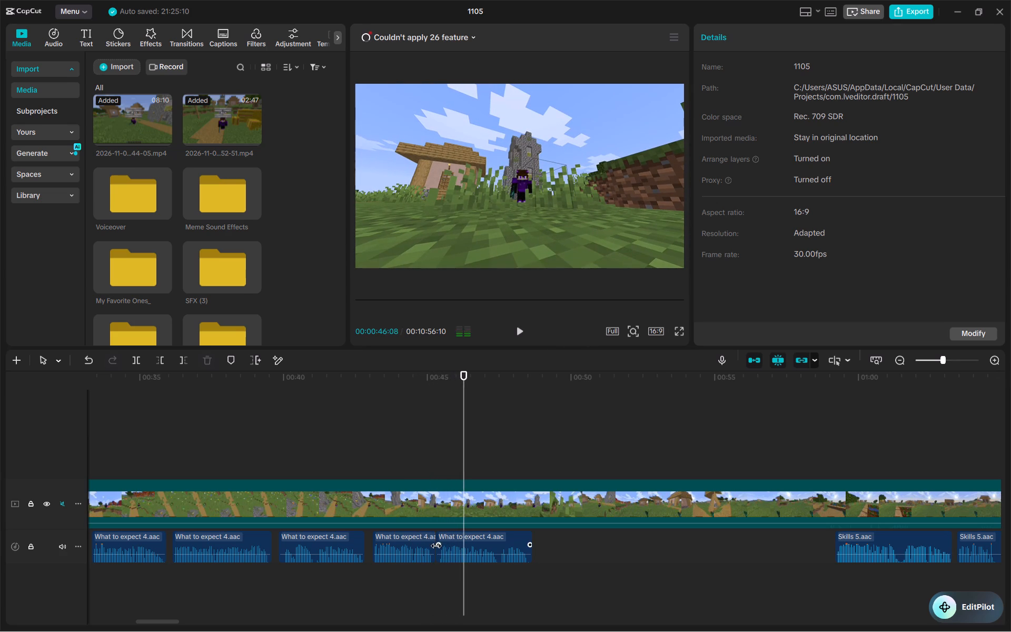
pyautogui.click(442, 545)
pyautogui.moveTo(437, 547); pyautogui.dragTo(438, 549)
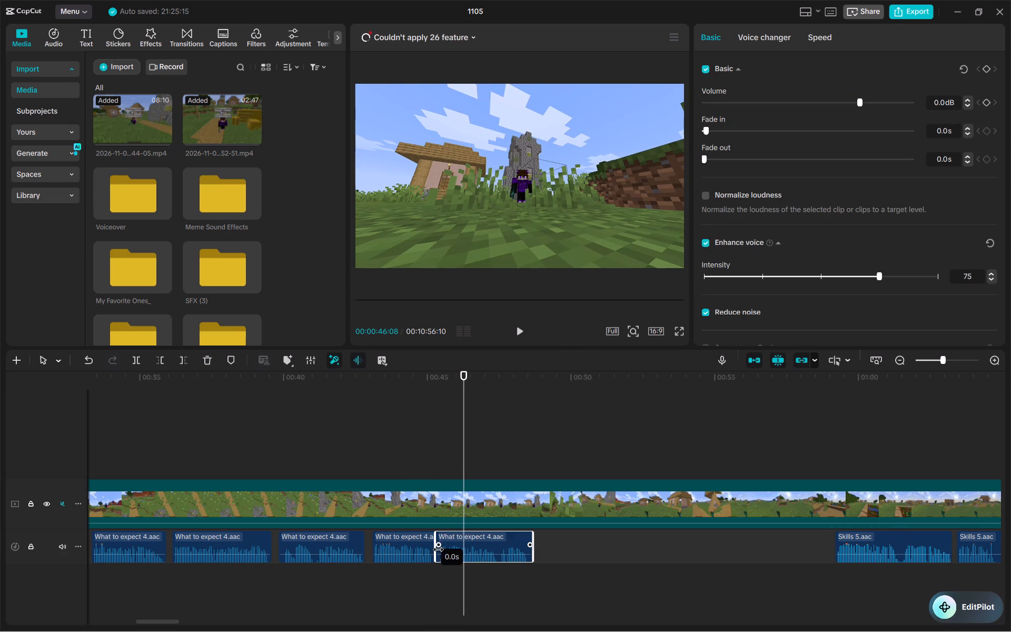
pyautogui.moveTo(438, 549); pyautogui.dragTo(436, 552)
# Trim the end of the fourth What to expect 4.aac clip to about 45.2 s, close the fifth up against it, and play the join.
pyautogui.keyDown('ctrl'); pyautogui.scroll(17, 436, 552); pyautogui.keyUp('ctrl')
pyautogui.click(369, 547)
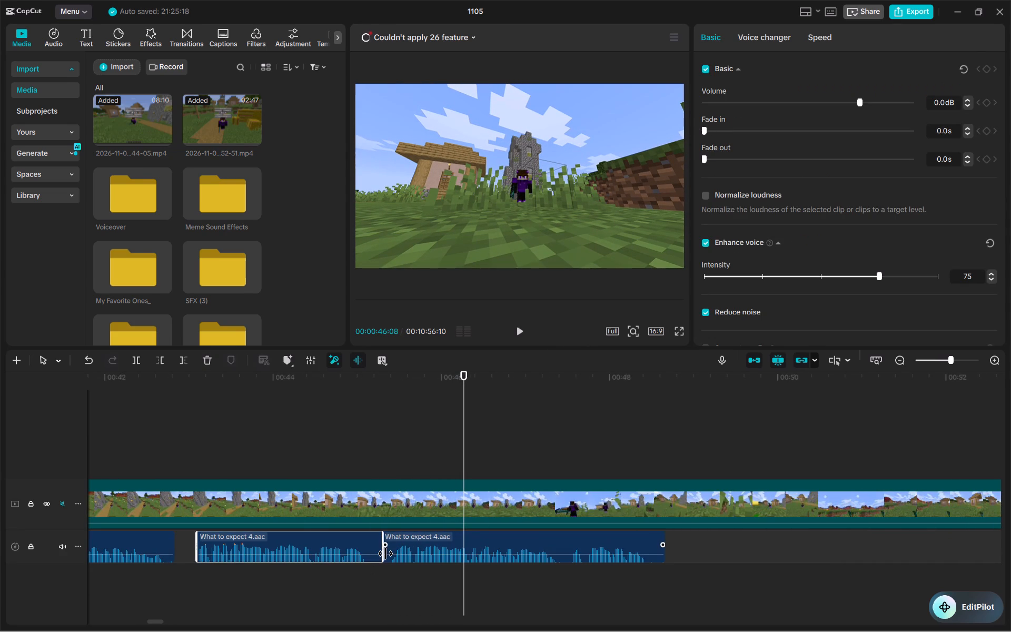
pyautogui.moveTo(385, 554); pyautogui.dragTo(372, 555)
pyautogui.moveTo(412, 547); pyautogui.dragTo(398, 549)
pyautogui.click(334, 465)
pyautogui.press('space')
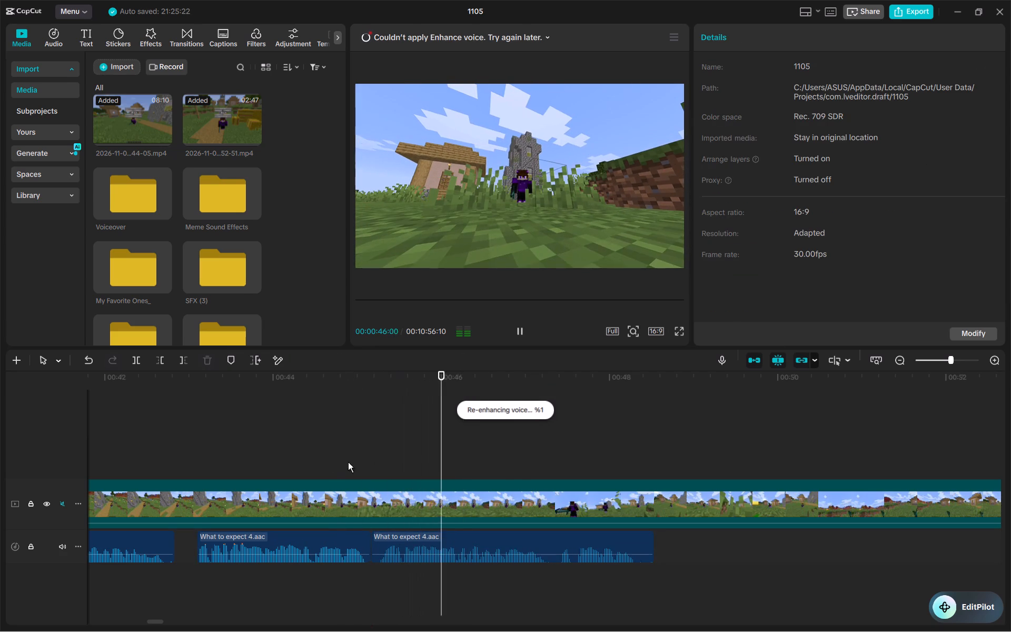
pyautogui.hscroll(-2, 522, 479)
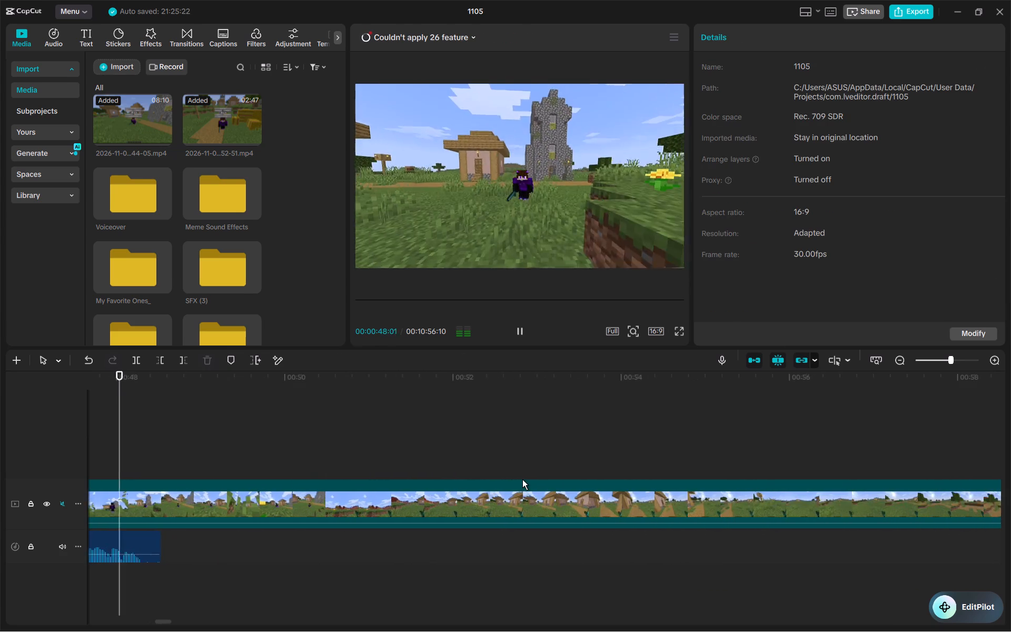
# Move the first Skills 5.aac clip earlier to about 48.7 s, roughly 0.2 s after the last What to expect 4.aac clip, and play the join.
pyautogui.hscroll(-1, 522, 479)
pyautogui.keyDown('ctrl'); pyautogui.scroll(-11, 522, 479); pyautogui.keyUp('ctrl')
pyautogui.press('space')
pyautogui.moveTo(580, 542); pyautogui.dragTo(183, 538)
pyautogui.click(154, 431)
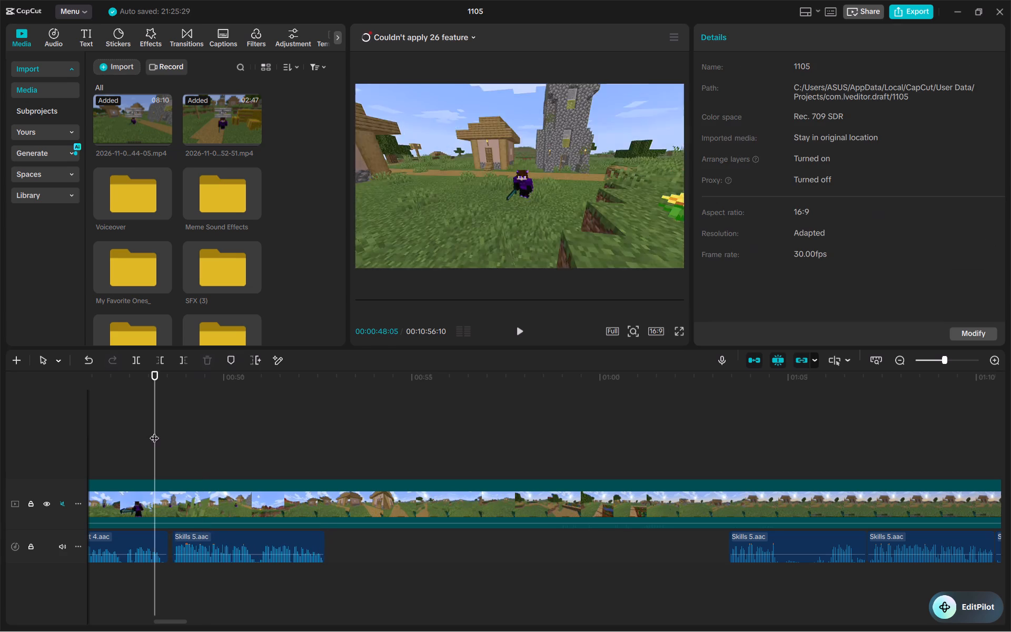
pyautogui.press('space')
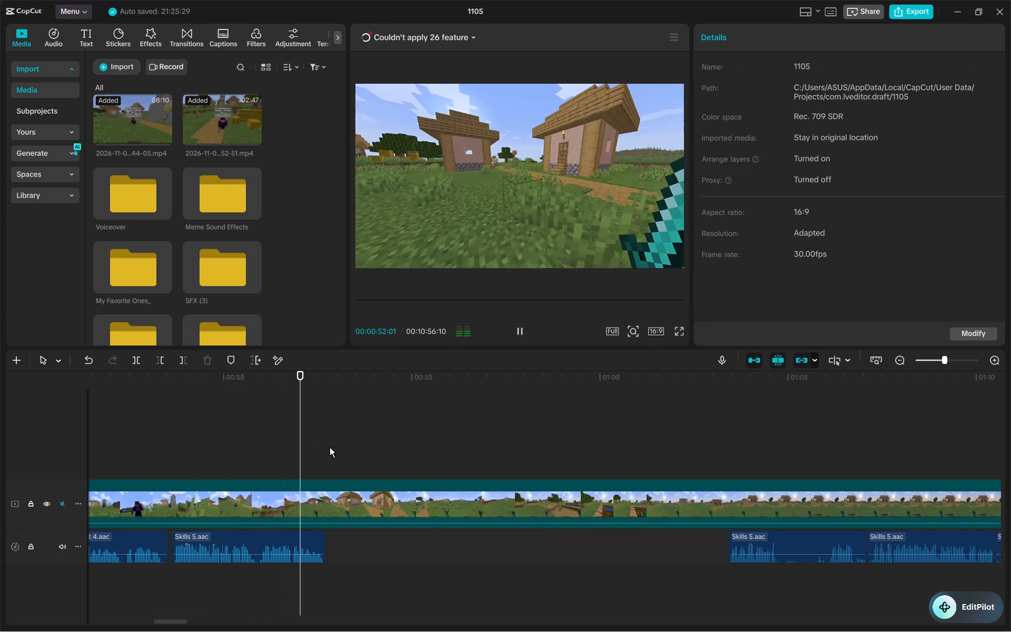
pyautogui.press('space')
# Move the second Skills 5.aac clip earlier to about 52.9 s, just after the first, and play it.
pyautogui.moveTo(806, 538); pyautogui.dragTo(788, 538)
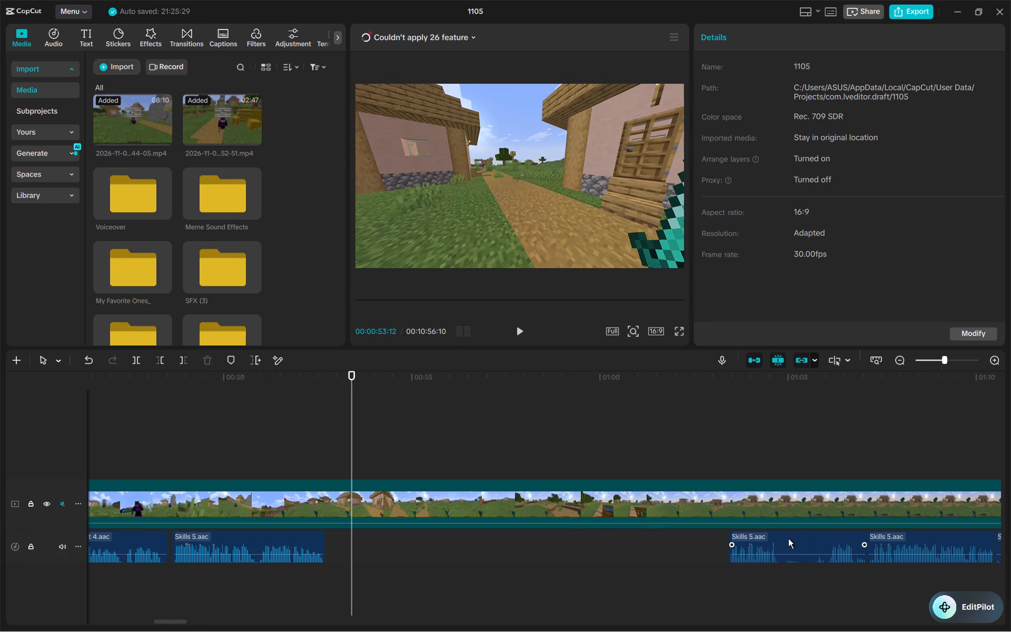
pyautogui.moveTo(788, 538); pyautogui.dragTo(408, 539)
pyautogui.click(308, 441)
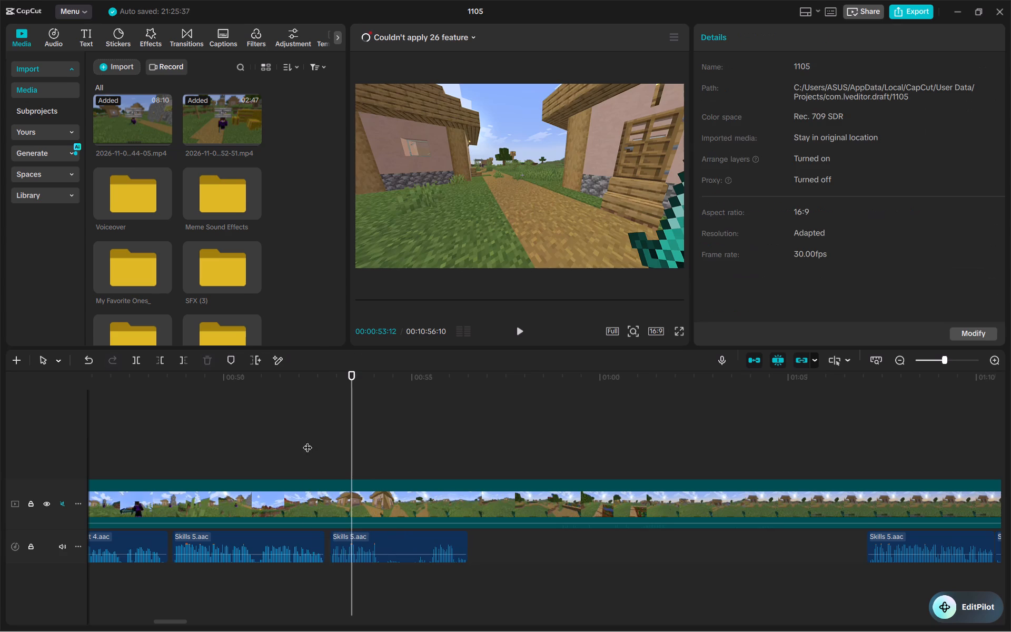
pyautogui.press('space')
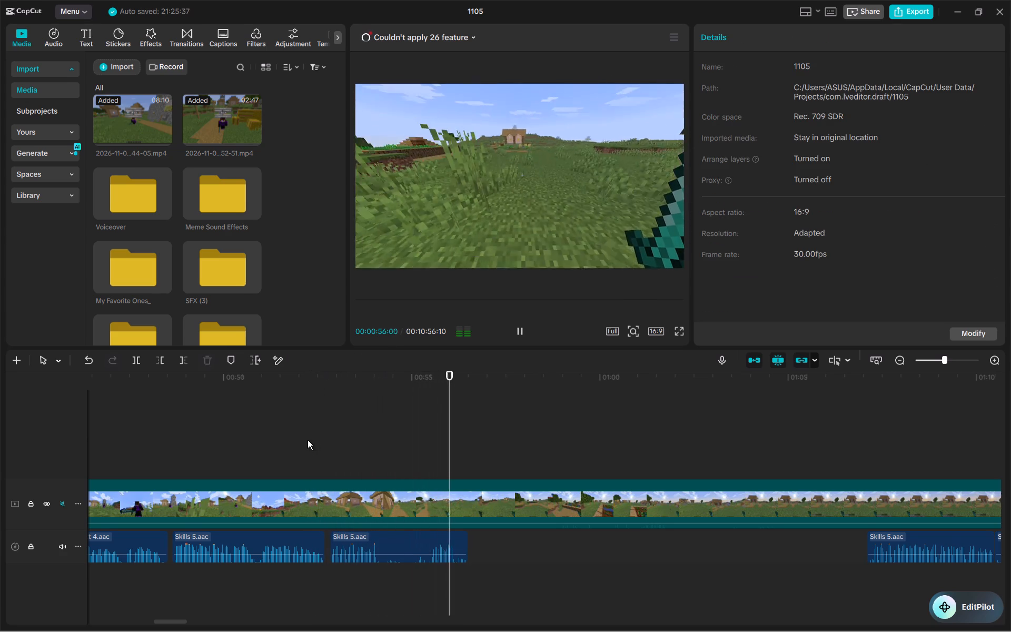
# Delete the second Skills 5.aac clip.
pyautogui.click(355, 540)
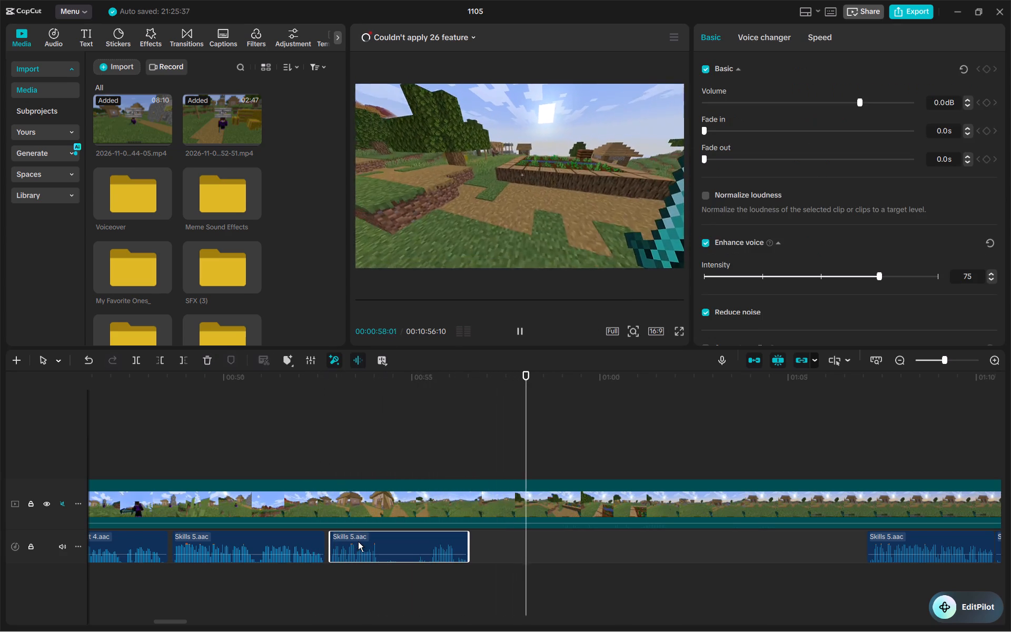
pyautogui.press('Delete')
# Move the next Skills 5.aac clip earlier to about 52.9 s, roughly 0.3 s after the first, and play the join.
pyautogui.moveTo(880, 538); pyautogui.dragTo(348, 544)
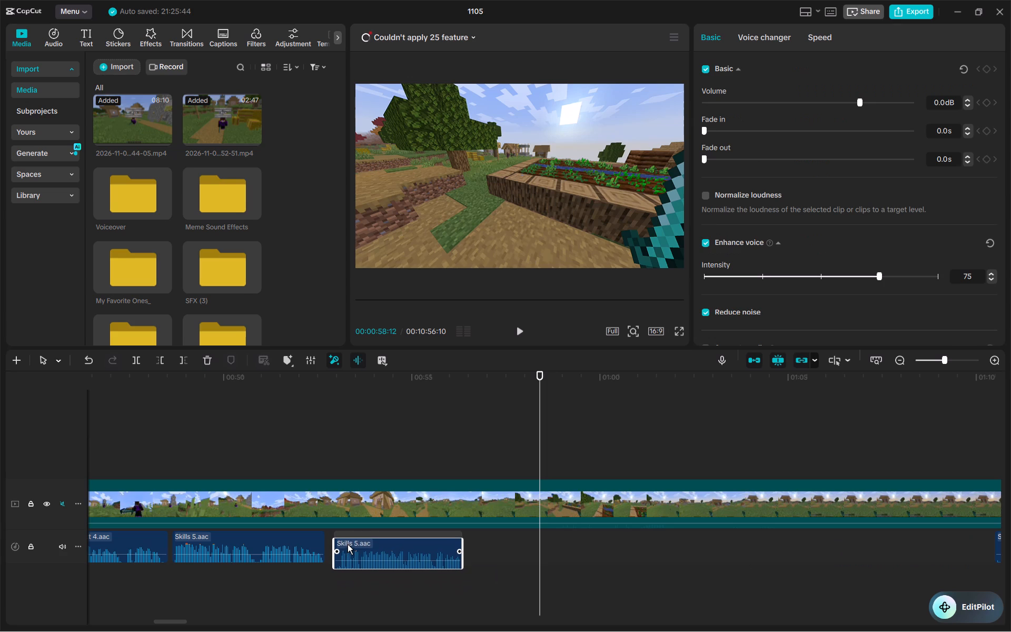
pyautogui.moveTo(348, 544); pyautogui.dragTo(346, 541)
pyautogui.click(302, 426)
pyautogui.press('space')
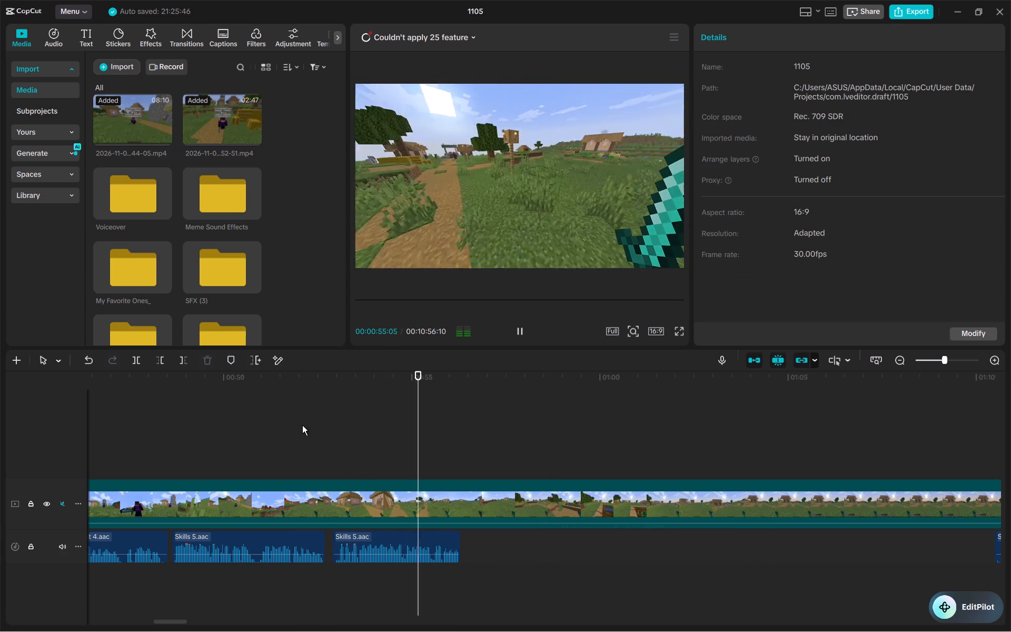
pyautogui.press('space')
# Move the following Skills 5.aac clip earlier to about 56.3 s, right after the second one, and play the join.
pyautogui.hscroll(-1, 897, 533)
pyautogui.moveTo(812, 546); pyautogui.dragTo(279, 548)
pyautogui.click(220, 463)
pyautogui.press('space')
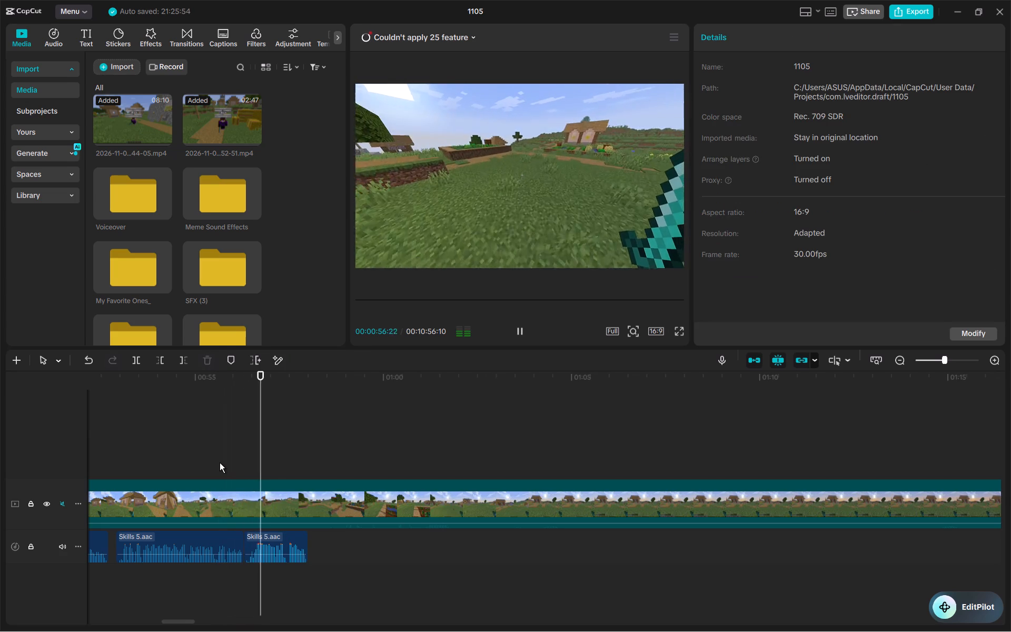
pyautogui.press('space')
# Nudge the third Skills 5.aac clip slightly back to about 56.4 s, leaving a small gap after the second, and replay the join.
pyautogui.moveTo(256, 539); pyautogui.dragTo(260, 539)
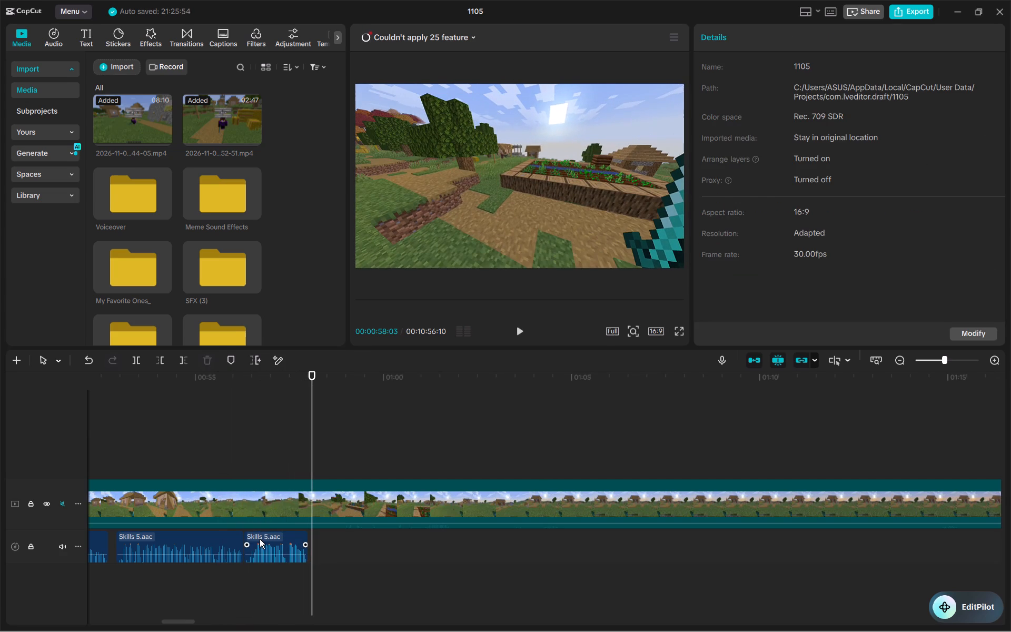
pyautogui.moveTo(260, 539); pyautogui.dragTo(263, 539)
pyautogui.click(227, 432)
pyautogui.click(192, 430)
pyautogui.press('space')
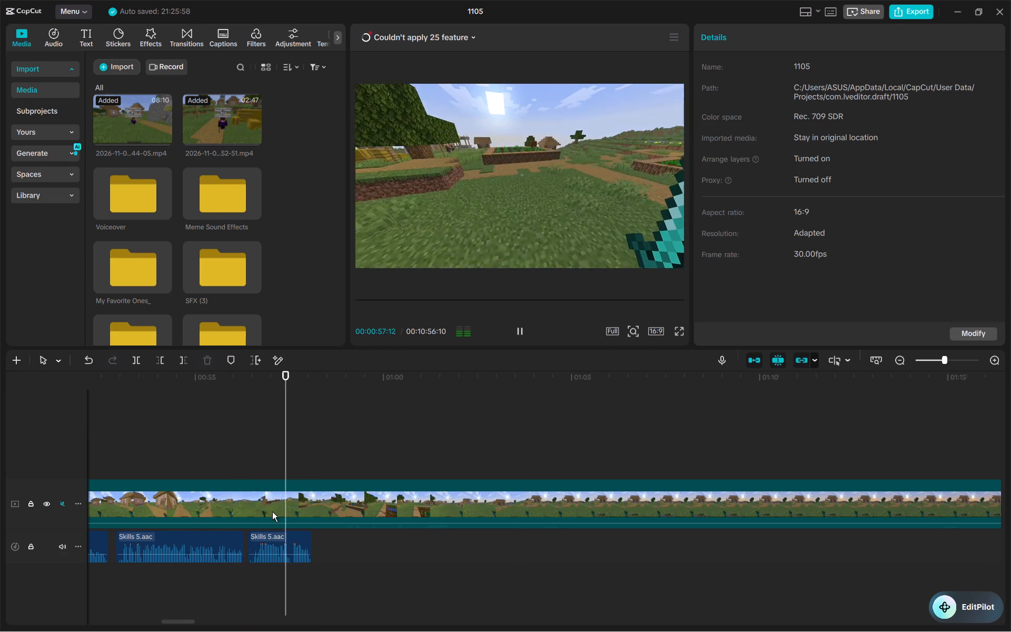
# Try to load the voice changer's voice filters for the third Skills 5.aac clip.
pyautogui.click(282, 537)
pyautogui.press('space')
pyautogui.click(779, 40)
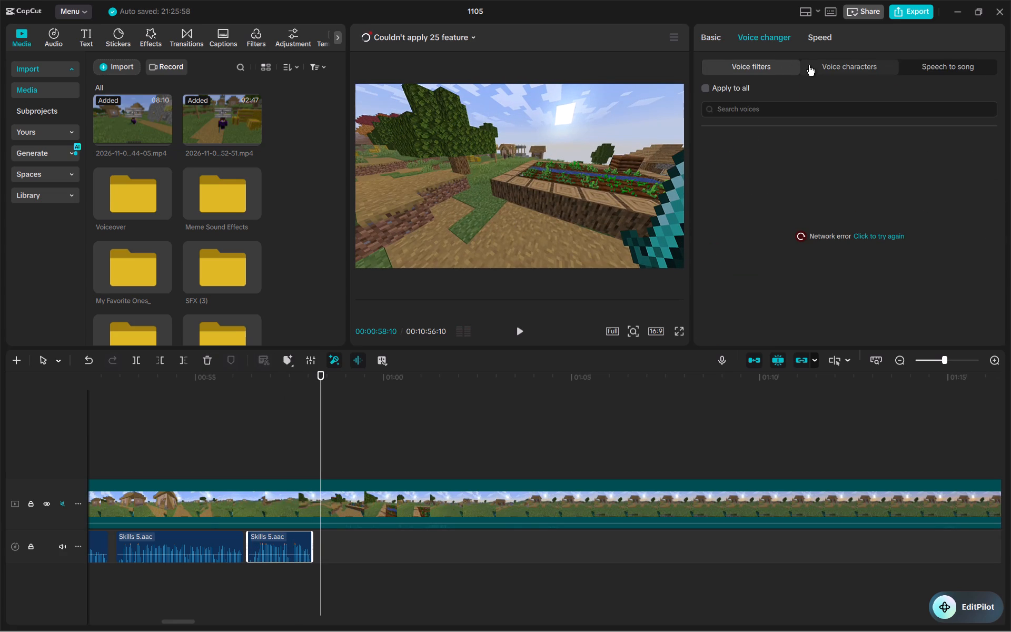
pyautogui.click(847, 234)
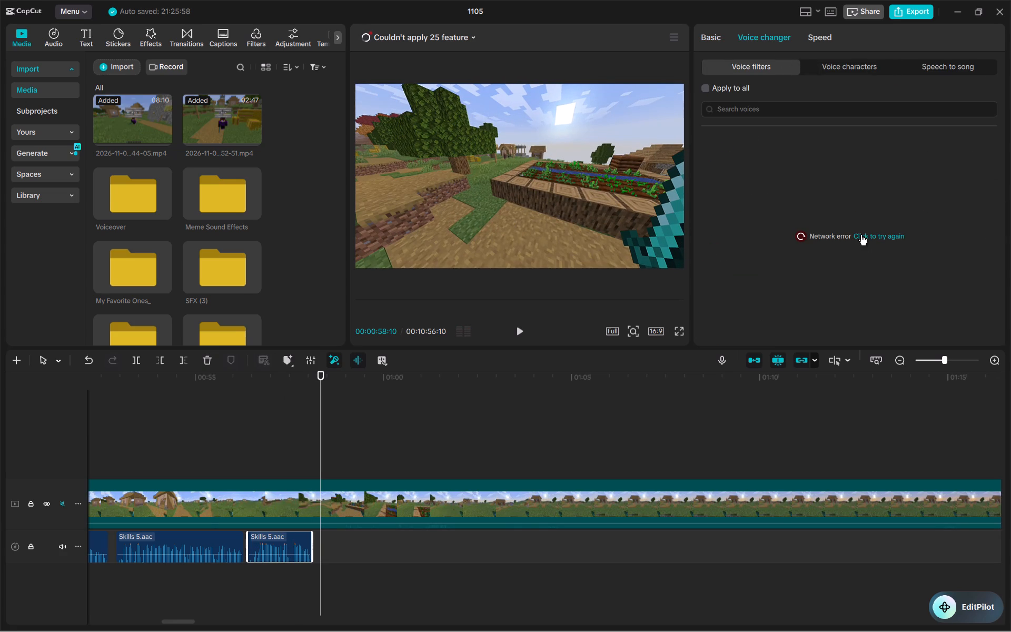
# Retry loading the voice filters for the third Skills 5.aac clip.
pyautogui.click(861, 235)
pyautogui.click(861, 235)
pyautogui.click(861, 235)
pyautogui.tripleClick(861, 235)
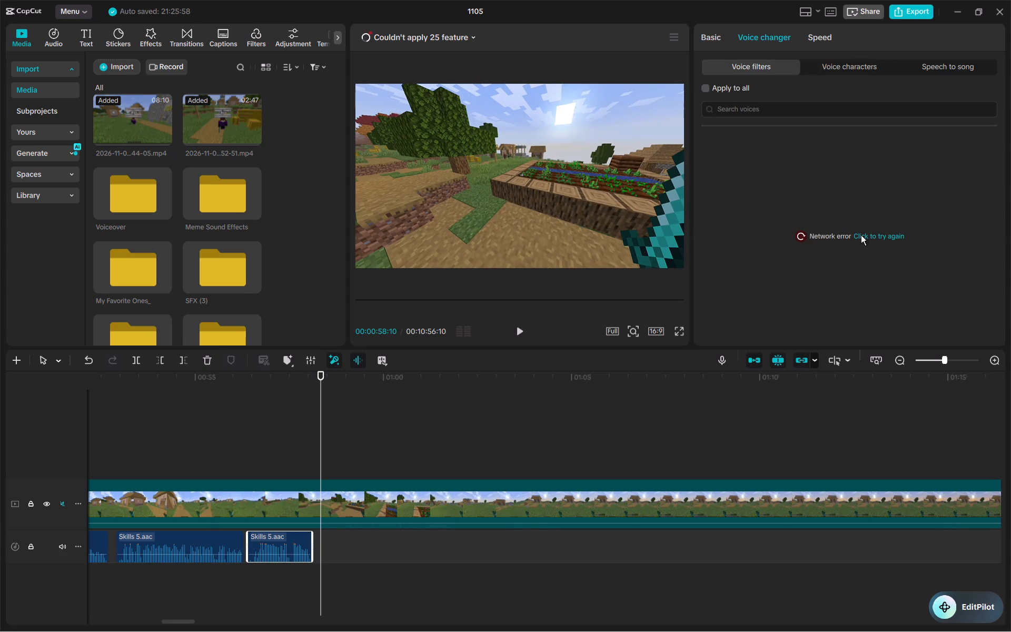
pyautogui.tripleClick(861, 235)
# Switch the computer's Wi-Fi connection to the POCO C75 5G network and return to the video editor.
pyautogui.click(919, 616)
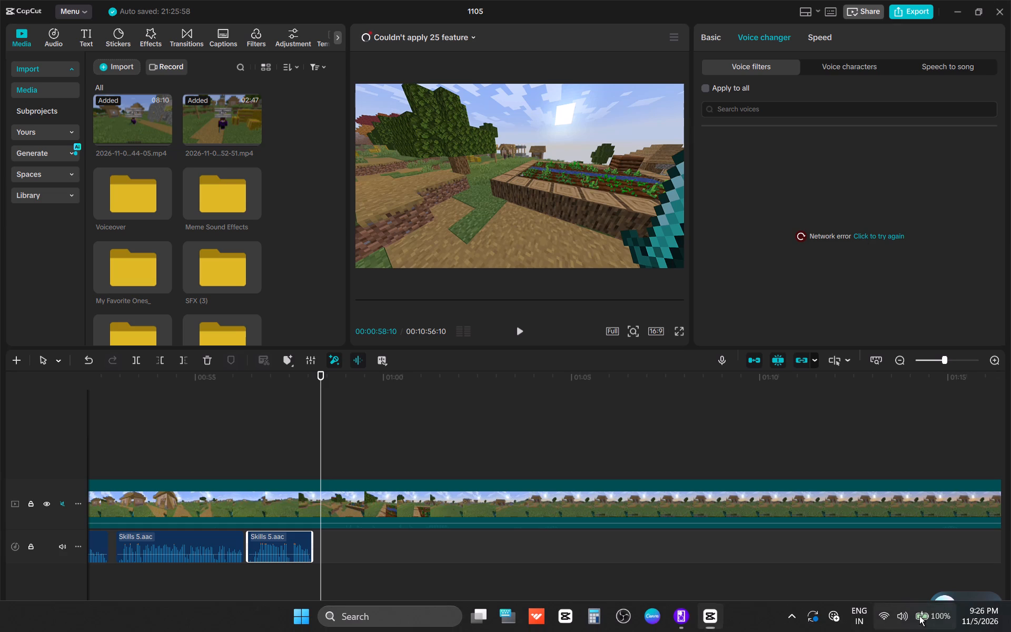
pyautogui.click(837, 372)
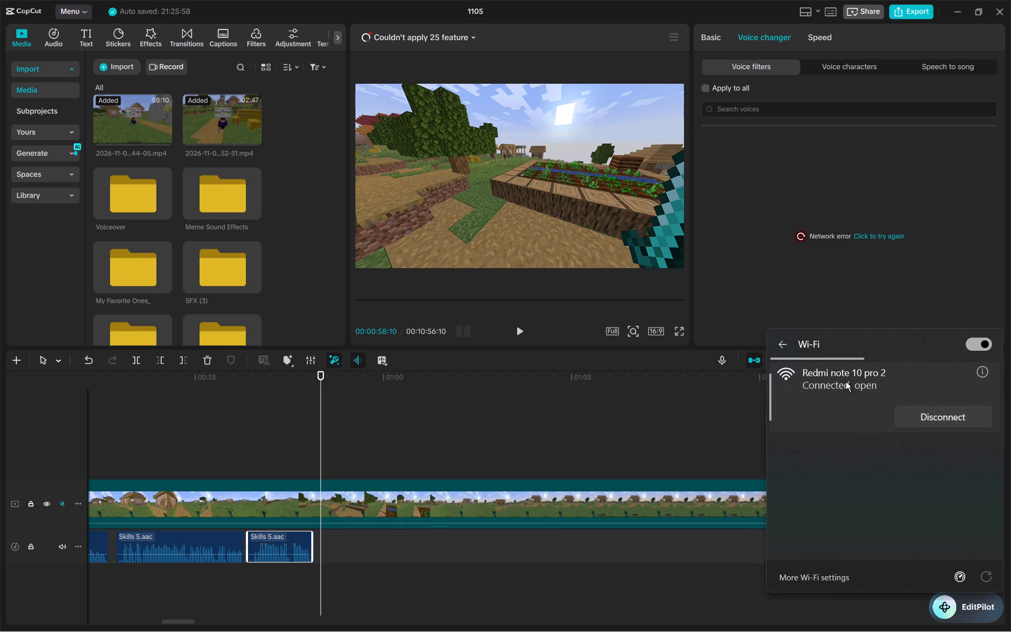
pyautogui.click(865, 445)
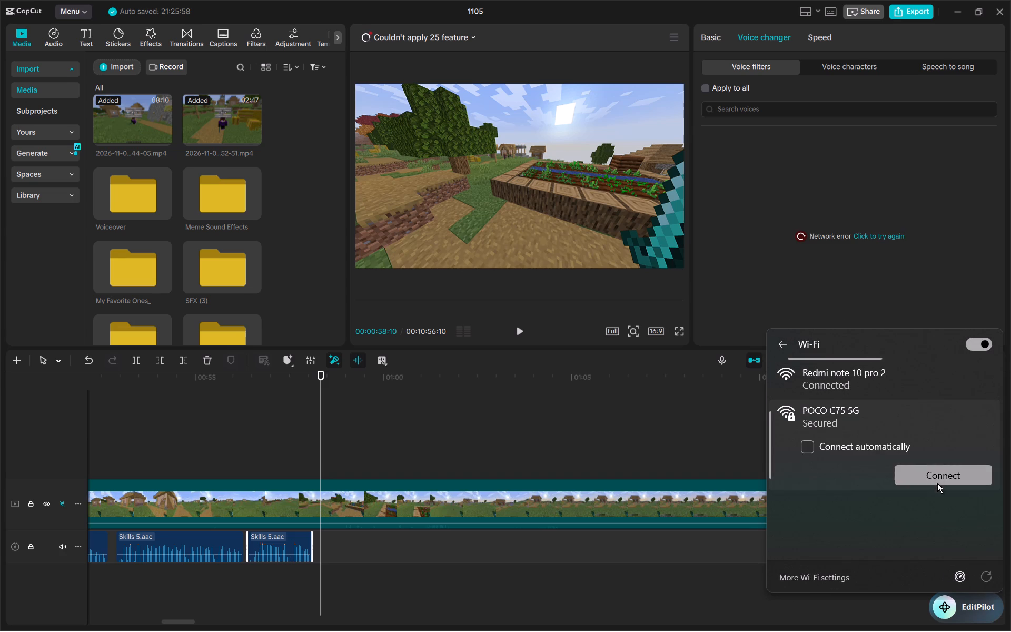
pyautogui.click(938, 477)
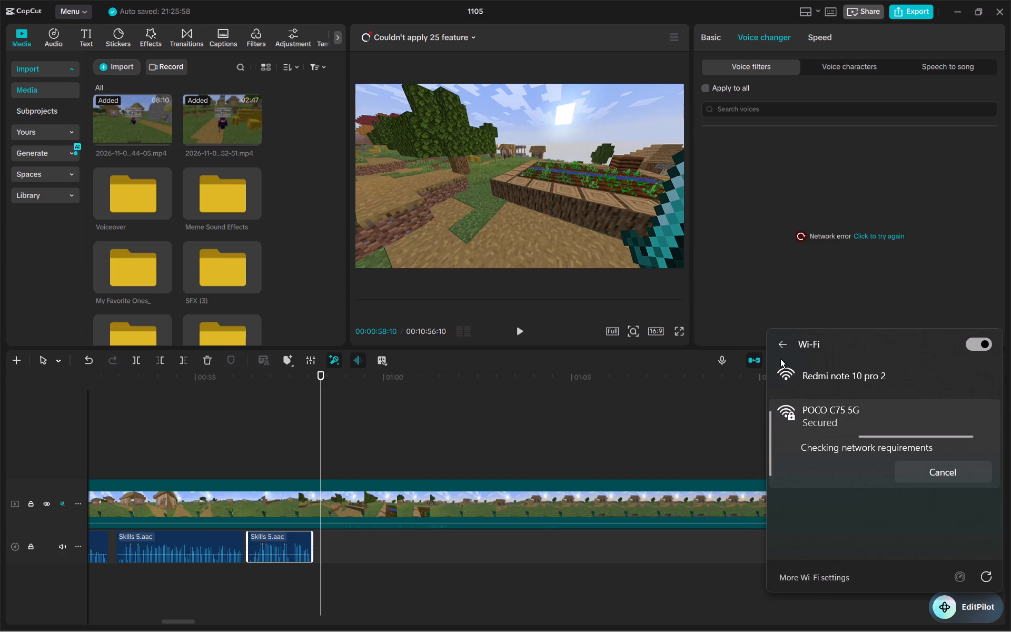
pyautogui.click(779, 345)
pyautogui.click(757, 376)
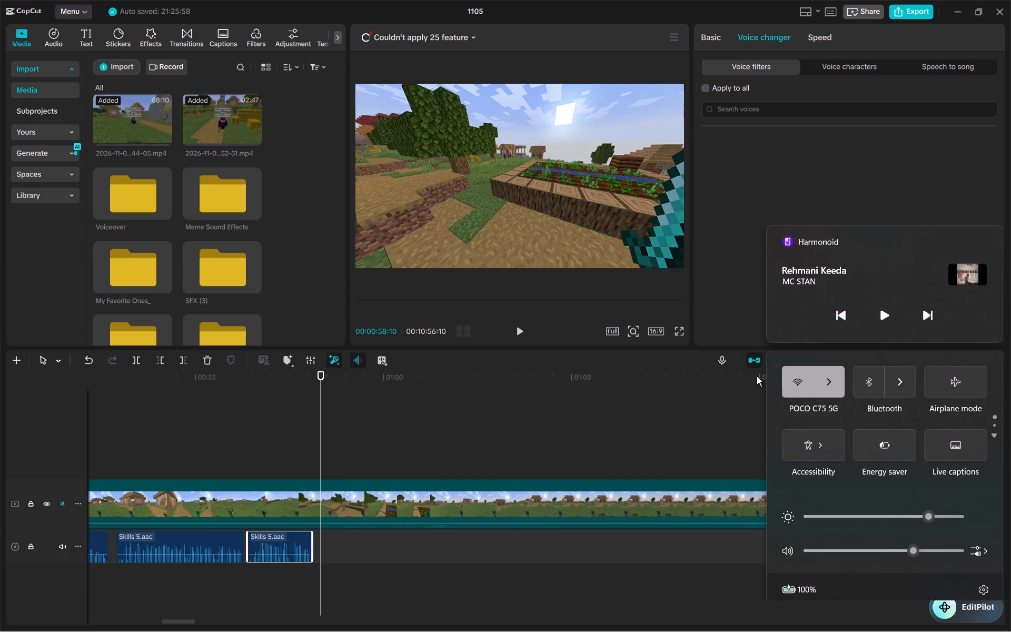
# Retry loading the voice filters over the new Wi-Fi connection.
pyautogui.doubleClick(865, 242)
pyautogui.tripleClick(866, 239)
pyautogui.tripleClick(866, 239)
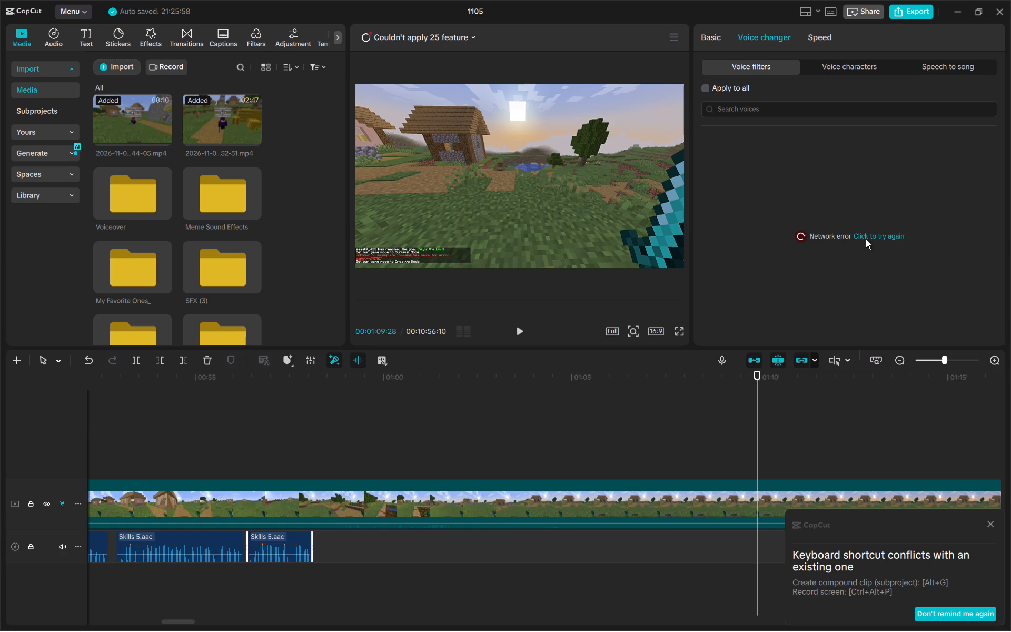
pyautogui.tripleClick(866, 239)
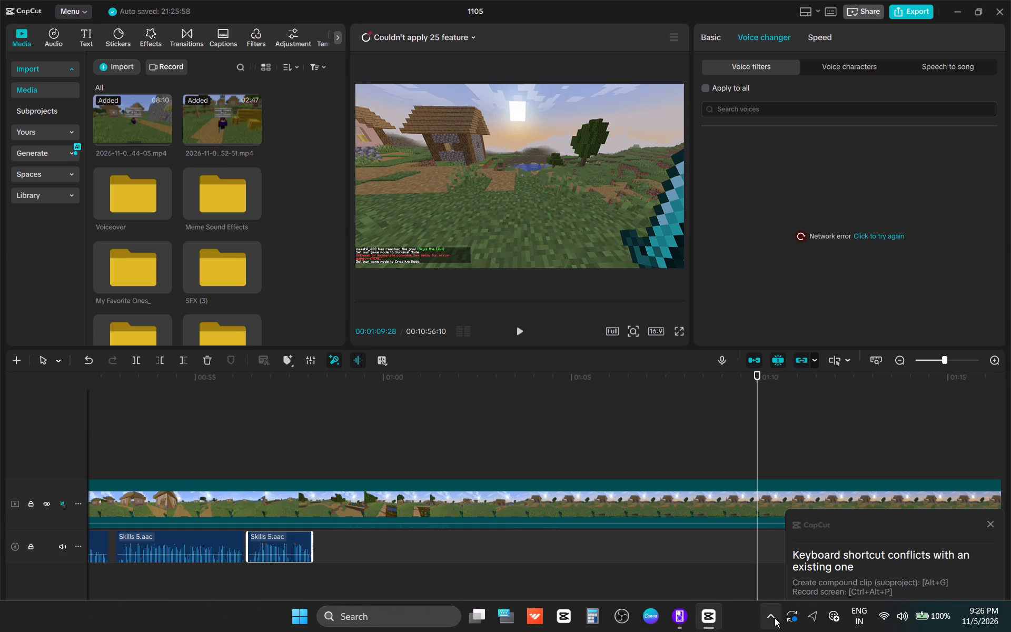
# Open the VPN app running in the background from the hidden system tray apps.
pyautogui.click(775, 618)
pyautogui.click(727, 554)
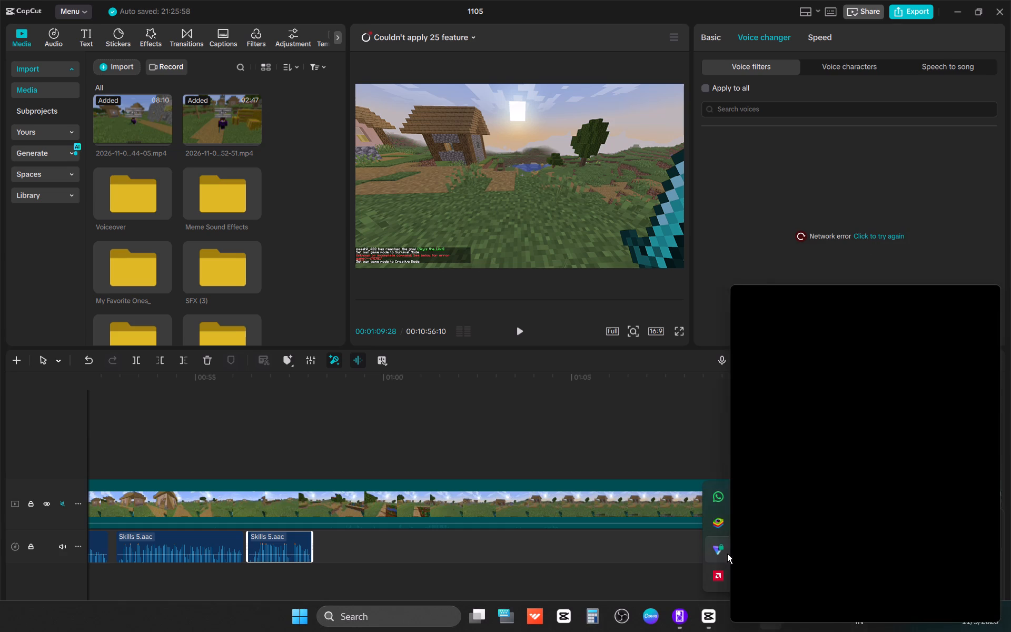
# Connect Proton VPN to an auto-selected free server.
pyautogui.click(820, 407)
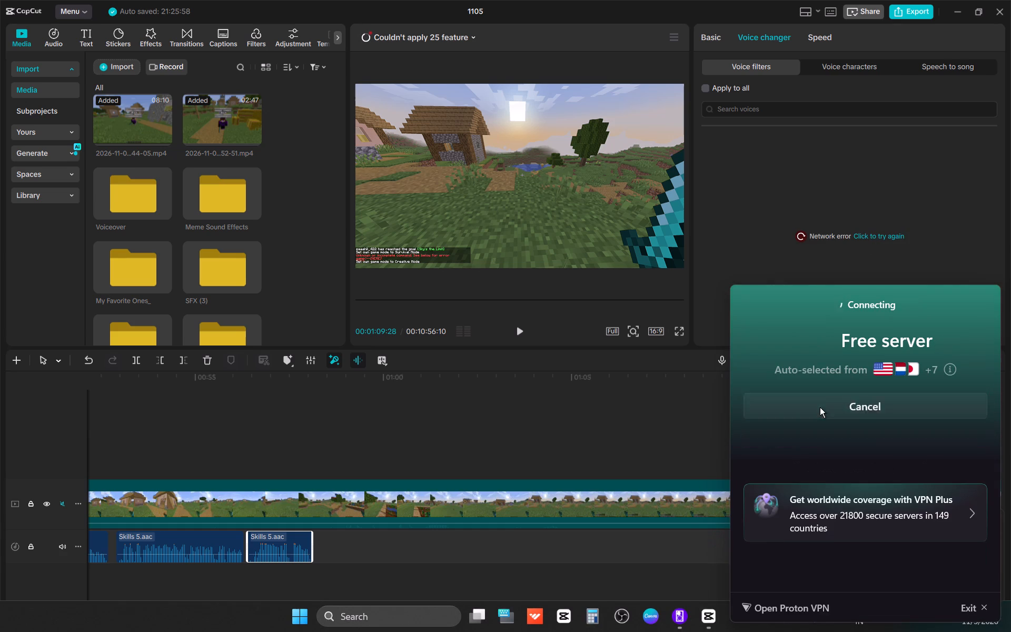
# Close the 1105 project and exit CapCut, dismiss the VPN notification, and relaunch CapCut.
pyautogui.click(999, 3)
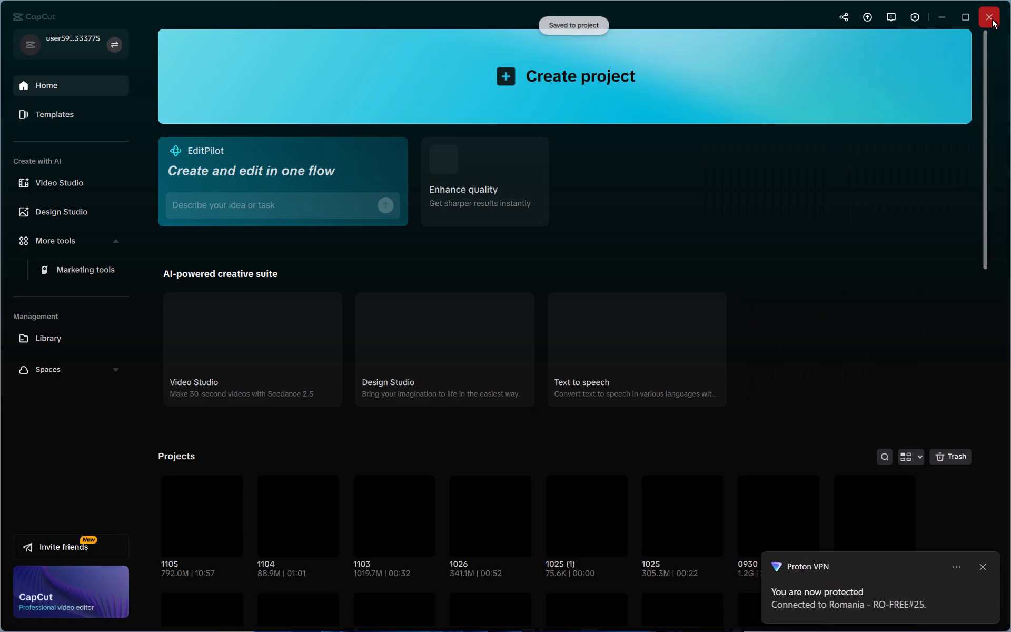
pyautogui.click(992, 19)
pyautogui.click(982, 570)
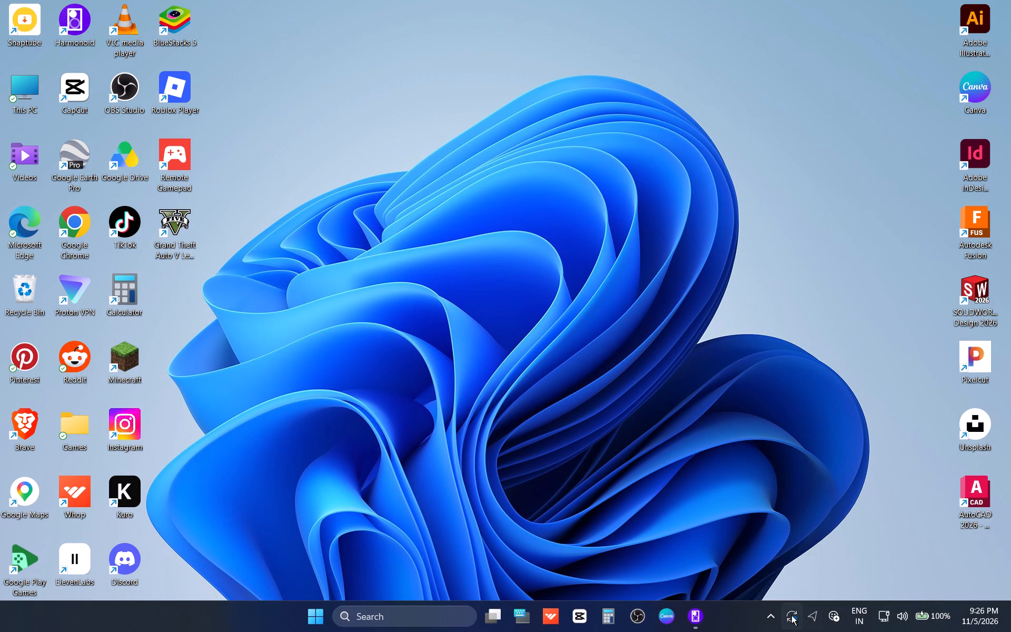
pyautogui.click(574, 613)
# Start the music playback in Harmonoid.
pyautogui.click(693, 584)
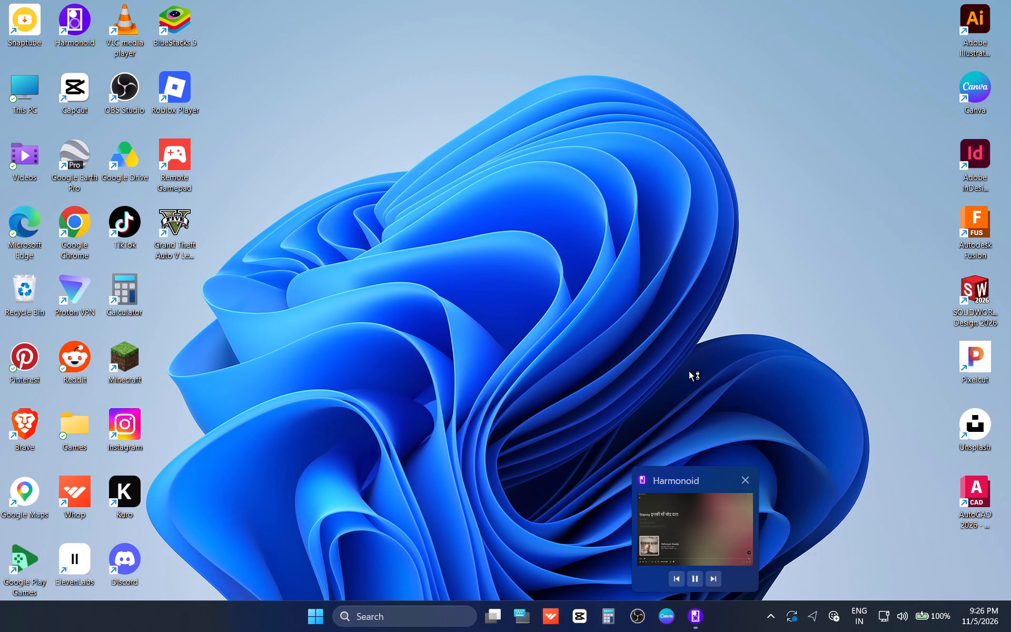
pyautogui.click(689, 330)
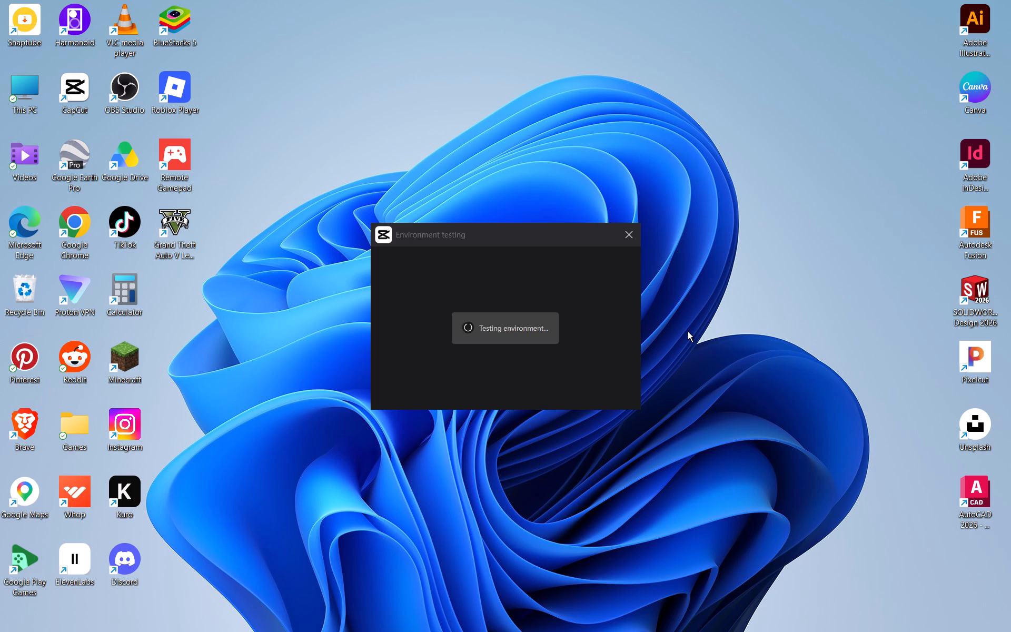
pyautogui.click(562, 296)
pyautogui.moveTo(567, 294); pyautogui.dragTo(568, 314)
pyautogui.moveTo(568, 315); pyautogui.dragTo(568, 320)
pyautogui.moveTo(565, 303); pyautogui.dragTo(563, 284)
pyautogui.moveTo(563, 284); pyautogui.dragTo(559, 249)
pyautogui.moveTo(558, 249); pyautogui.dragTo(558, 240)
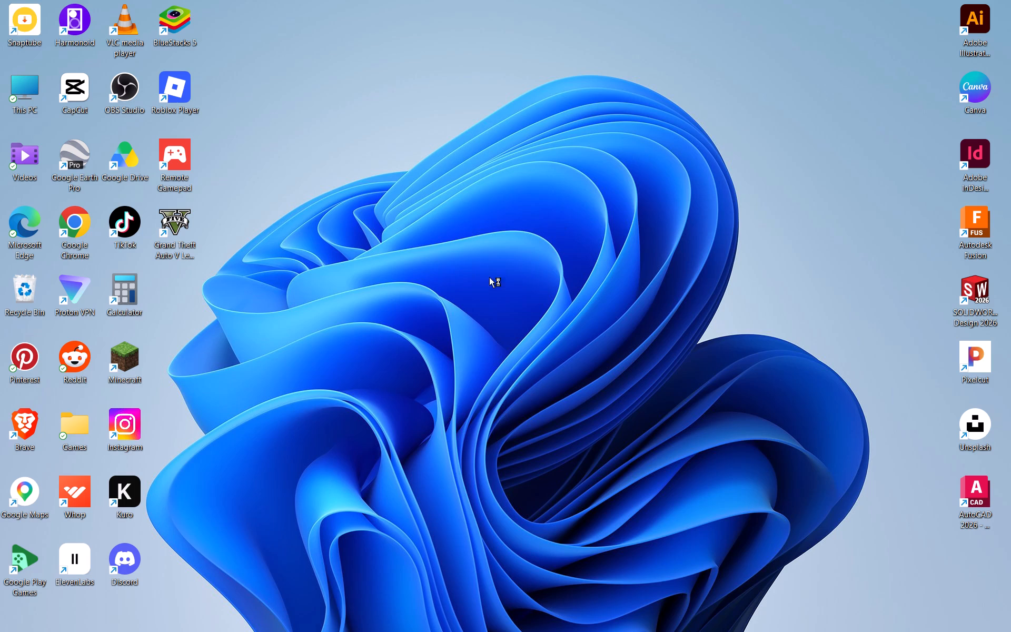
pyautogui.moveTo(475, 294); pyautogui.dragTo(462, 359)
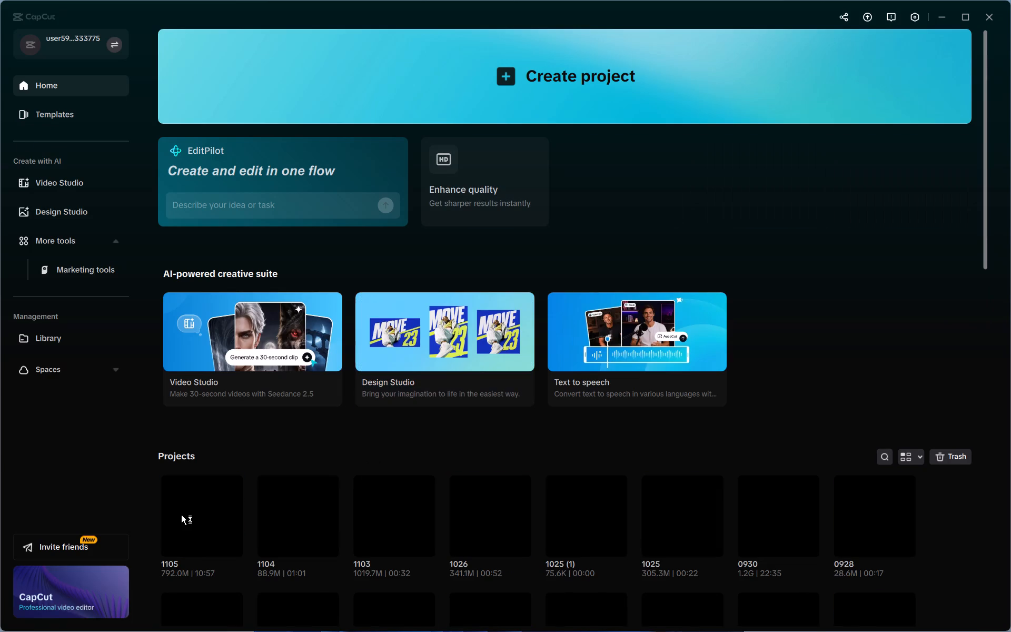
# Reopen the 1105 project in CapCut.
pyautogui.click(181, 513)
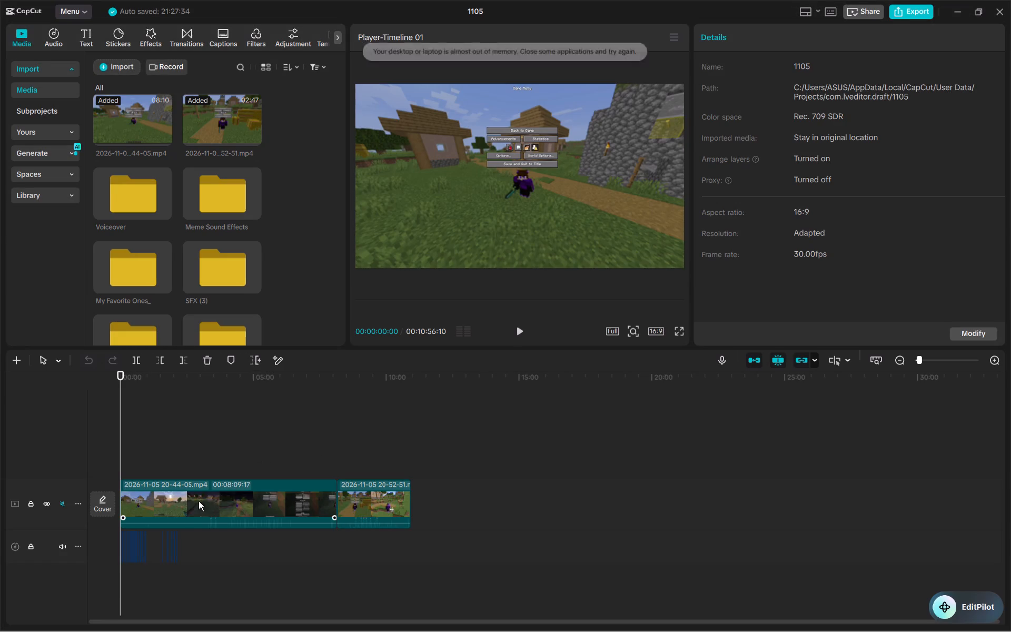
pyautogui.keyDown('ctrl'); pyautogui.scroll(20, 198, 502); pyautogui.keyUp('ctrl')
pyautogui.keyDown('ctrl'); pyautogui.scroll(8, 266, 501); pyautogui.keyUp('ctrl')
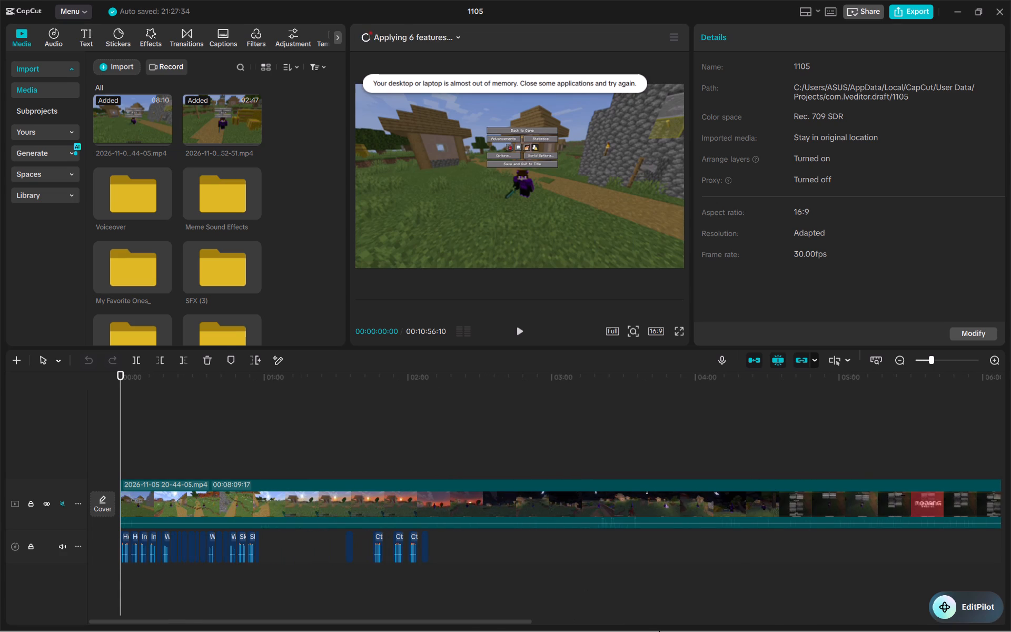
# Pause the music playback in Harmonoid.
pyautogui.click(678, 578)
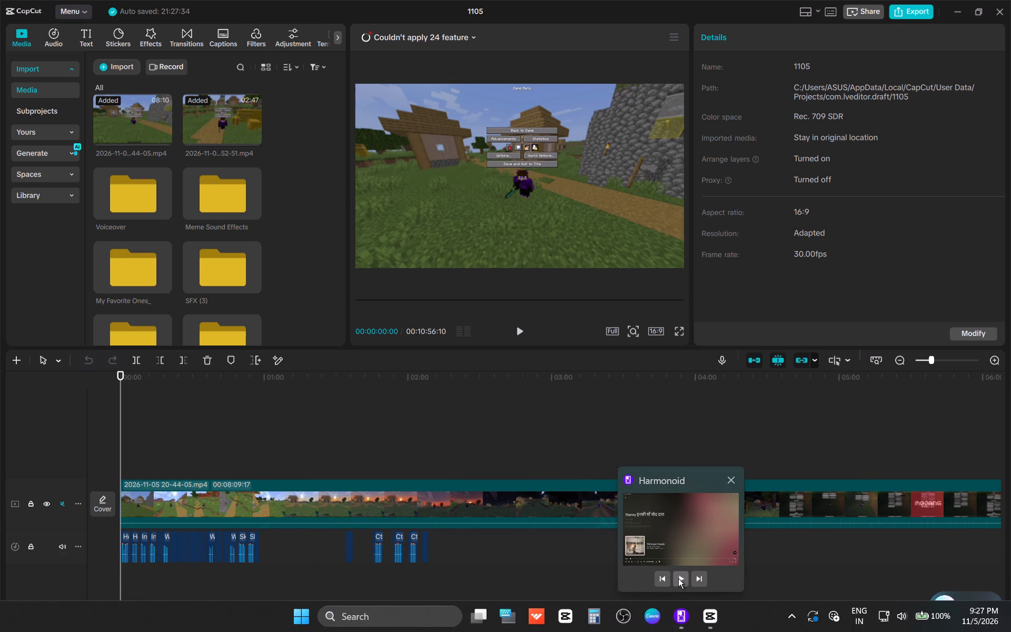
# Retry Enhance voice on both Hook 1.aac clips and one Intro 2.aac clip in the list of unapplied features.
pyautogui.click(422, 36)
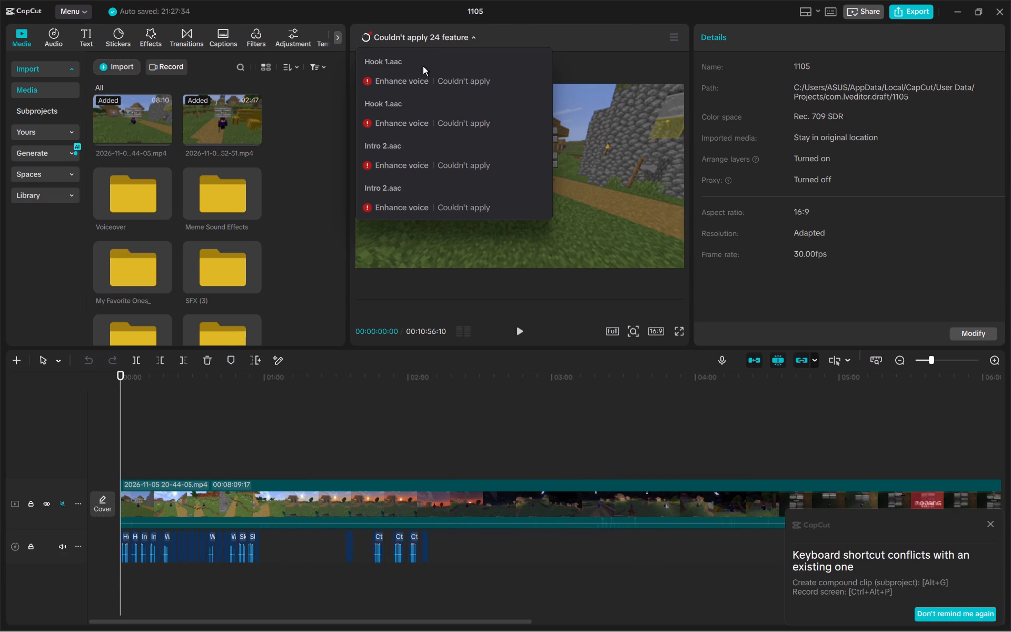
pyautogui.click(508, 76)
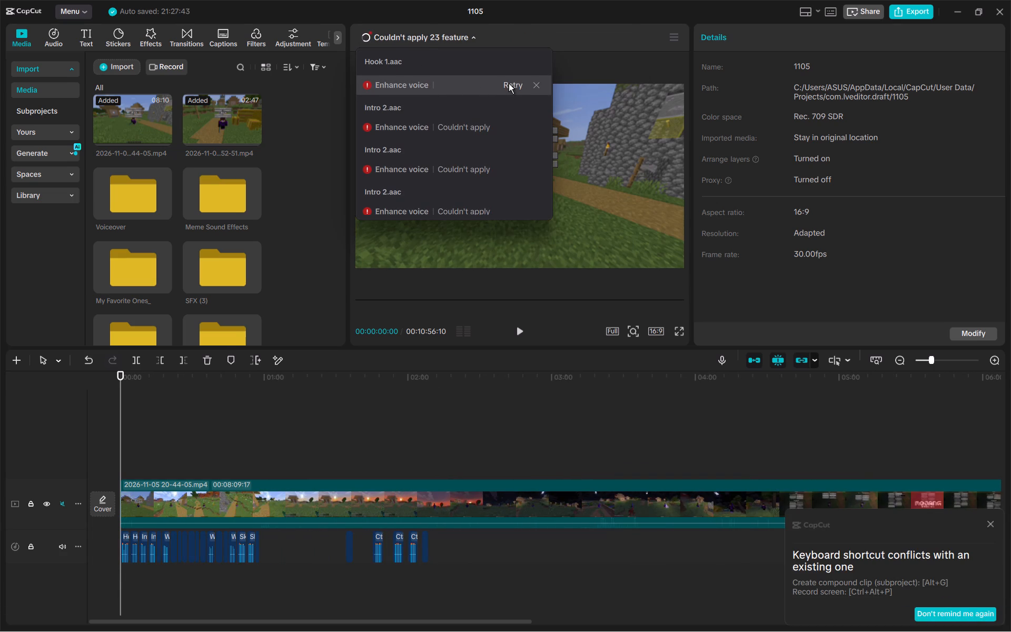
pyautogui.click(509, 83)
pyautogui.click(510, 126)
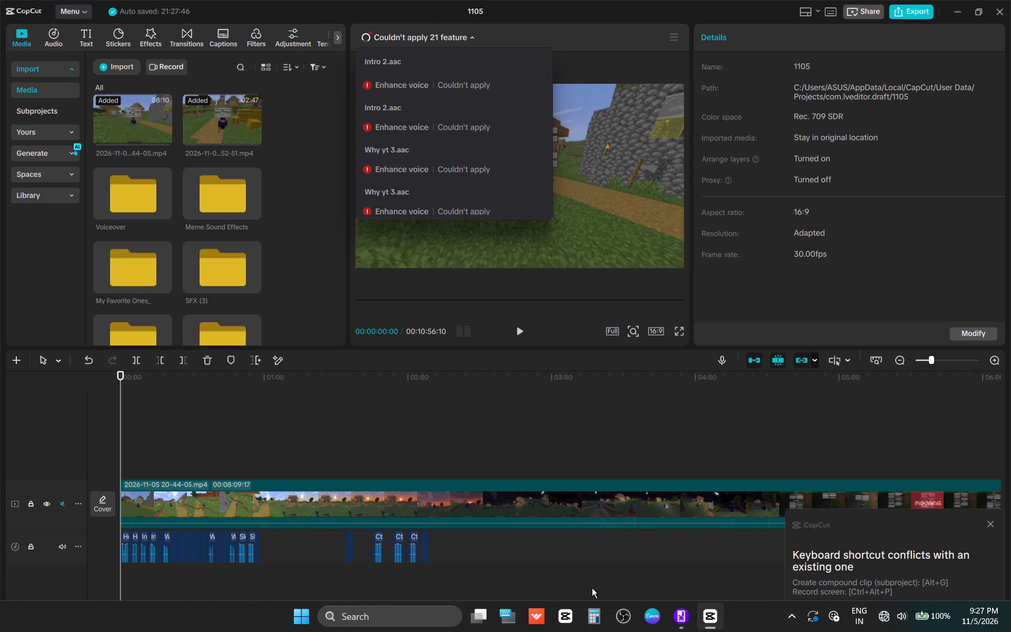
# Play the join between the second and third Skills 5.aac clips and dismiss the keyboard shortcut conflict notice.
pyautogui.keyDown('ctrl'); pyautogui.scroll(10, 263, 537); pyautogui.keyUp('ctrl')
pyautogui.keyDown('ctrl'); pyautogui.scroll(2, 482, 545); pyautogui.keyUp('ctrl')
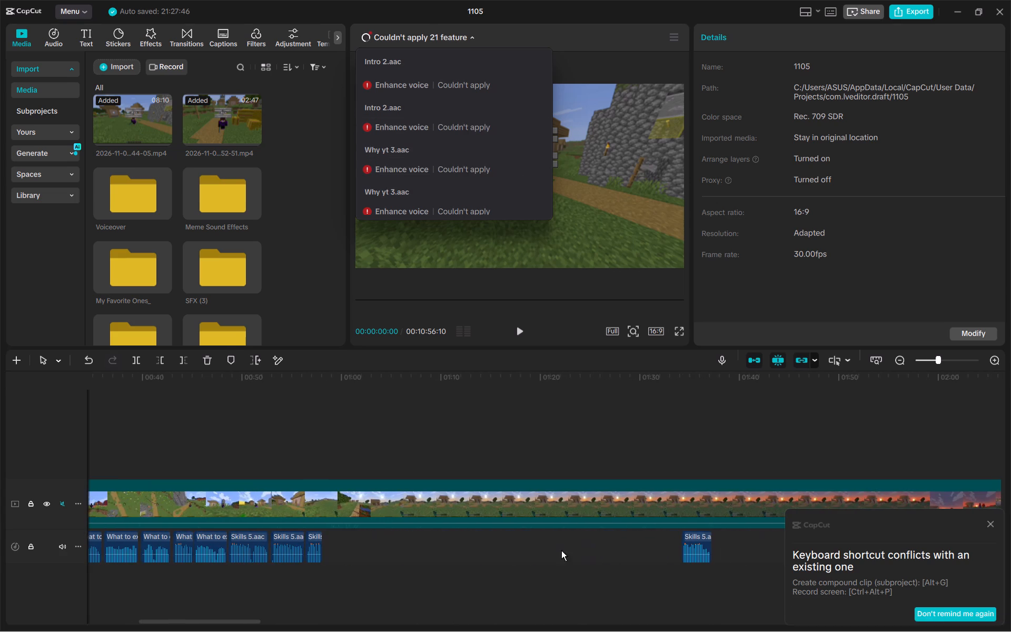
pyautogui.keyDown('ctrl'); pyautogui.scroll(1, 561, 550); pyautogui.keyUp('ctrl')
pyautogui.keyDown('ctrl'); pyautogui.scroll(13, 627, 557); pyautogui.keyUp('ctrl')
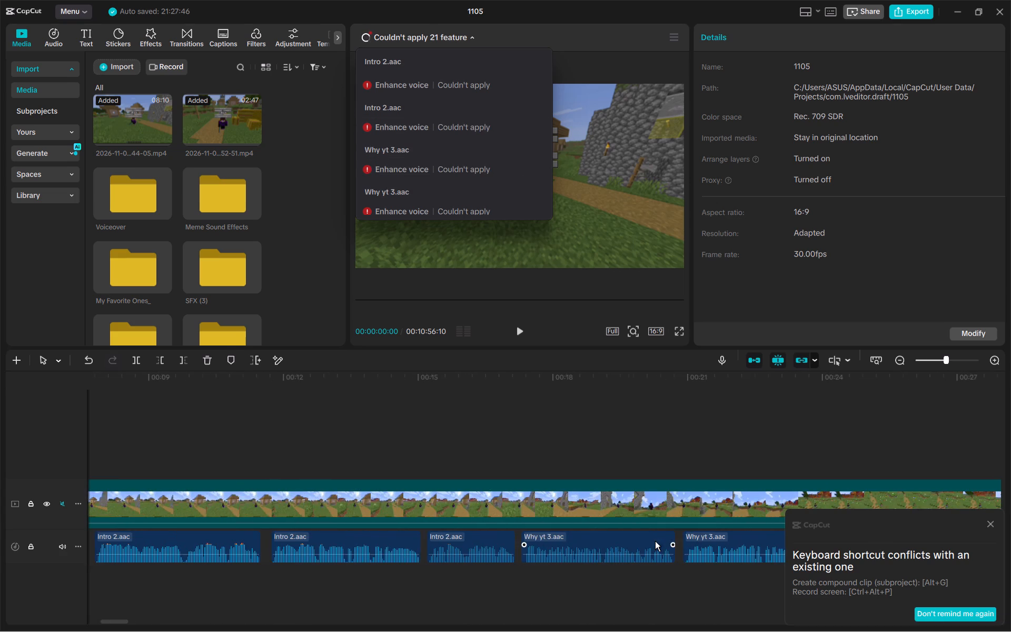
pyautogui.hscroll(-7, 655, 541)
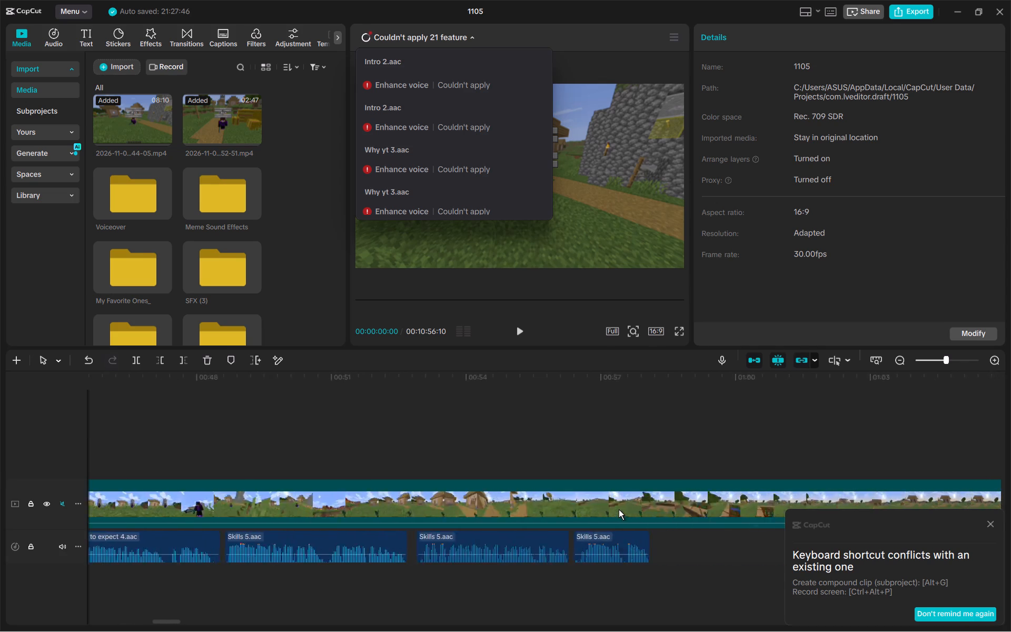
pyautogui.hscroll(-1, 619, 509)
pyautogui.click(302, 460)
pyautogui.press('space')
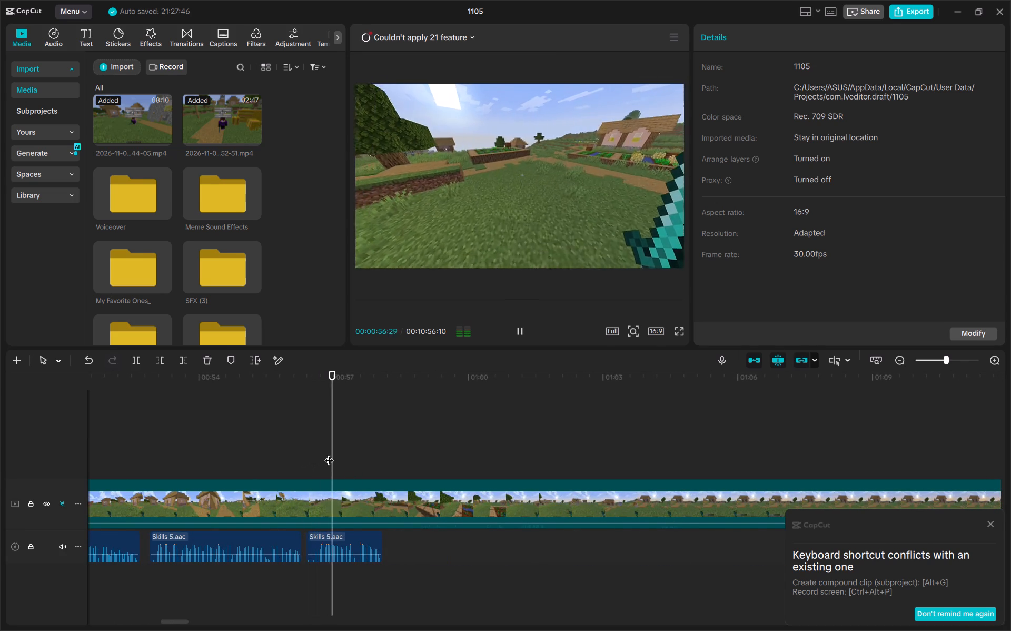
pyautogui.click(991, 520)
pyautogui.click(992, 523)
pyautogui.press('space')
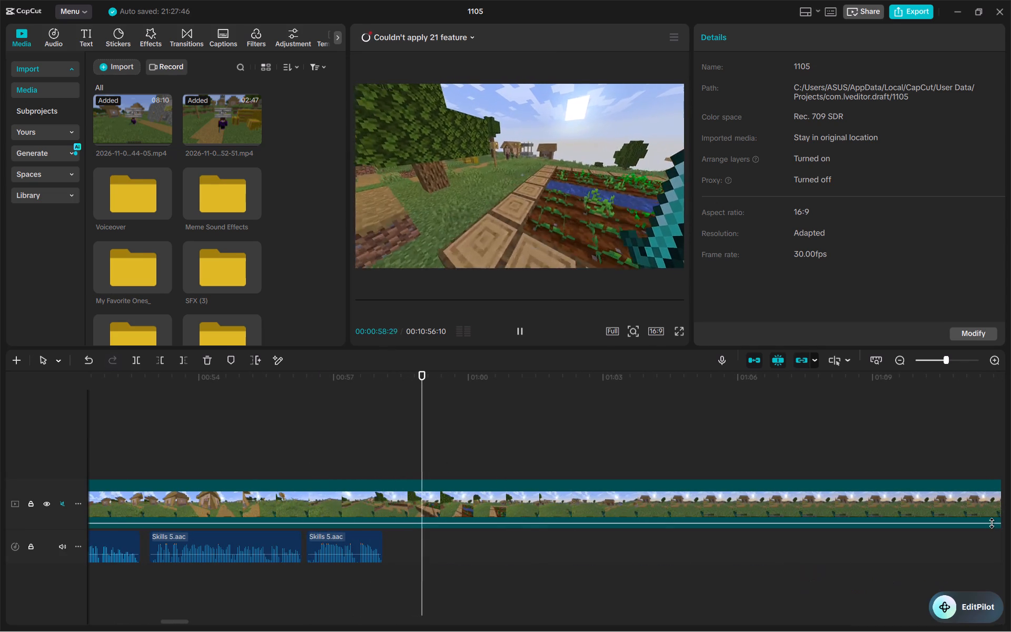
# Move the last Skills 5.aac clip and all four Cta 6.aac clips earlier together, starting the Skills clip at about 01:01.
pyautogui.hscroll(-1, 728, 556)
pyautogui.scroll(-5, 661, 558)
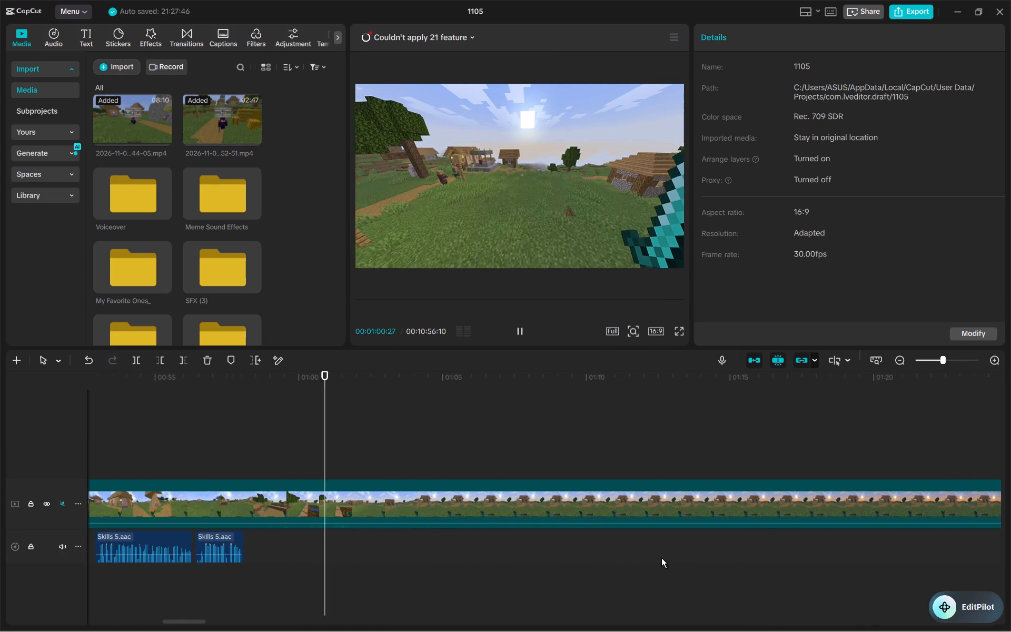
pyautogui.keyDown('ctrl'); pyautogui.scroll(-7, 661, 558); pyautogui.keyUp('ctrl')
pyautogui.moveTo(652, 554); pyautogui.dragTo(1010, 545)
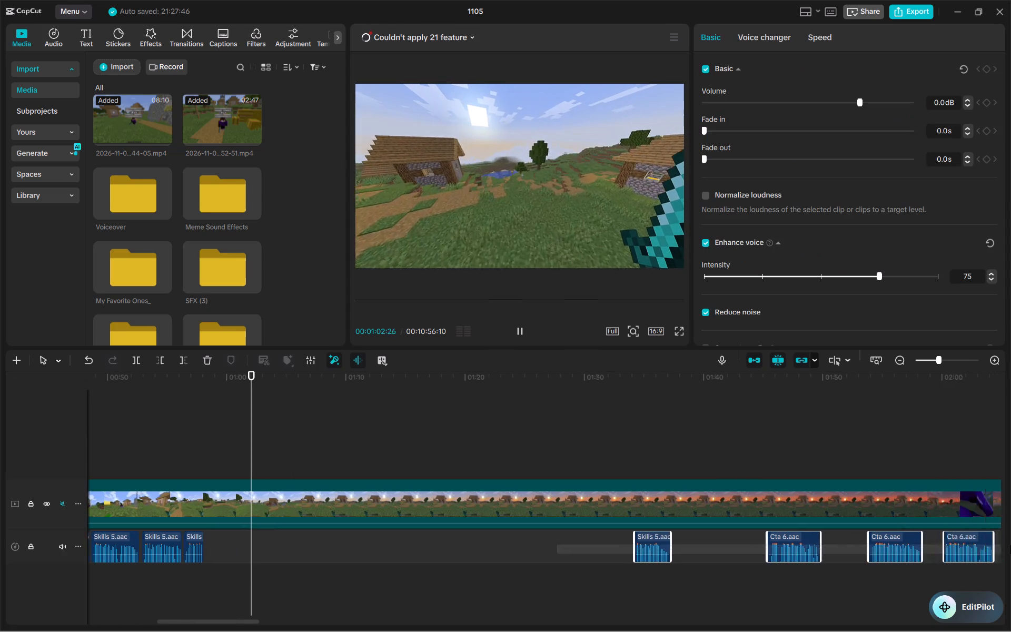
pyautogui.moveTo(1010, 545); pyautogui.dragTo(0, 550)
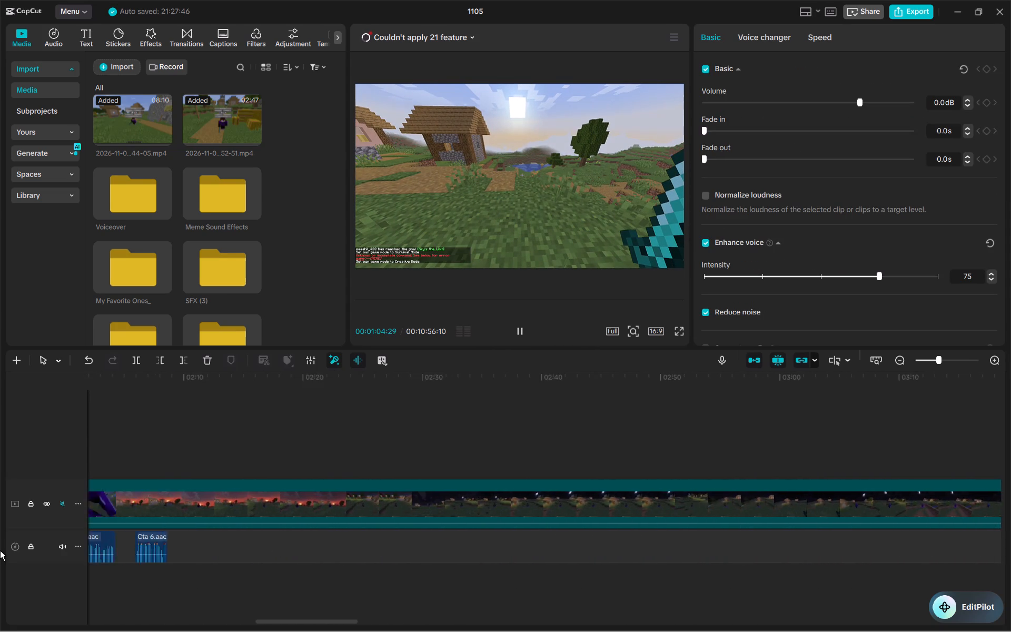
pyautogui.moveTo(0, 550); pyautogui.dragTo(509, 552)
pyautogui.hscroll(1, 509, 551)
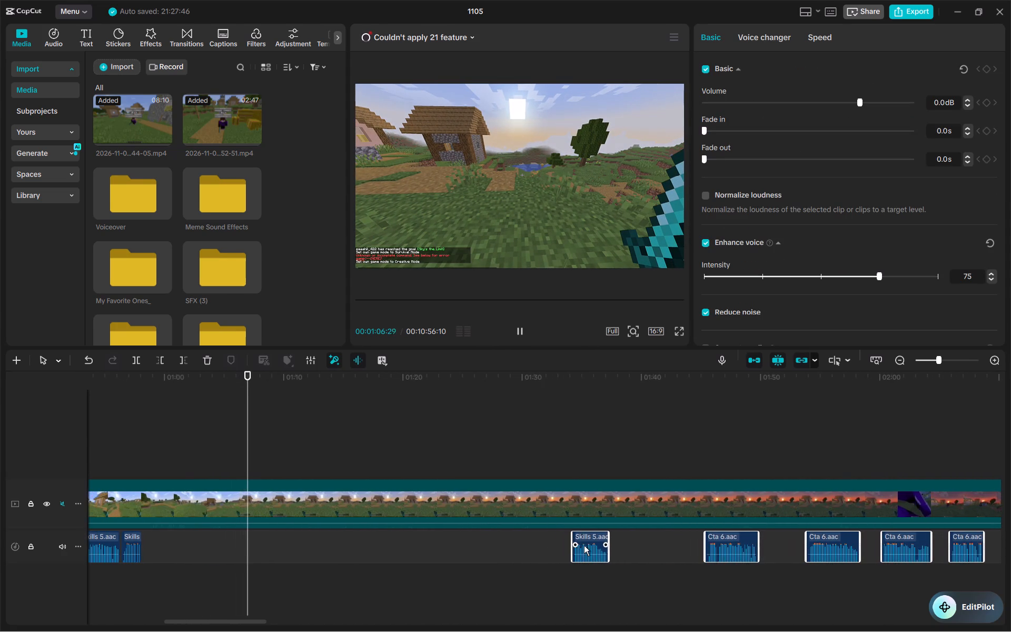
pyautogui.moveTo(589, 545); pyautogui.dragTo(189, 549)
# Close the gap before the last Skills 5.aac clip, starting it at about 00:58, and play the join.
pyautogui.hscroll(1, 190, 549)
pyautogui.click(364, 467)
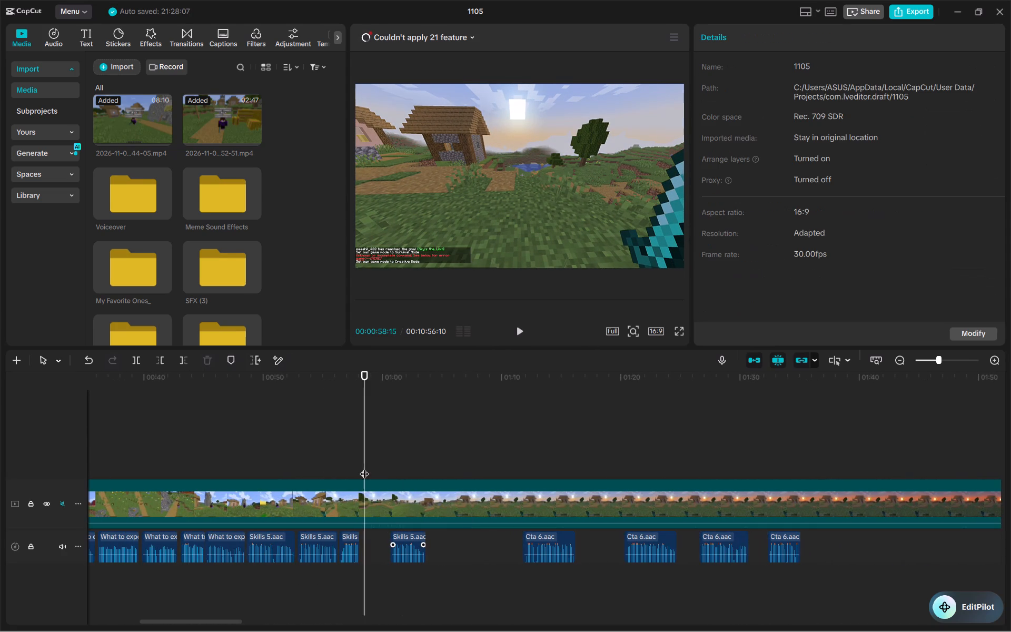
pyautogui.press('space')
pyautogui.keyDown('ctrl'); pyautogui.scroll(12, 364, 467); pyautogui.keyUp('ctrl')
pyautogui.press('space')
pyautogui.click(468, 537)
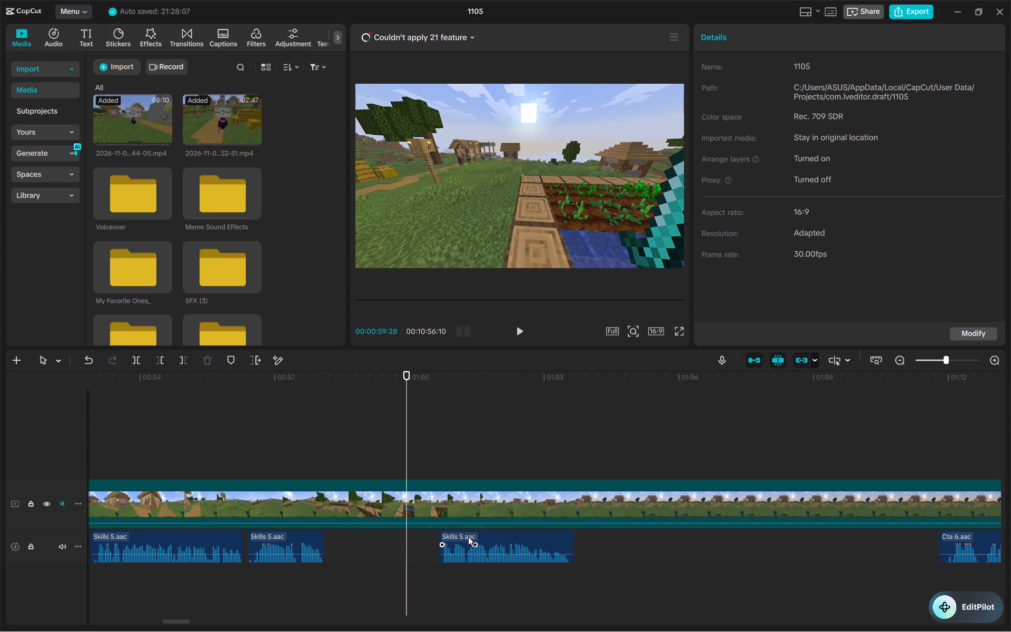
pyautogui.click(438, 478)
pyautogui.press('space')
pyautogui.press('space')
pyautogui.moveTo(466, 535); pyautogui.dragTo(466, 536)
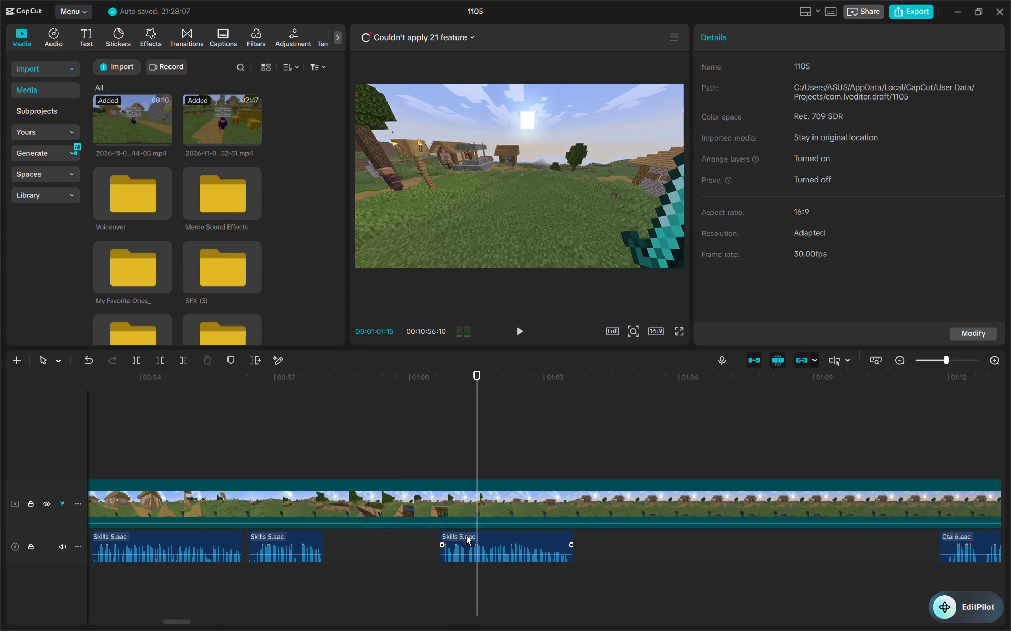
pyautogui.moveTo(466, 536); pyautogui.dragTo(360, 536)
pyautogui.click(266, 456)
pyautogui.press('space')
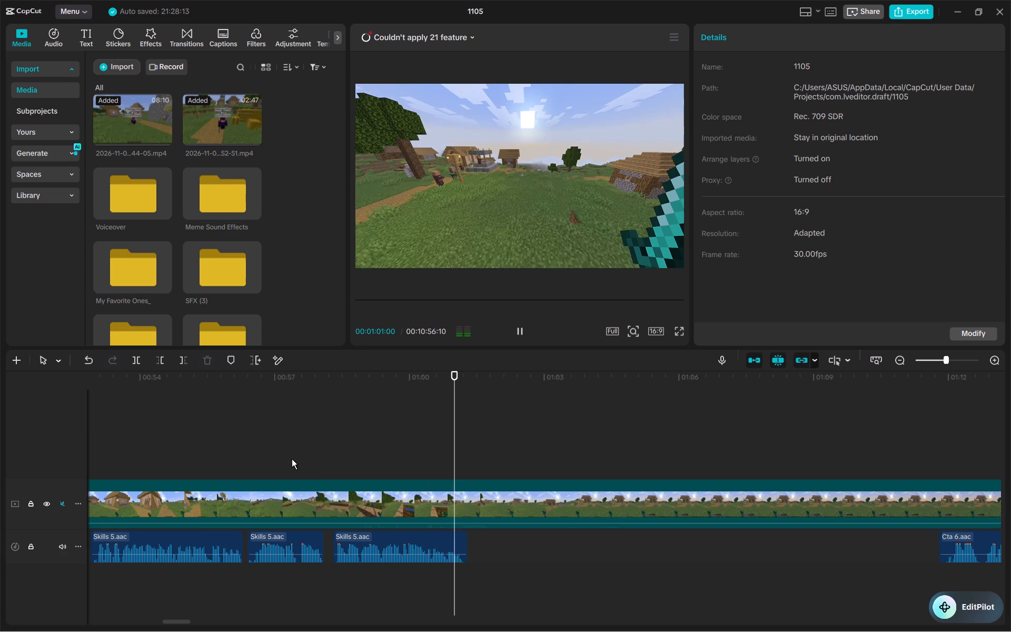
pyautogui.press('space')
# Move the first Cta 6.aac clip directly after the last Skills 5.aac clip, at about 01:01, and play the join.
pyautogui.moveTo(961, 540); pyautogui.dragTo(517, 540)
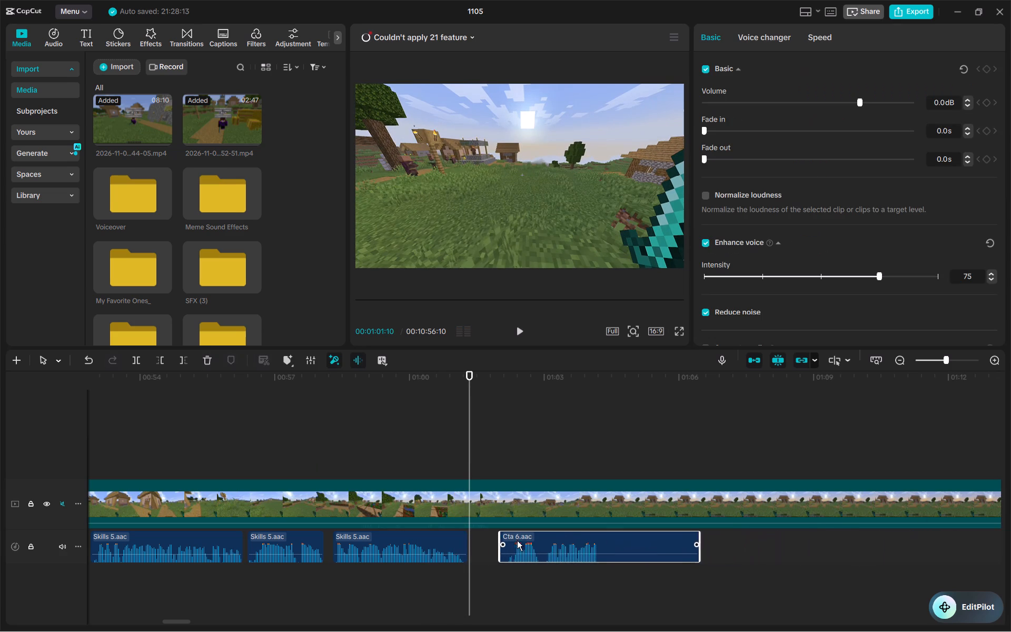
pyautogui.moveTo(517, 540); pyautogui.dragTo(494, 541)
pyautogui.click(440, 439)
pyautogui.press('space')
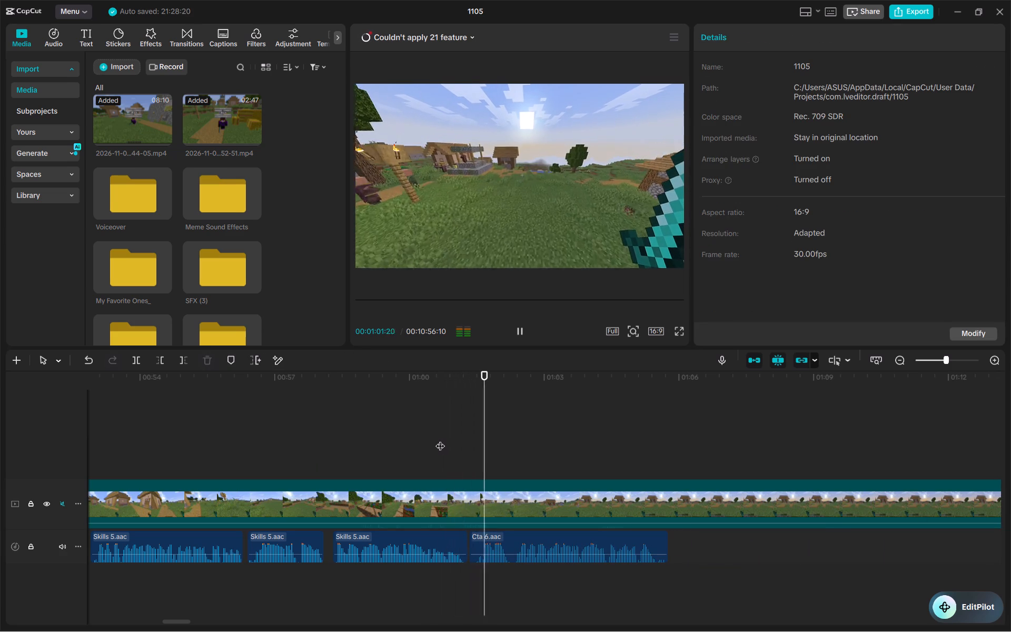
# Move the second Cta 6.aac clip to just after the first, at about 01:06, and play the join.
pyautogui.hscroll(-2, 515, 482)
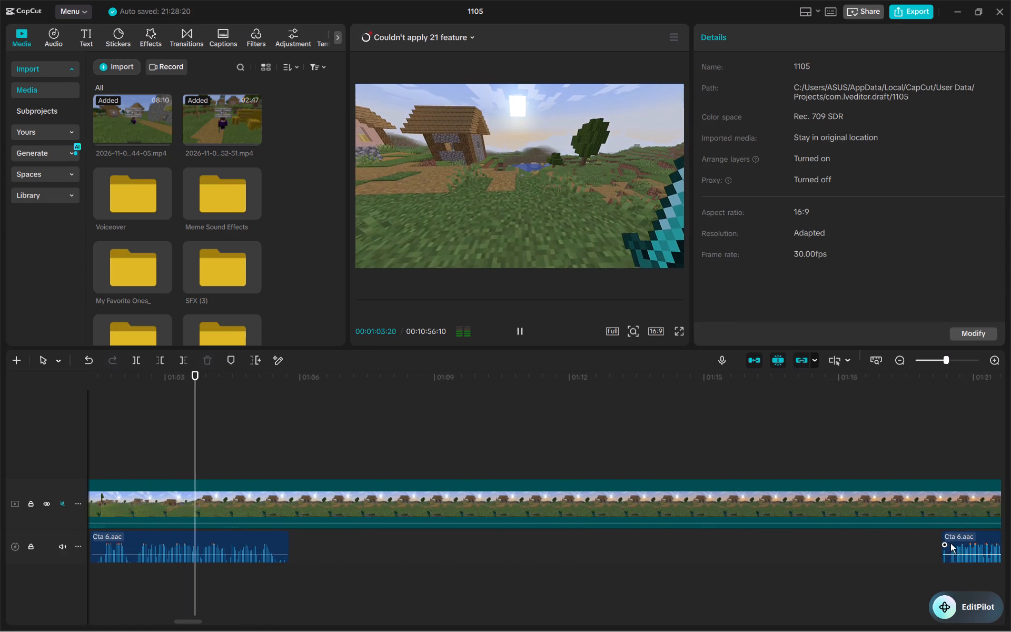
pyautogui.moveTo(950, 543); pyautogui.dragTo(303, 544)
pyautogui.click(223, 441)
pyautogui.press('space')
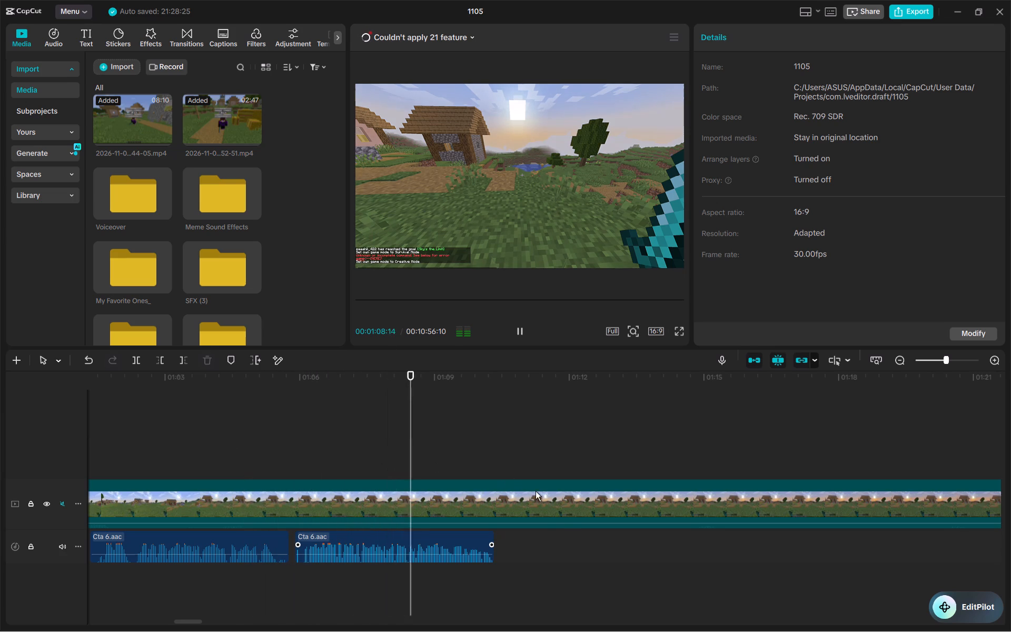
# Move the third Cta 6.aac clip to just after the second, leaving a small gap, and play the join.
pyautogui.hscroll(-1, 560, 522)
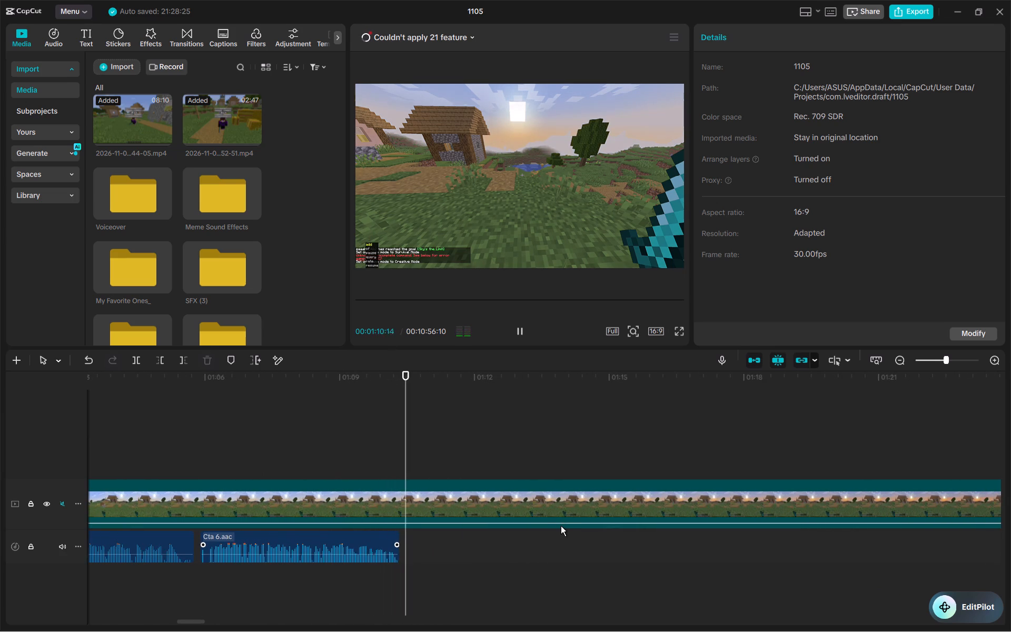
pyautogui.keyDown('ctrl'); pyautogui.scroll(-6, 562, 526); pyautogui.keyUp('ctrl')
pyautogui.moveTo(880, 541); pyautogui.dragTo(461, 536)
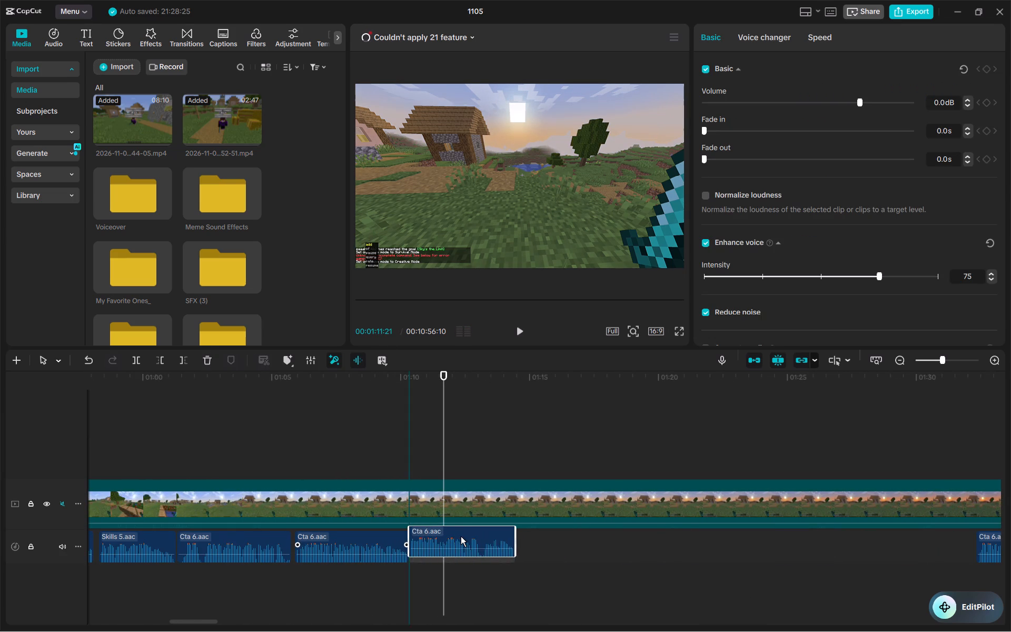
pyautogui.moveTo(461, 536); pyautogui.dragTo(467, 536)
pyautogui.click(398, 475)
pyautogui.click(376, 460)
pyautogui.press('space')
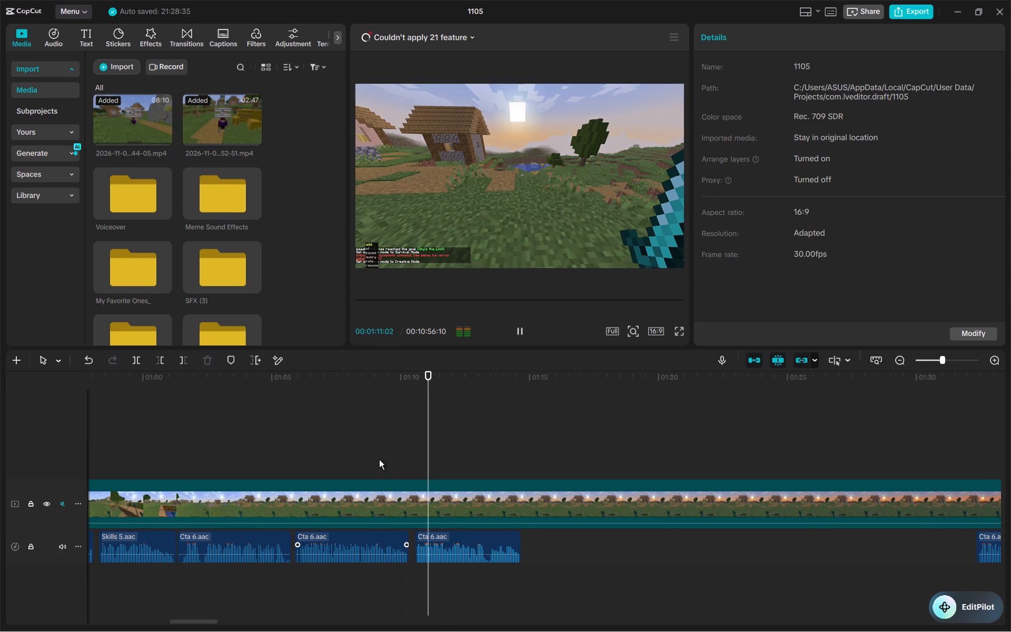
pyautogui.hscroll(-1, 551, 481)
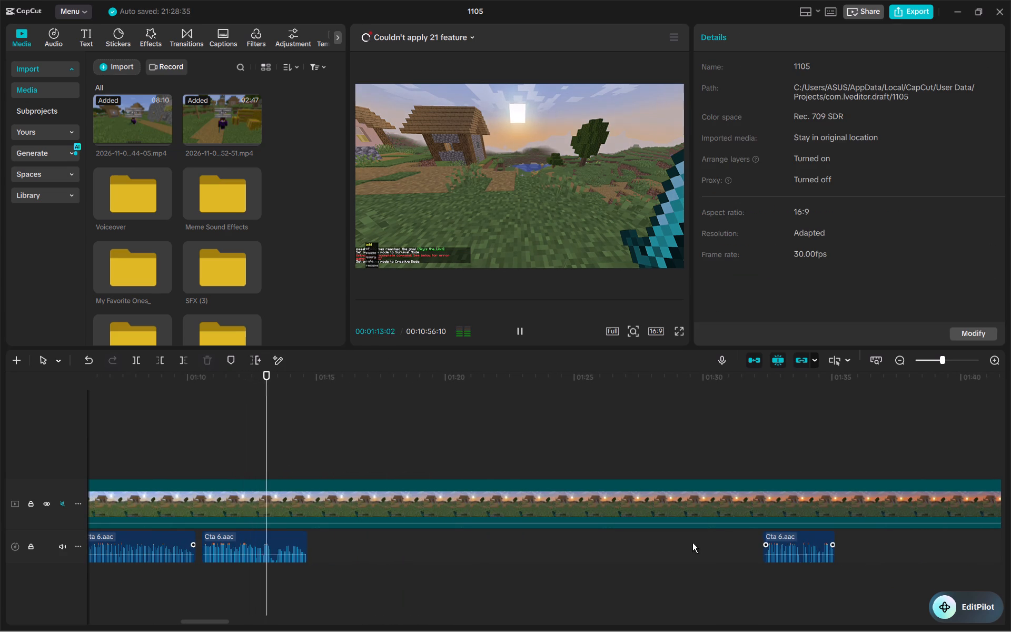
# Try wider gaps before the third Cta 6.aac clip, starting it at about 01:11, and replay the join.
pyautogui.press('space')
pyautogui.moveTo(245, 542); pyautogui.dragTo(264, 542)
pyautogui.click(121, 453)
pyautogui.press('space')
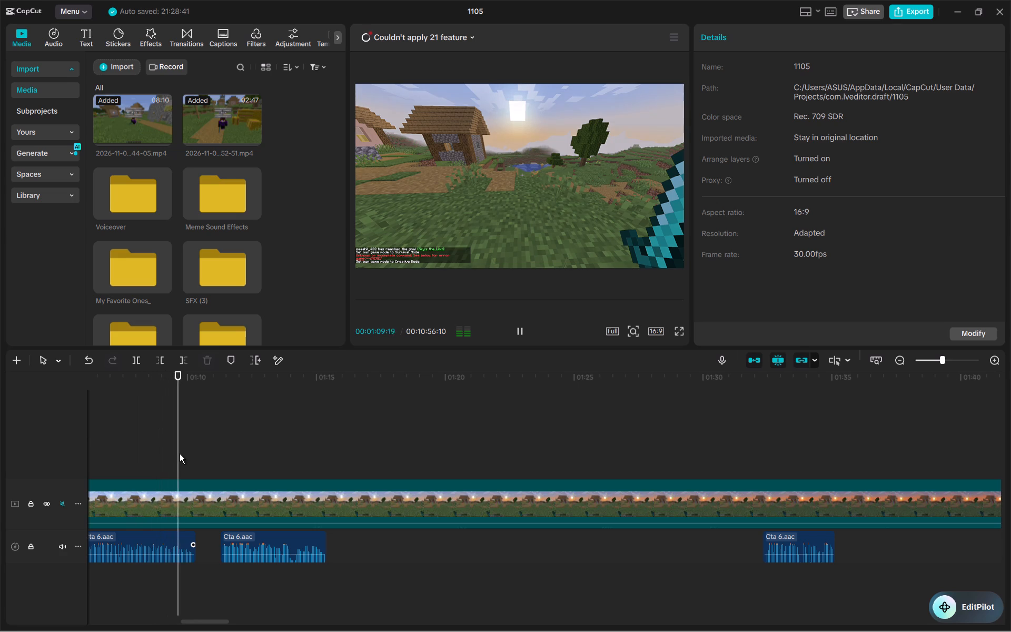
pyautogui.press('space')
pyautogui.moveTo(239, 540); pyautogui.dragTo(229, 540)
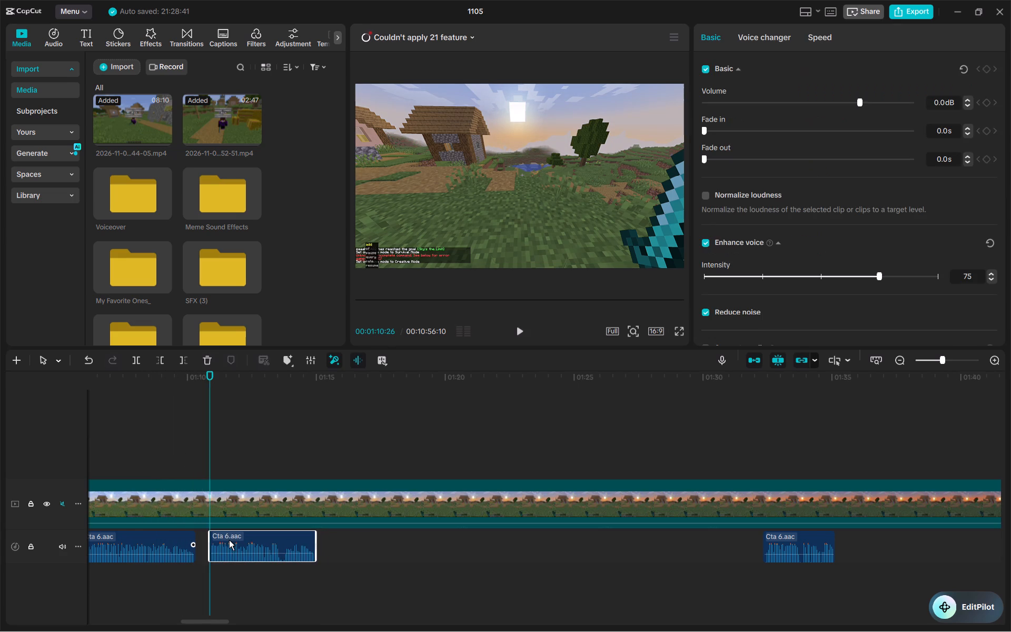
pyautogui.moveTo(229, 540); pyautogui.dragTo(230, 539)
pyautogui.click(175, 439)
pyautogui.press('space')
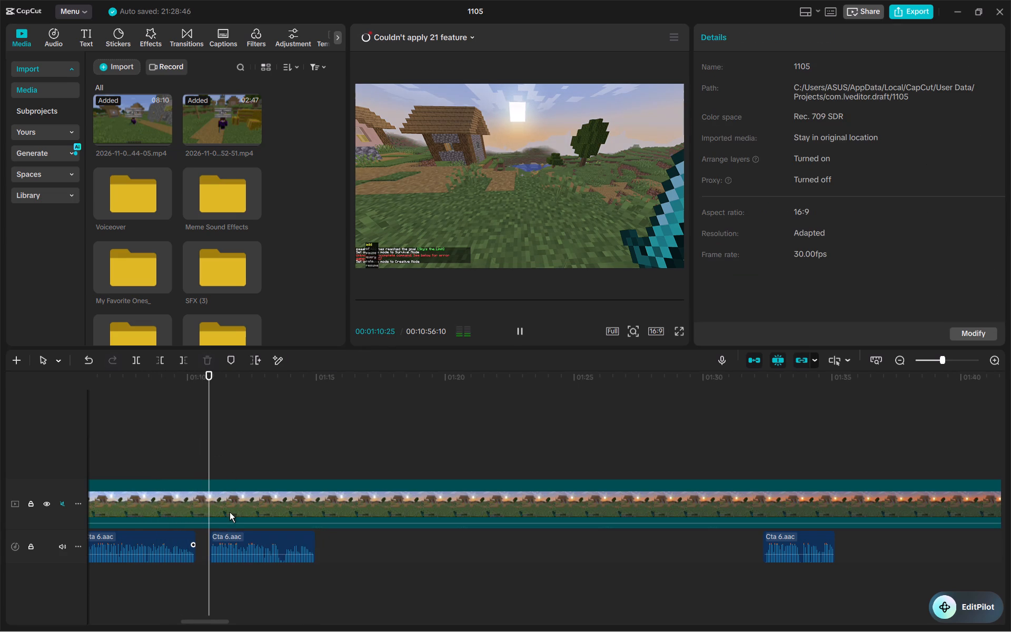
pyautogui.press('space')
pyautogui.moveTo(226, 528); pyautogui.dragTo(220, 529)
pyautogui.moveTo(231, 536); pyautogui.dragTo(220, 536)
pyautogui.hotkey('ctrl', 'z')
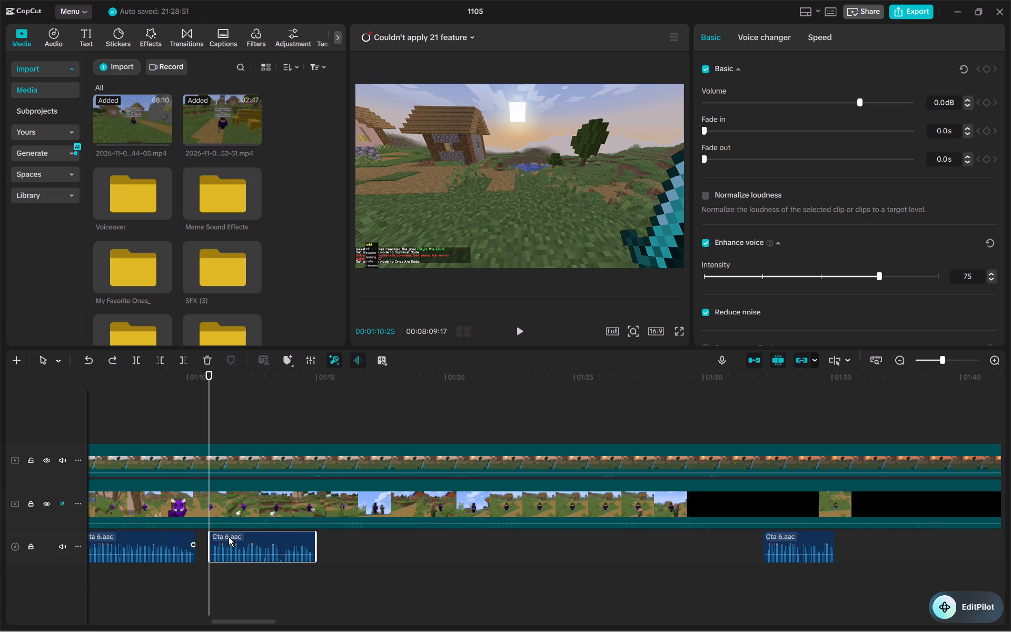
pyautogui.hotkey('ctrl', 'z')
# Narrow the gap before the third Cta 6.aac clip slightly and replay the join with the second clip.
pyautogui.moveTo(232, 543); pyautogui.dragTo(225, 542)
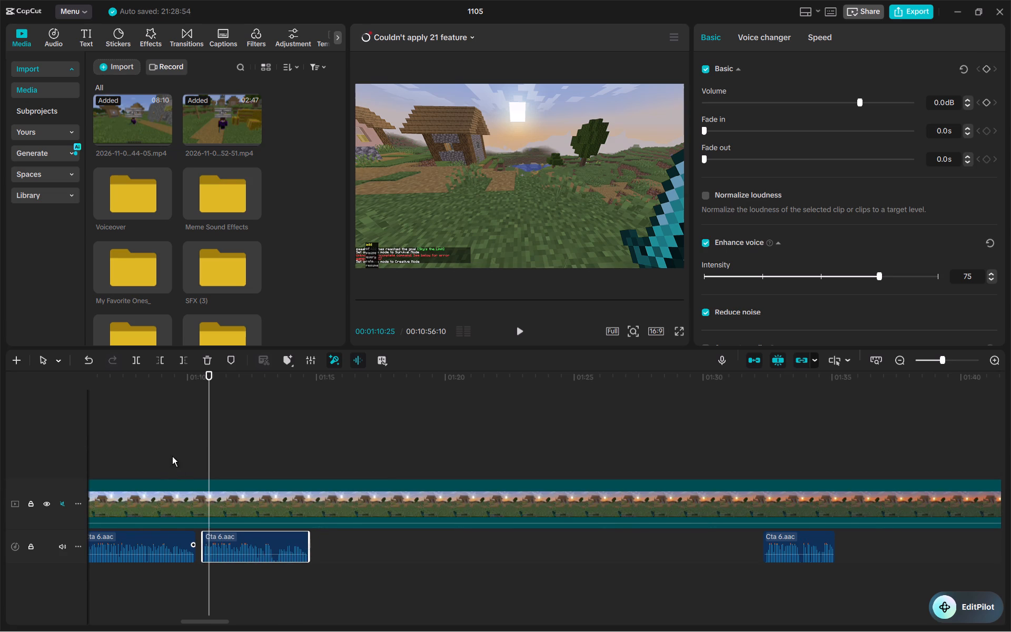
pyautogui.click(172, 456)
pyautogui.press('space')
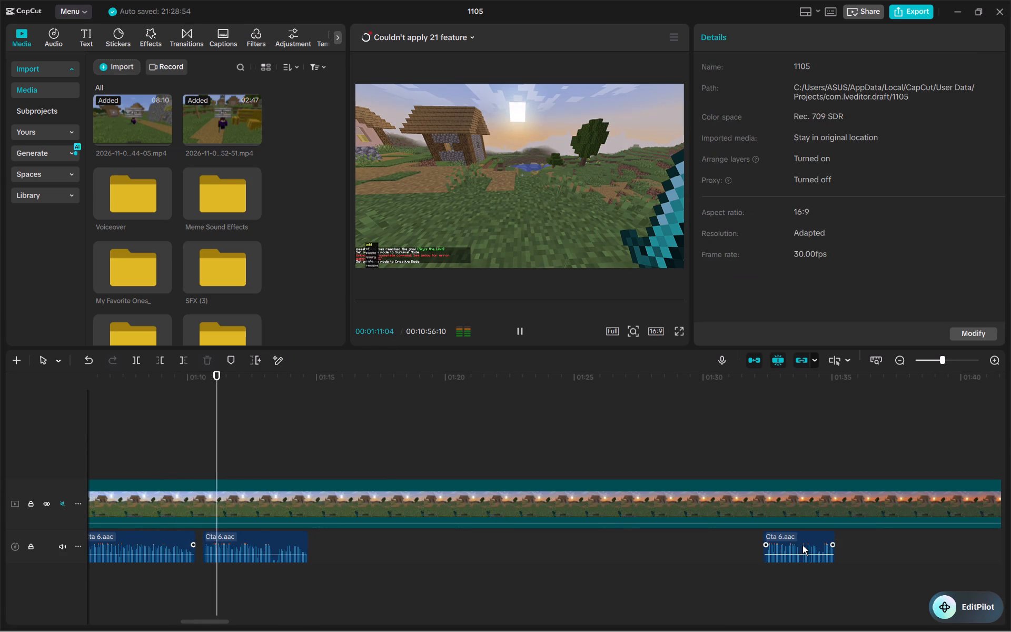
# Move the last Cta 6.aac clip to shortly after the third, at about 01:15, adjusting its gap by playing the join.
pyautogui.moveTo(802, 545); pyautogui.dragTo(358, 545)
pyautogui.click(276, 458)
pyautogui.press('space')
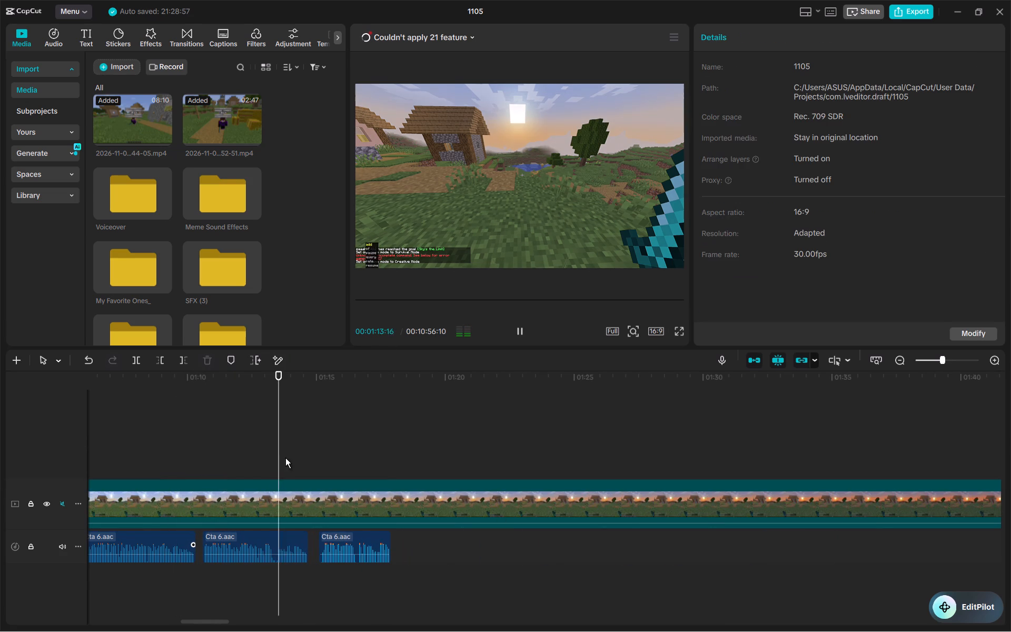
pyautogui.press('space')
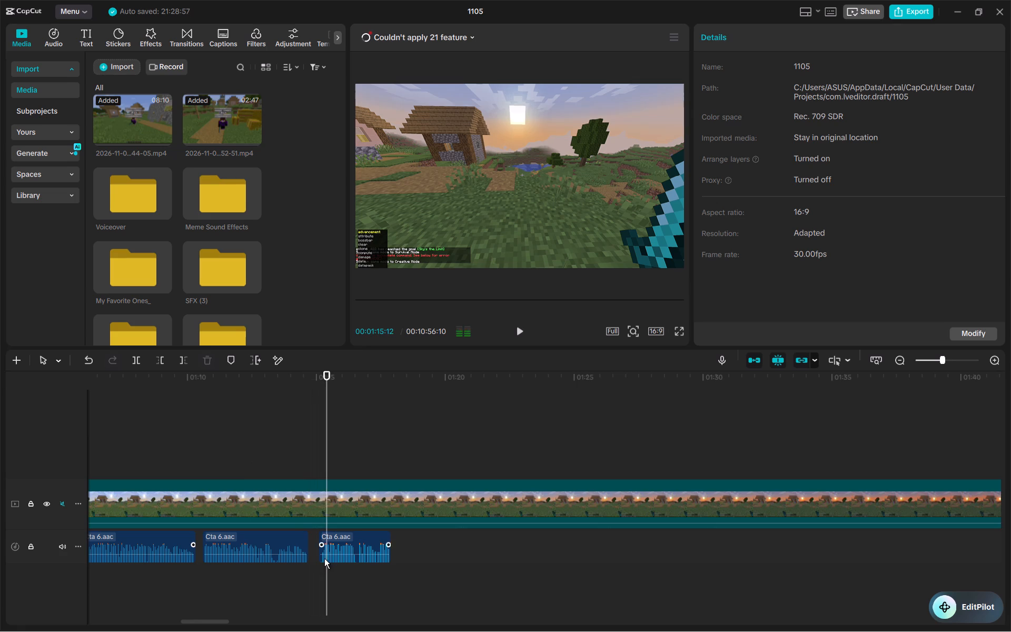
pyautogui.moveTo(335, 548); pyautogui.dragTo(330, 549)
pyautogui.click(273, 478)
pyautogui.press('space')
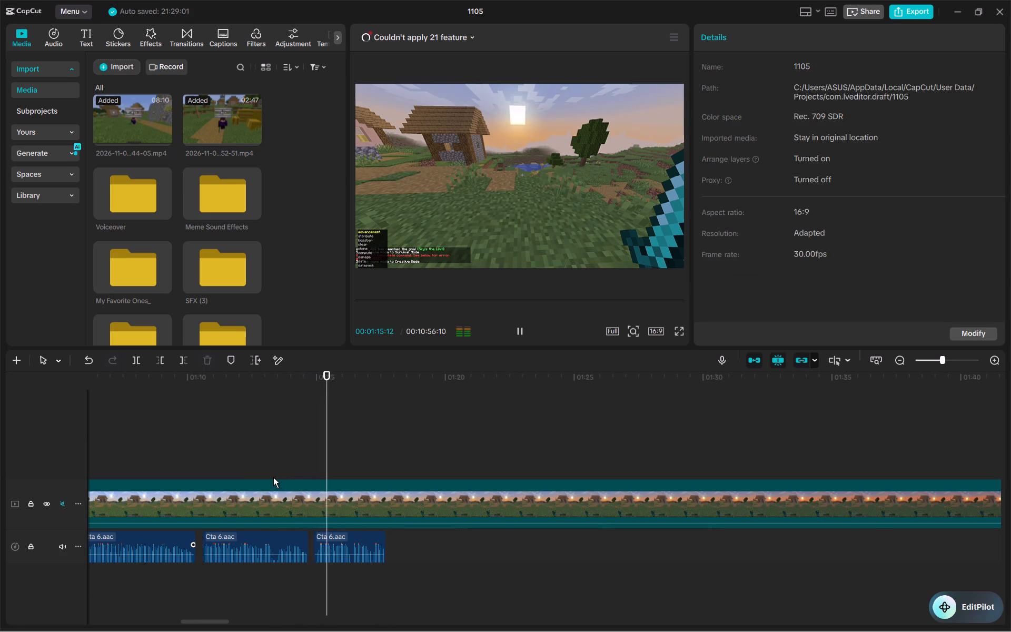
pyautogui.press('space')
pyautogui.moveTo(325, 542); pyautogui.dragTo(332, 542)
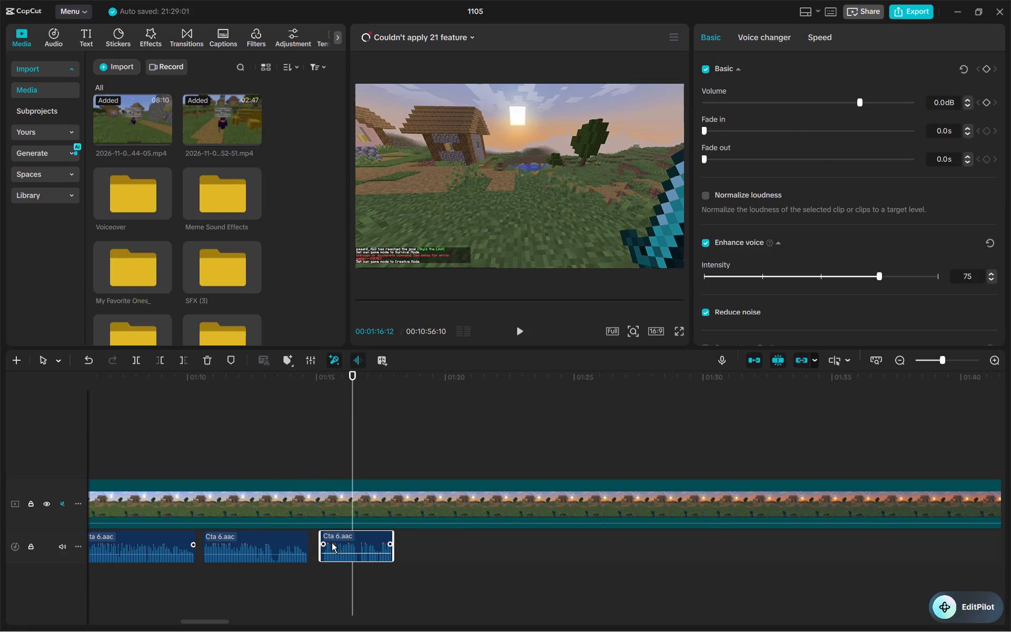
pyautogui.click(300, 458)
pyautogui.press('space')
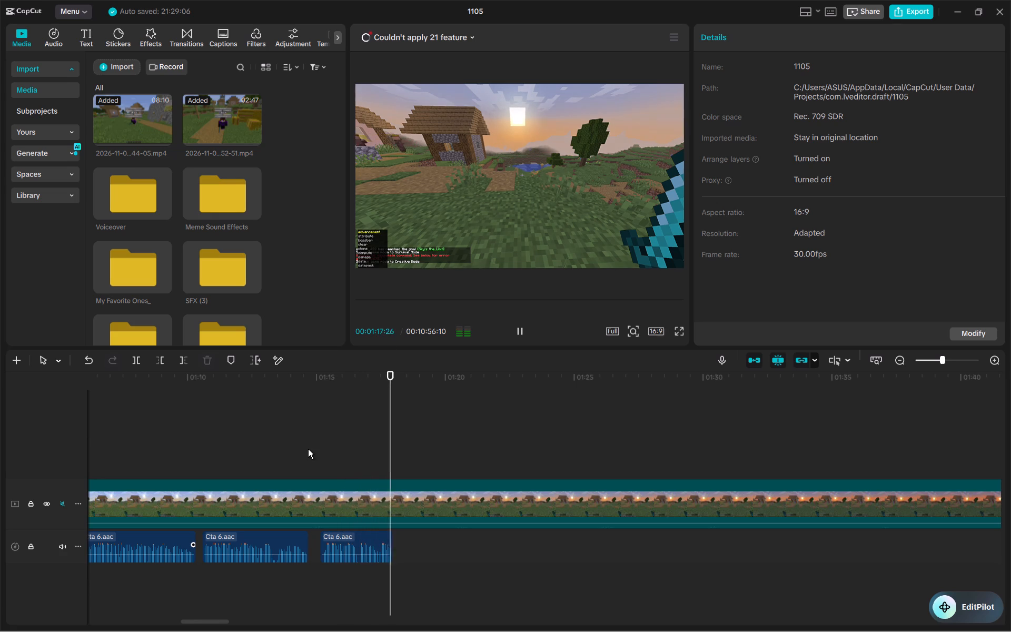
pyautogui.press('space')
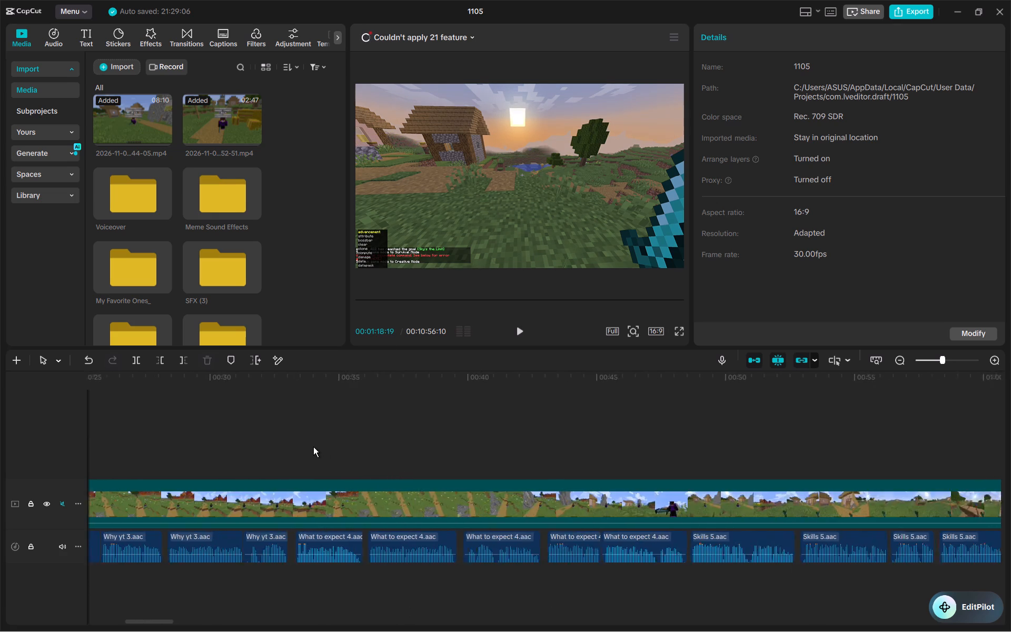
# Dismiss every Enhance voice entry from the list of features that could not be applied.
pyautogui.click(412, 561)
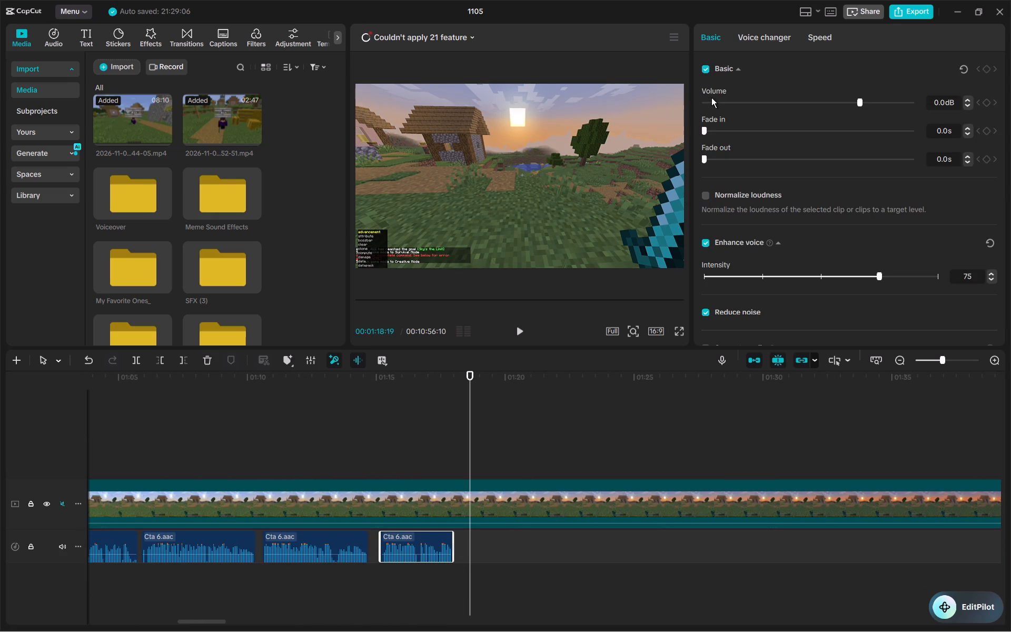
pyautogui.click(470, 44)
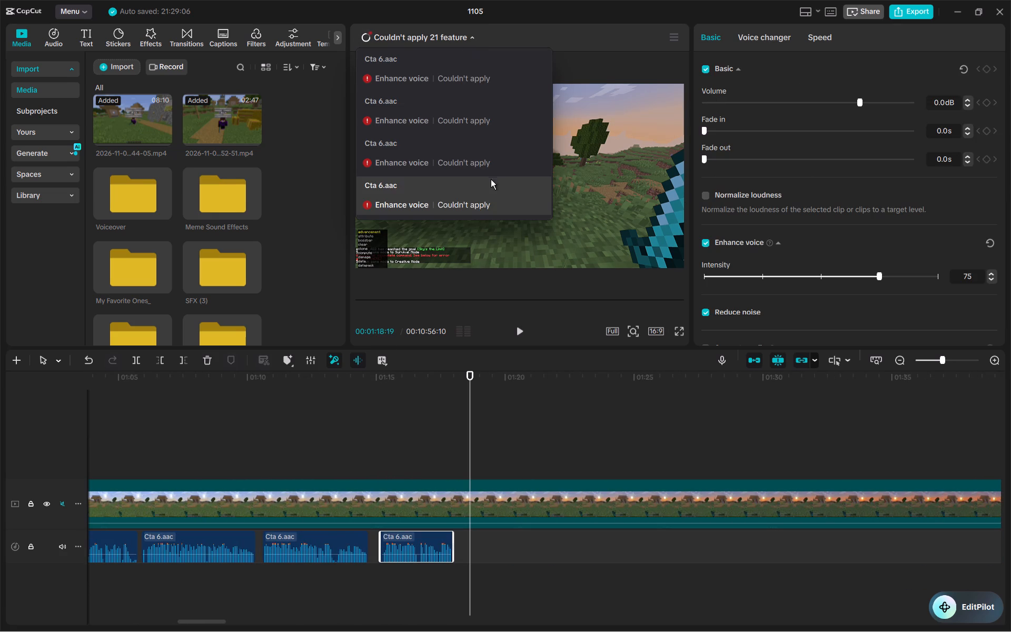
pyautogui.tripleClick(538, 82)
pyautogui.tripleClick(538, 82)
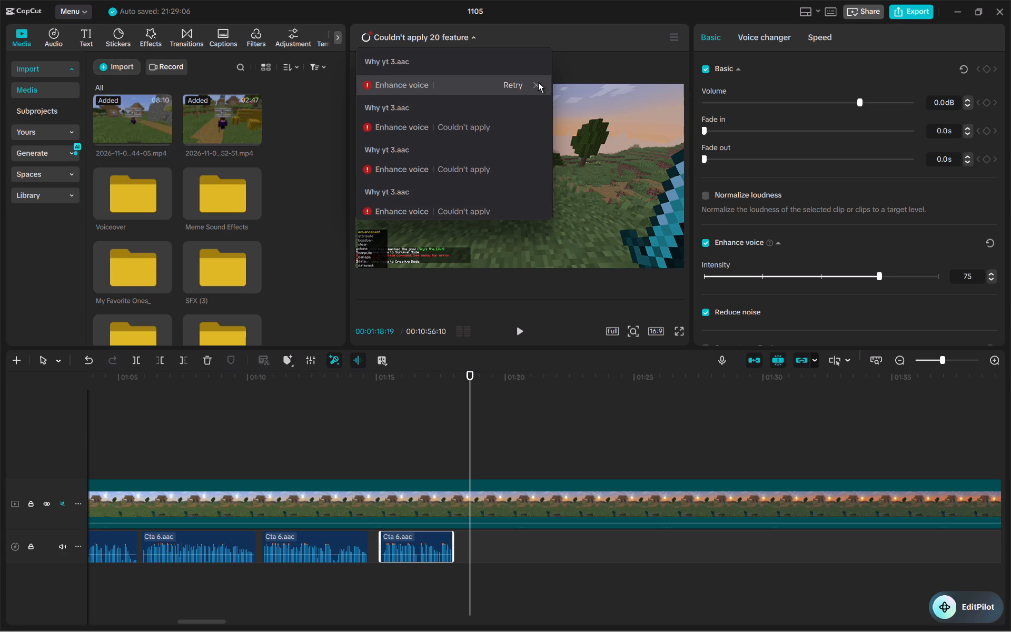
pyautogui.tripleClick(538, 82)
pyautogui.tripleClick(538, 82)
pyautogui.doubleClick(538, 82)
pyautogui.tripleClick(537, 83)
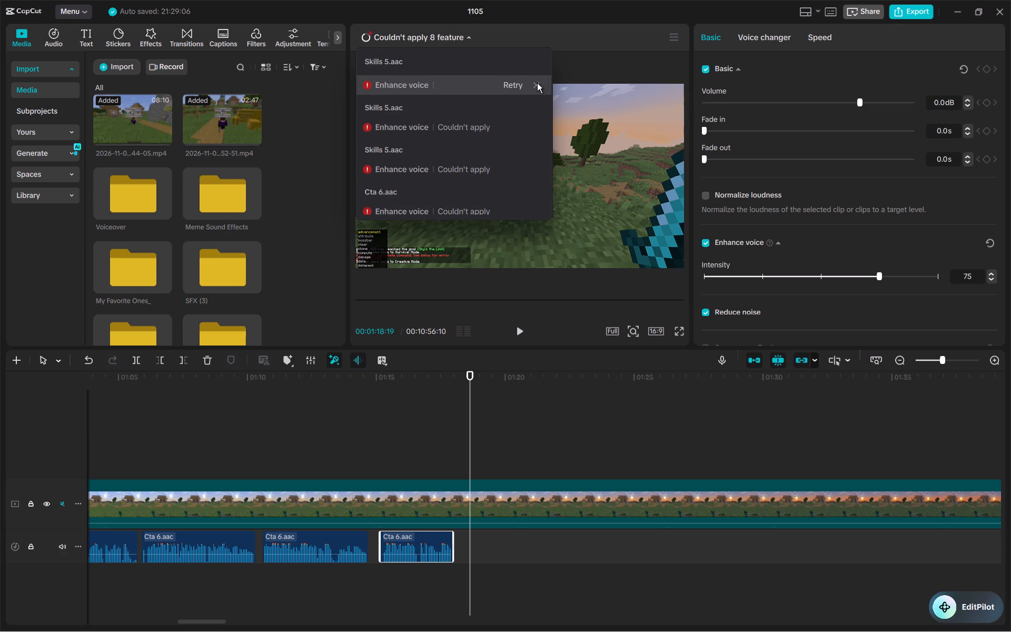
pyautogui.tripleClick(537, 83)
pyautogui.click(537, 83)
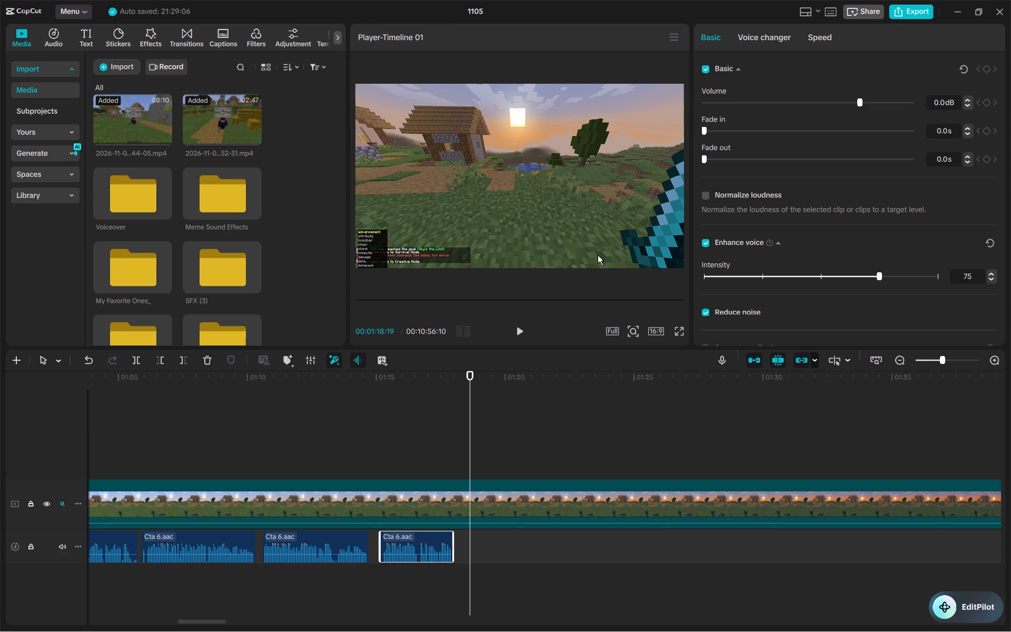
# Turn off Enhance voice and Reduce noise for the last Cta 6.aac clip.
pyautogui.click(705, 242)
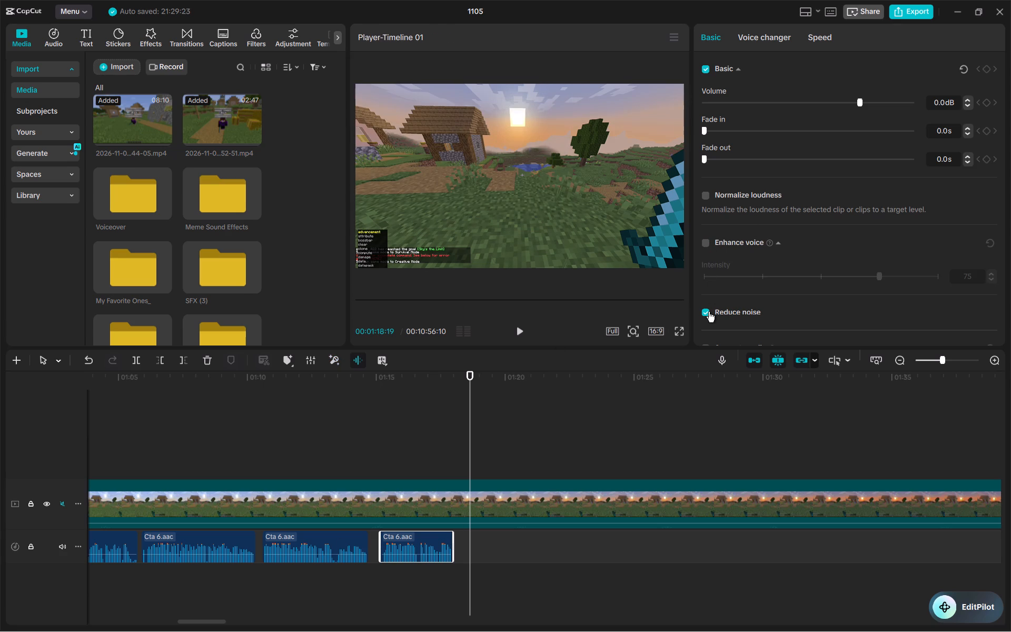
pyautogui.click(709, 312)
pyautogui.scroll(-1, 709, 312)
pyautogui.keyDown('ctrl'); pyautogui.scroll(-4, 502, 578); pyautogui.keyUp('ctrl')
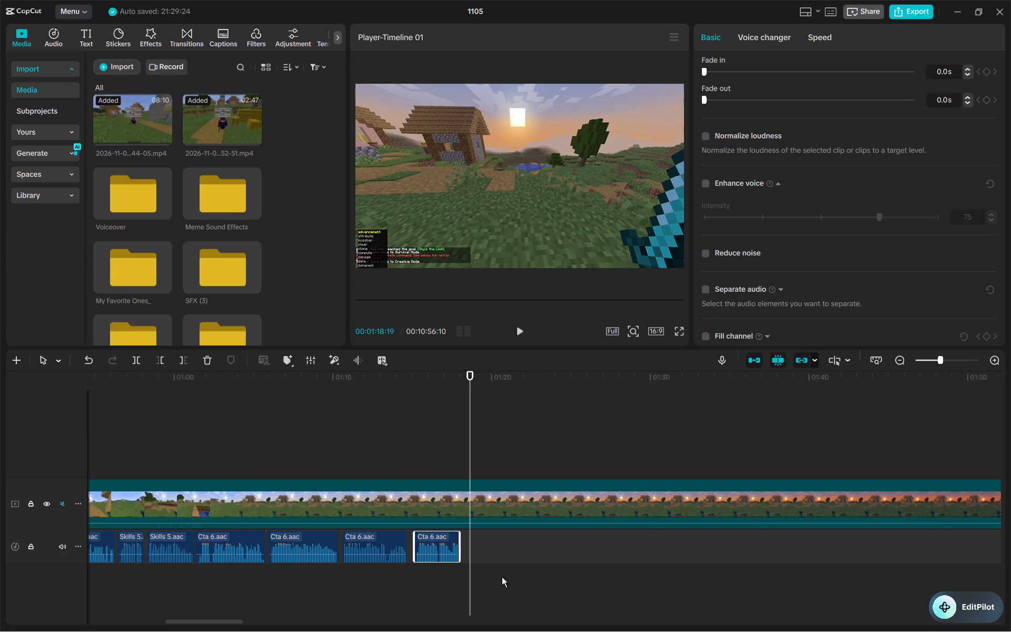
# Select all the voiceover clips on the audio track and turn off Reduce noise and Enhance voice for them.
pyautogui.keyDown('ctrl'); pyautogui.scroll(-15, 502, 577); pyautogui.keyUp('ctrl')
pyautogui.moveTo(425, 547); pyautogui.dragTo(65, 562)
pyautogui.click(709, 314)
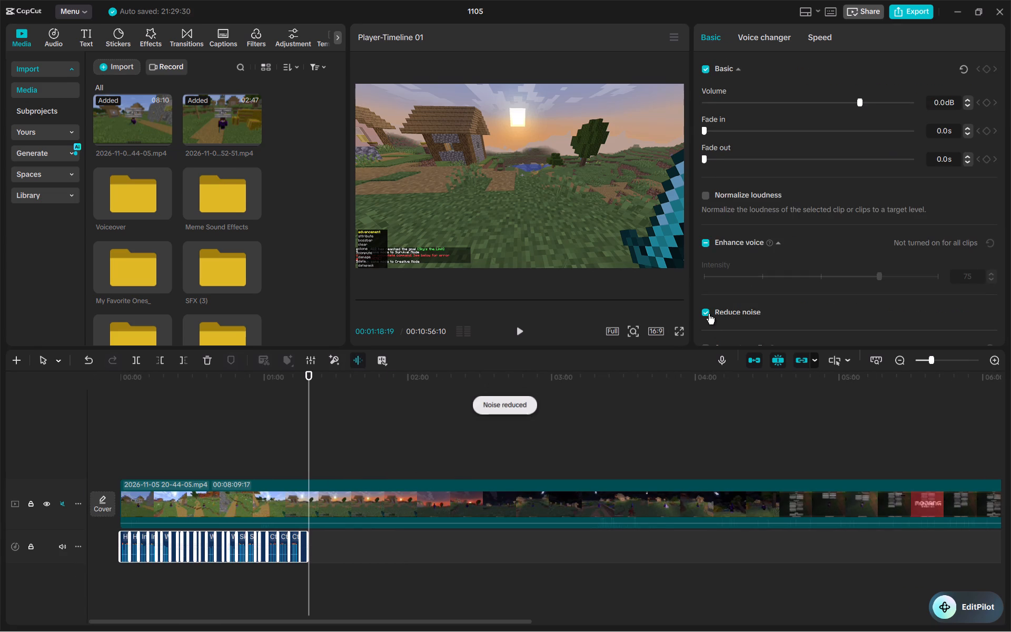
pyautogui.click(709, 314)
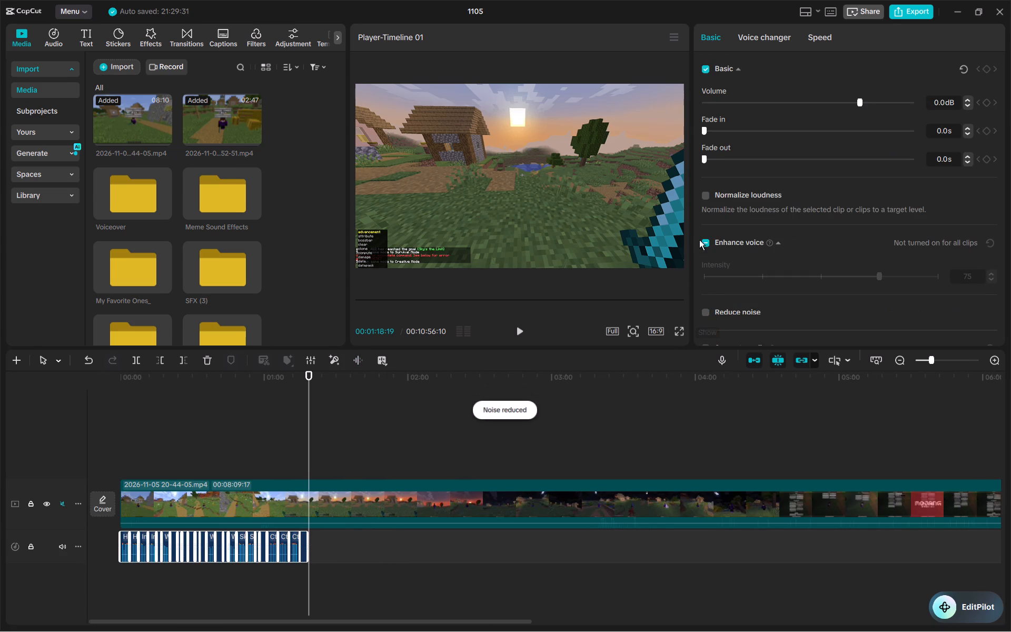
pyautogui.click(703, 243)
pyautogui.click(703, 243)
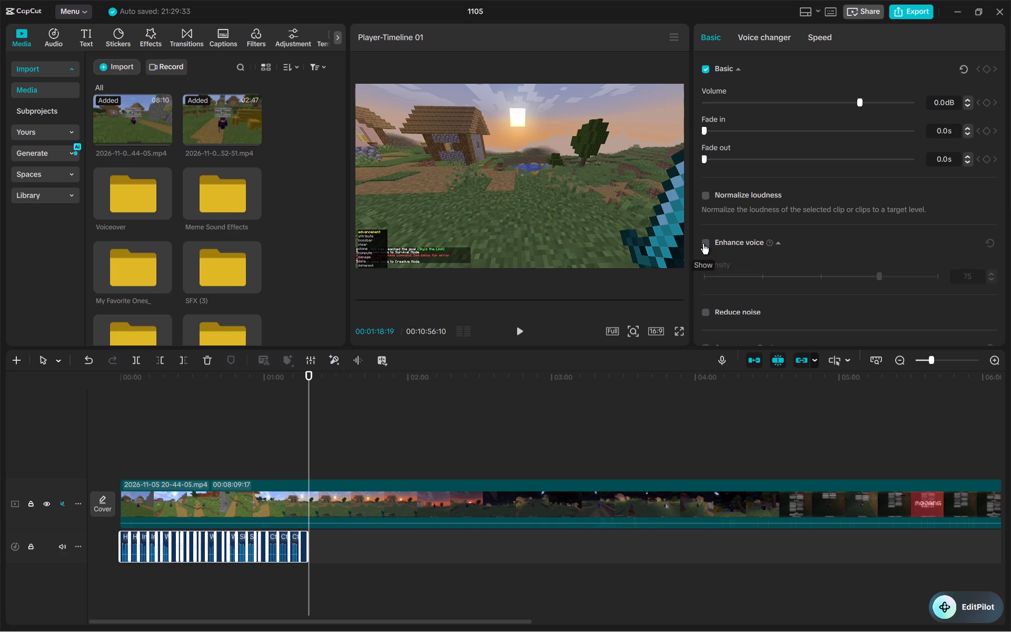
# Turn on Enhance voice at intensity 75 and Reduce noise for the fourth and third Cta 6.aac clips individually.
pyautogui.keyDown('ctrl'); pyautogui.scroll(12, 354, 543); pyautogui.keyUp('ctrl')
pyautogui.keyDown('ctrl'); pyautogui.scroll(5, 311, 554); pyautogui.keyUp('ctrl')
pyautogui.click(311, 555)
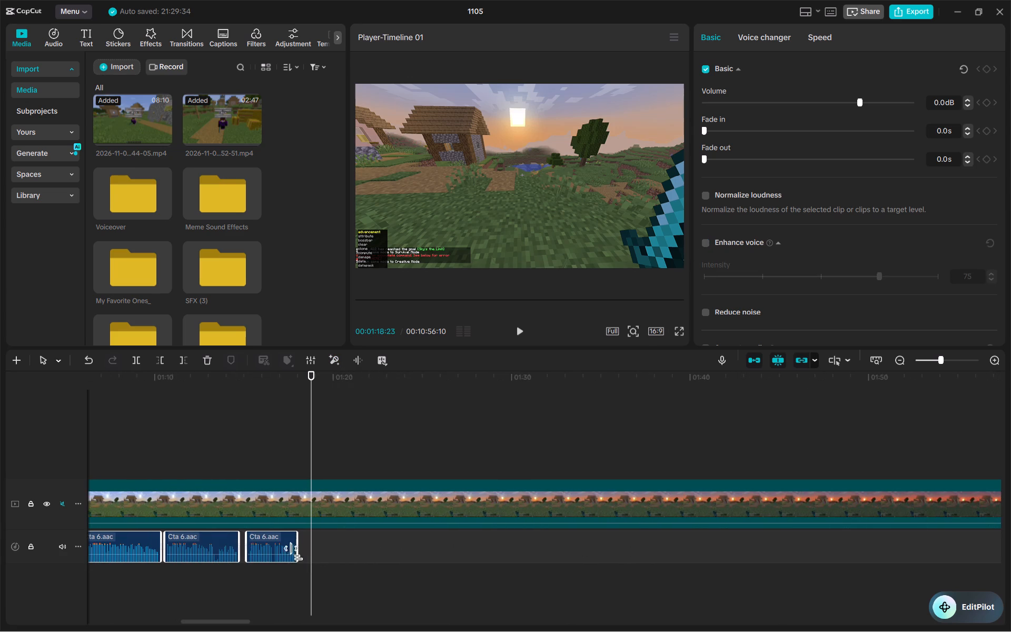
pyautogui.click(299, 580)
pyautogui.click(288, 542)
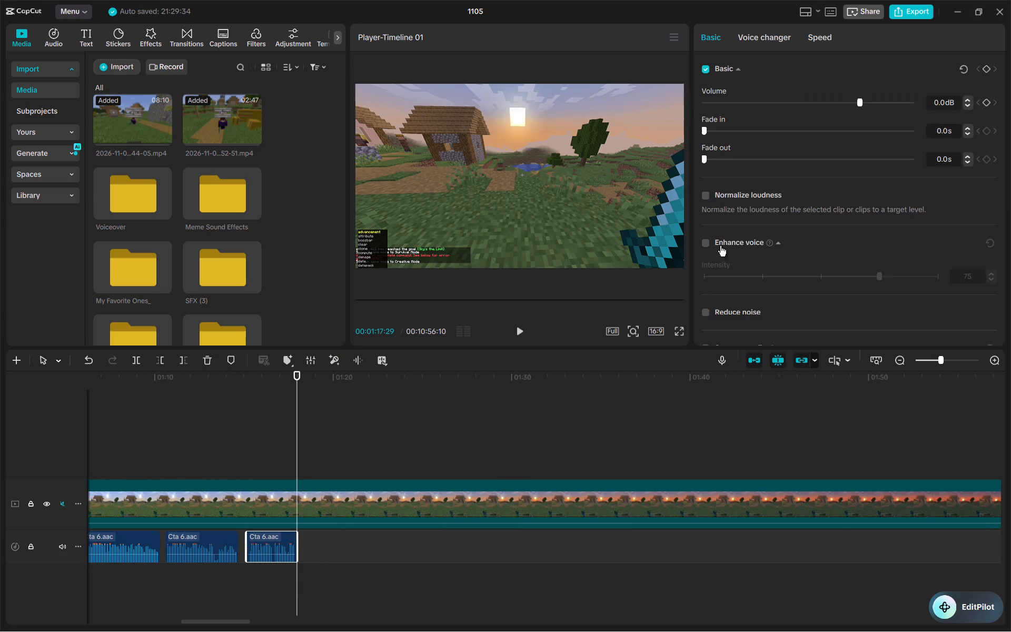
pyautogui.click(708, 240)
pyautogui.click(708, 315)
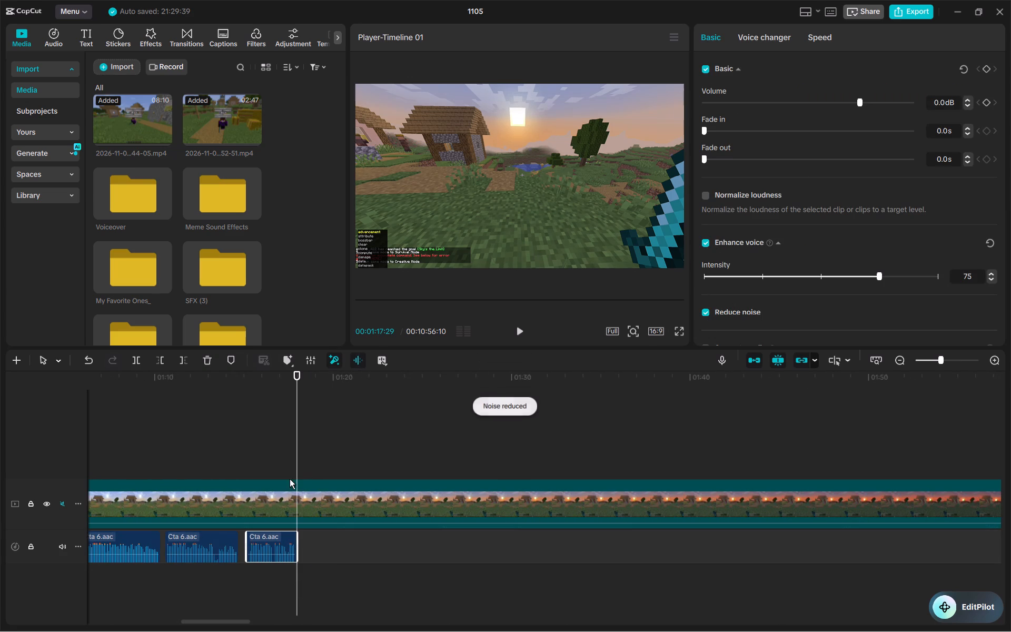
pyautogui.click(216, 545)
pyautogui.click(705, 313)
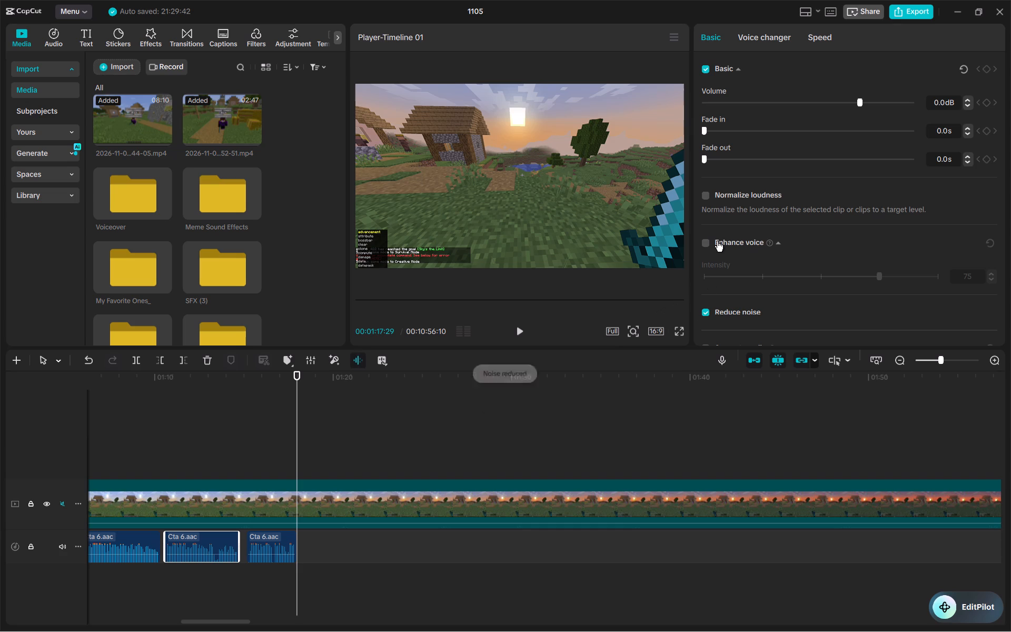
pyautogui.click(707, 241)
# Turn on Reduce noise and Enhance voice at intensity 75 for the second and first Cta 6.aac clips individually.
pyautogui.hscroll(1, 216, 539)
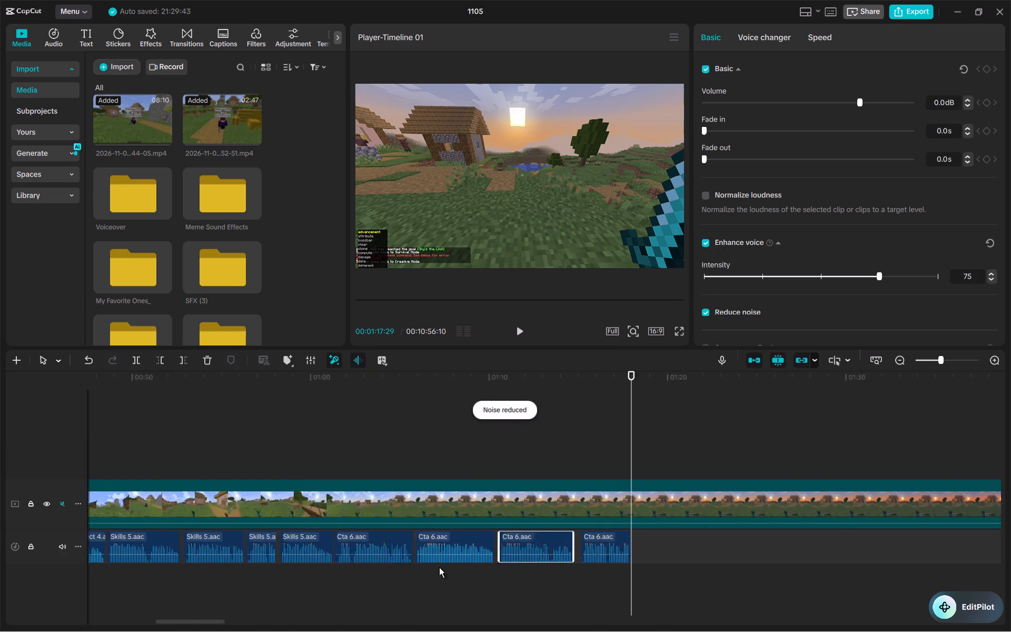
pyautogui.hscroll(1, 439, 567)
pyautogui.click(527, 544)
pyautogui.click(712, 313)
pyautogui.click(708, 311)
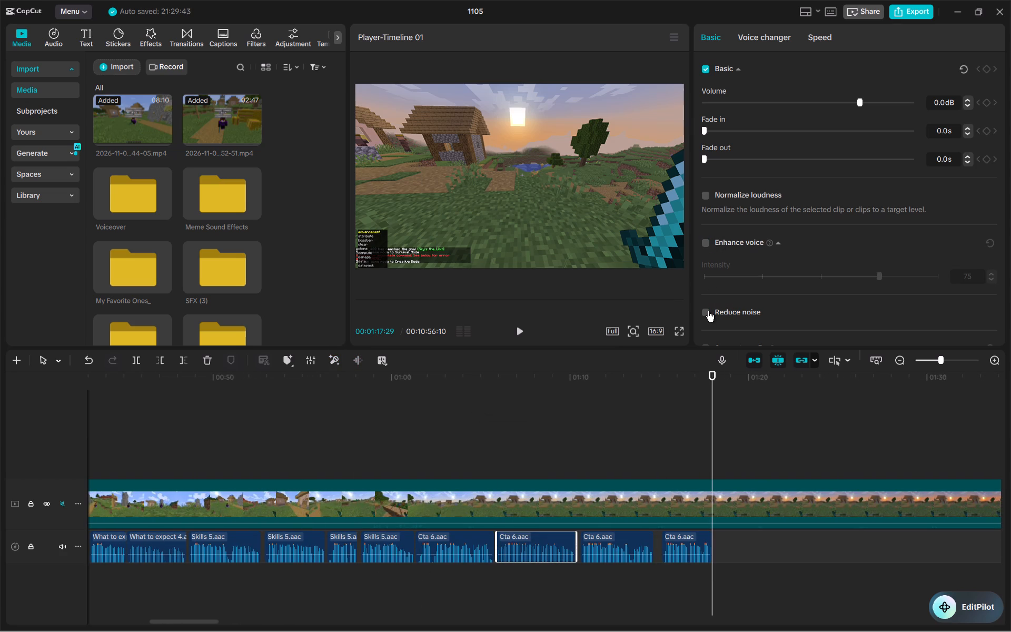
pyautogui.click(705, 244)
pyautogui.click(435, 539)
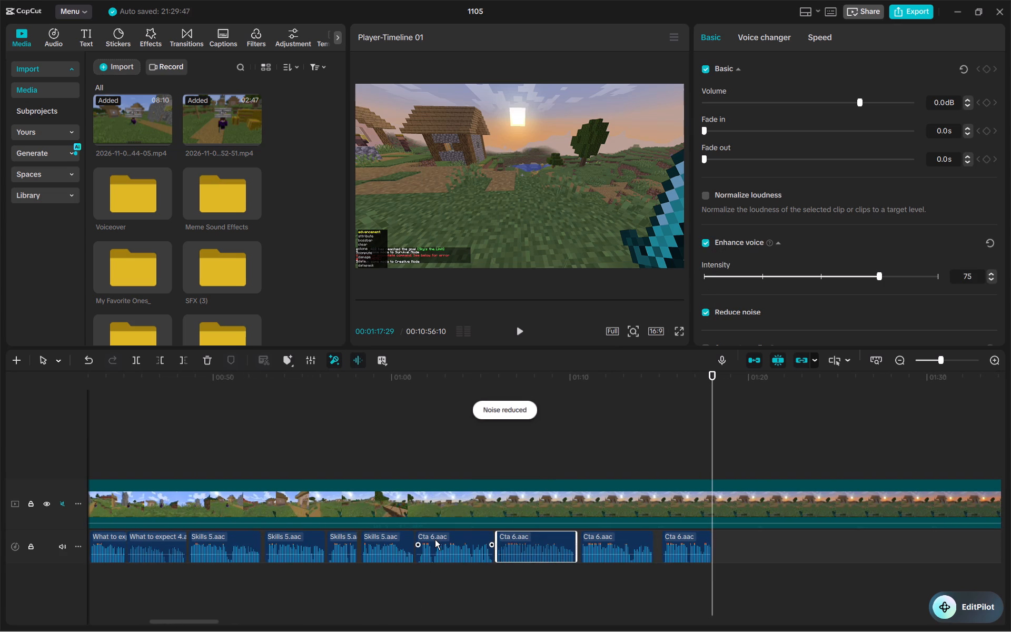
pyautogui.click(706, 313)
pyautogui.click(707, 242)
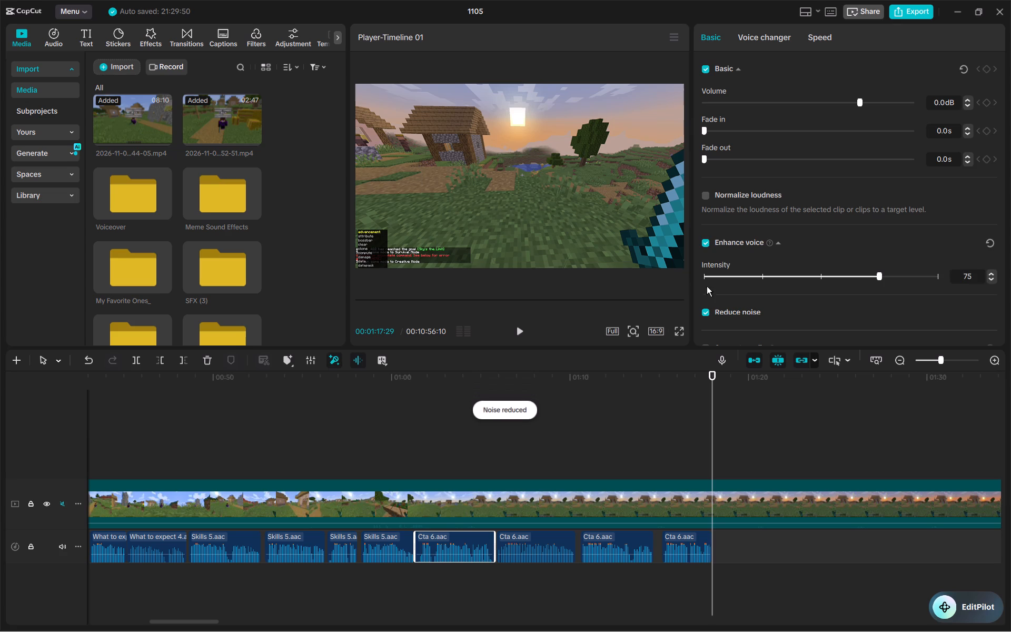
# Toggle music playback in the Harmonoid player.
pyautogui.click(675, 576)
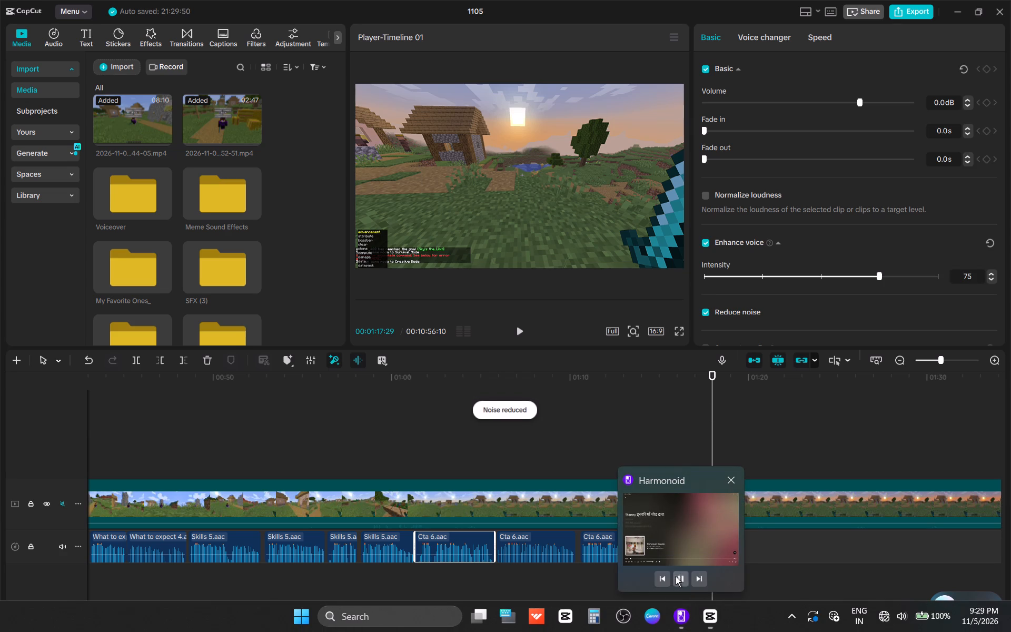
# Turn on Reduce noise and Enhance voice for the fourth and third Skills 5.aac clips, undoing the accidental volume change on the fourth.
pyautogui.click(398, 554)
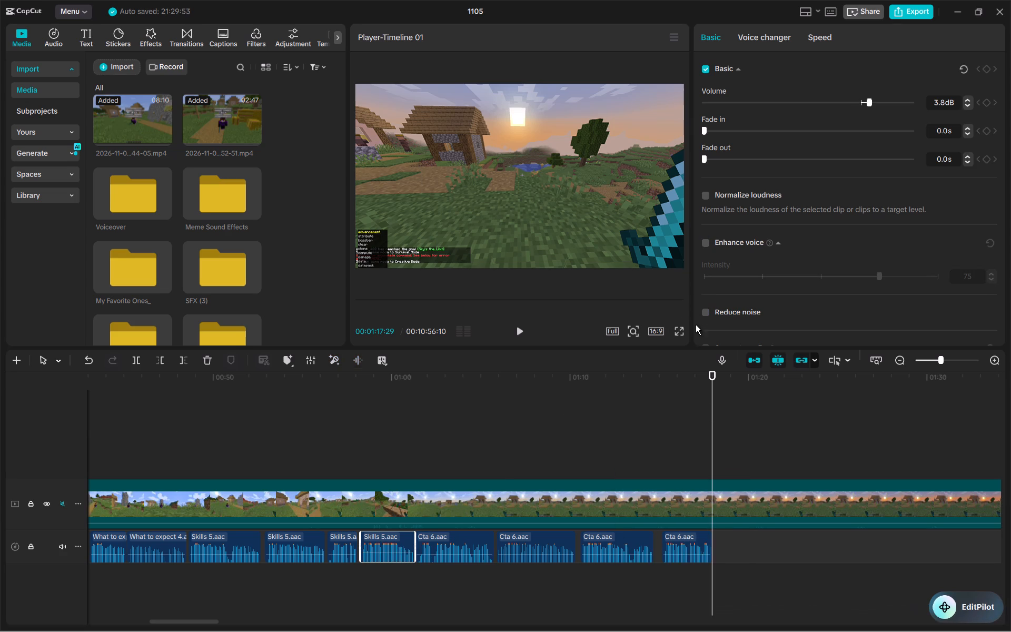
pyautogui.hotkey('ctrl', 'z')
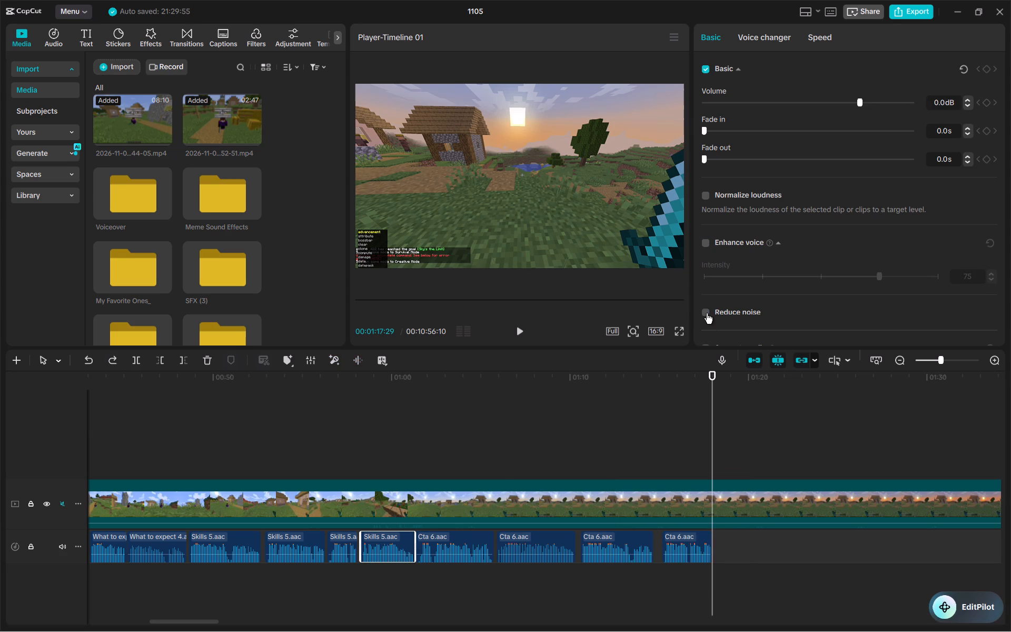
pyautogui.click(707, 313)
pyautogui.click(707, 241)
pyautogui.click(337, 538)
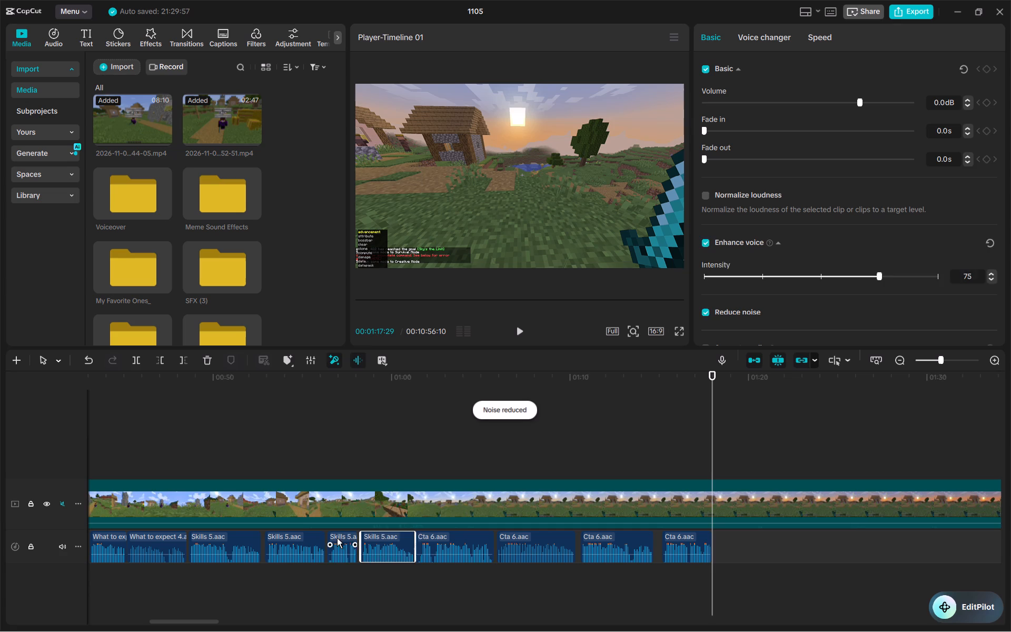
pyautogui.click(702, 244)
pyautogui.click(703, 310)
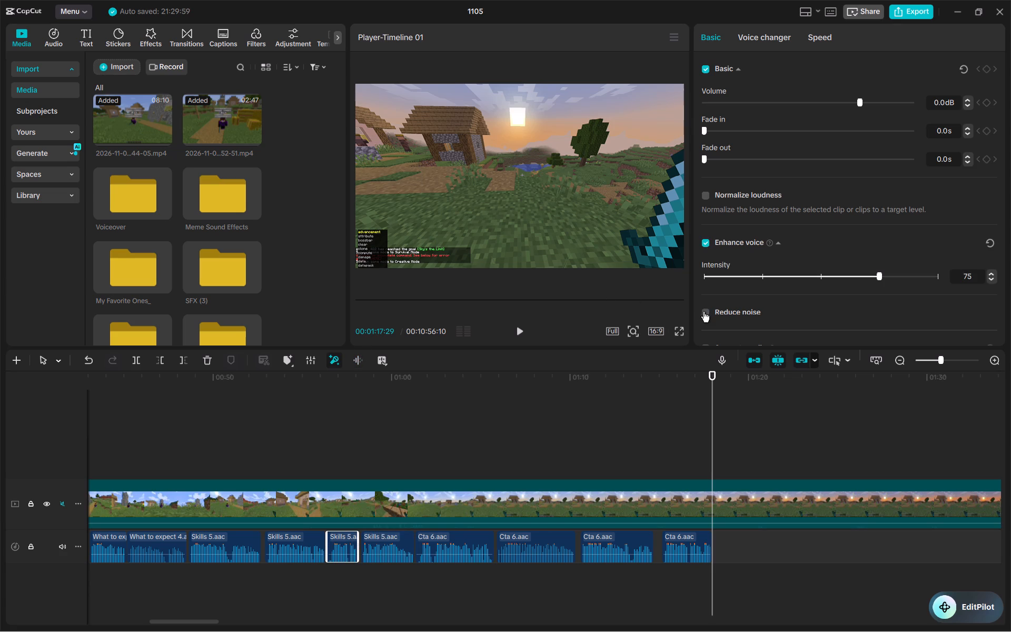
# Turn on Reduce noise and Enhance voice at intensity 75 for the second and first Skills 5.aac clips individually.
pyautogui.click(284, 544)
pyautogui.click(705, 312)
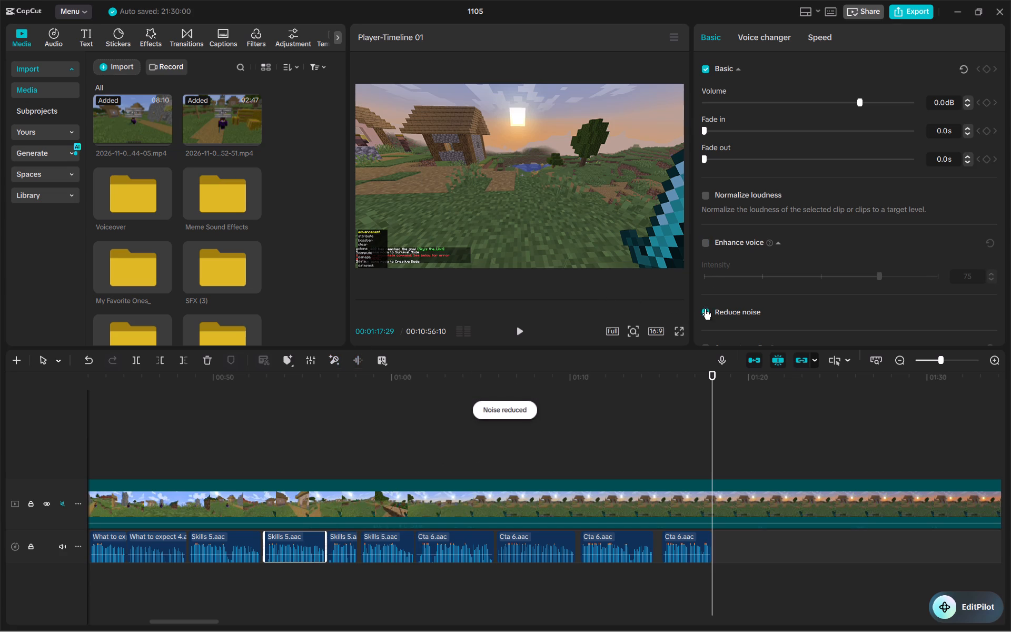
pyautogui.click(708, 242)
pyautogui.hscroll(2, 482, 450)
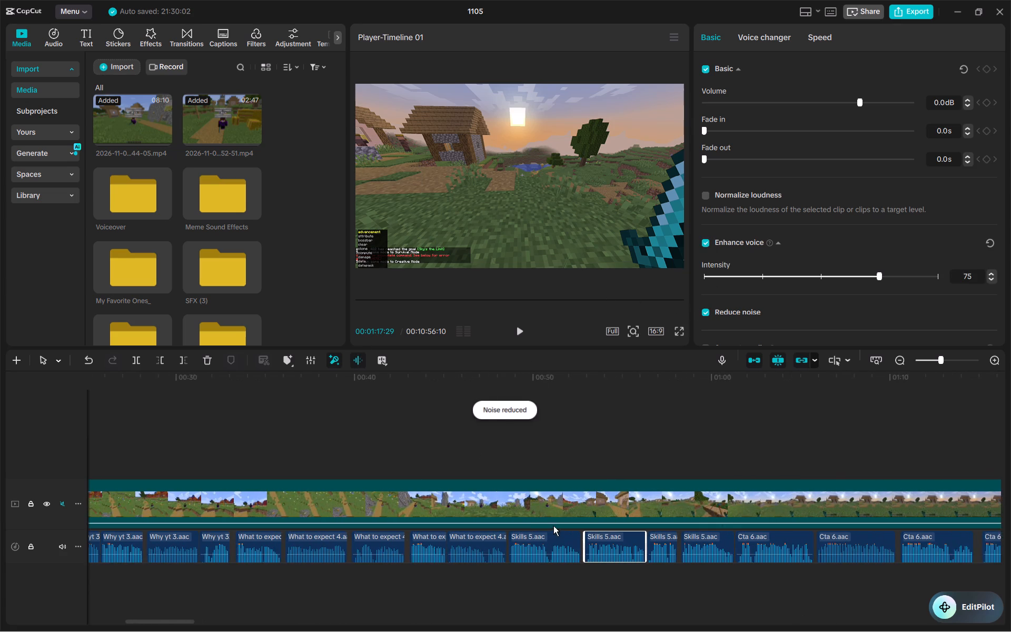
pyautogui.click(556, 539)
pyautogui.click(707, 310)
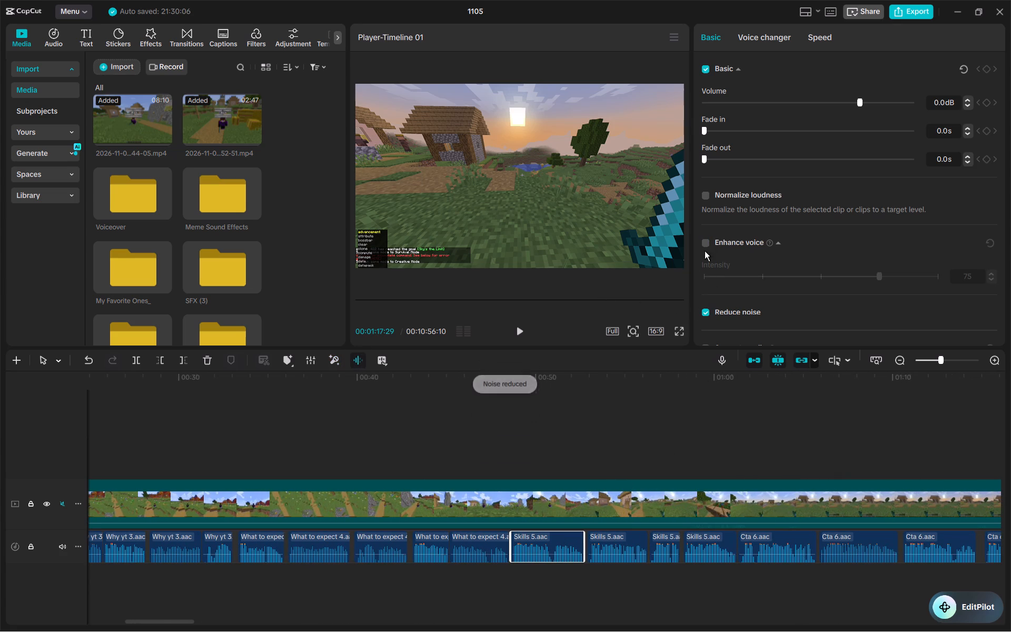
pyautogui.click(705, 245)
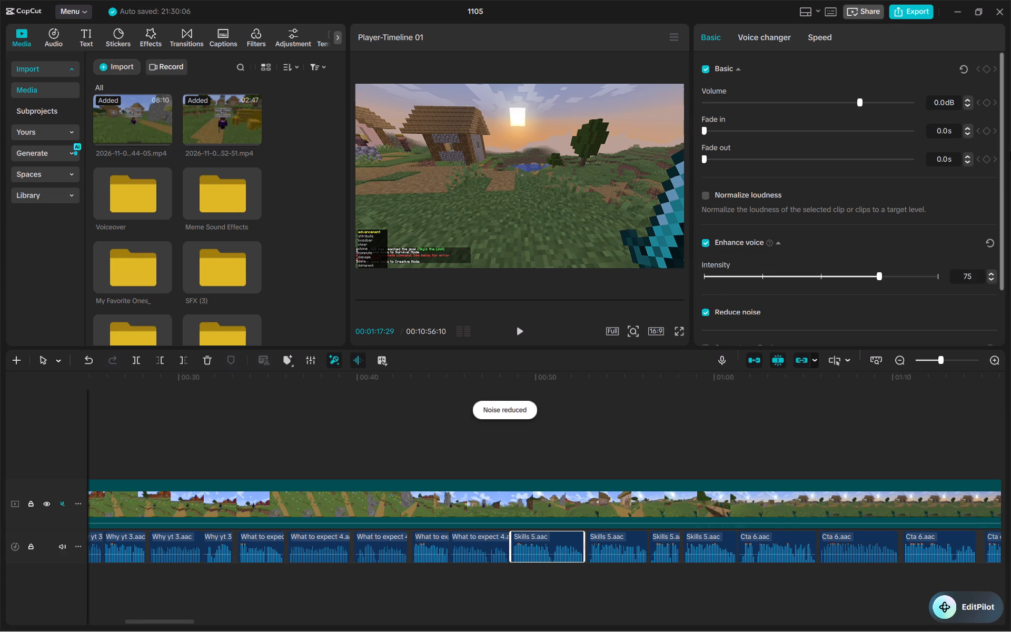
# Turn on Reduce noise and Enhance voice for the last three What to expect 4.aac clips, one at a time.
pyautogui.click(493, 547)
pyautogui.click(703, 311)
pyautogui.doubleClick(706, 236)
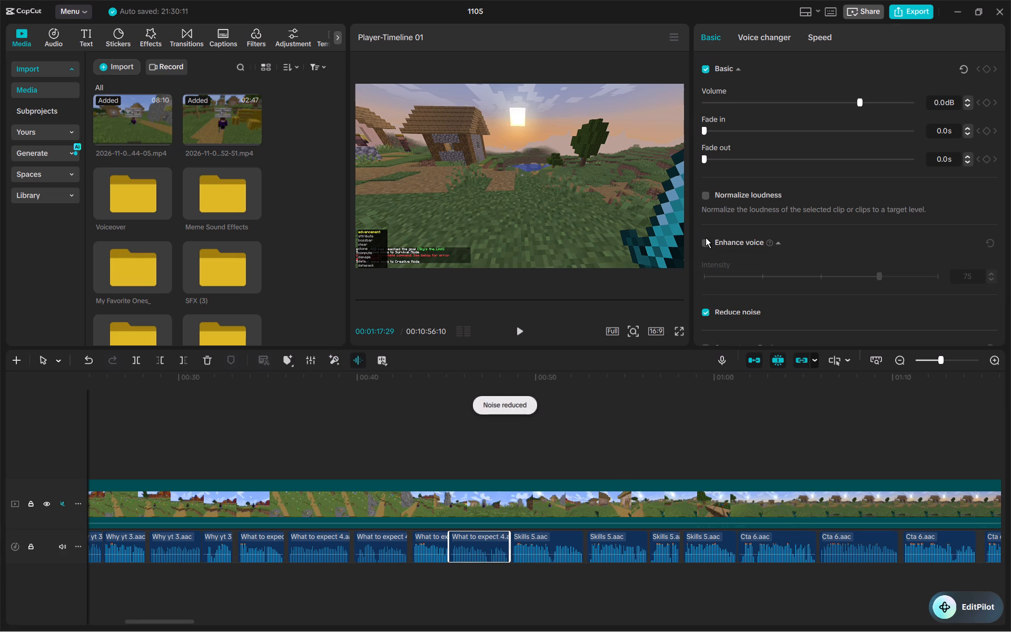
pyautogui.click(706, 242)
pyautogui.click(421, 550)
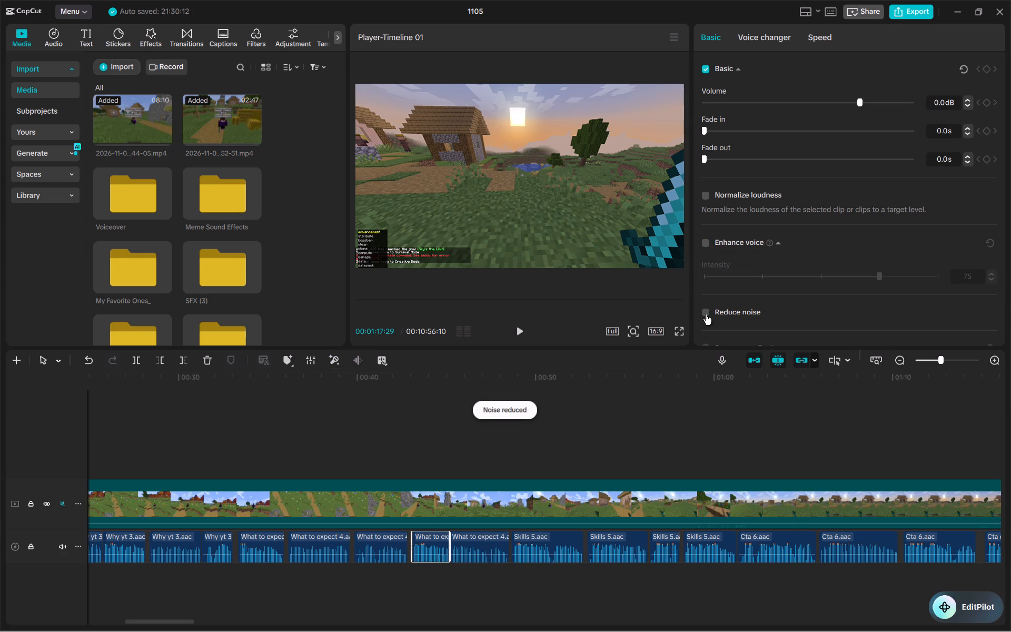
pyautogui.click(706, 313)
pyautogui.click(707, 242)
pyautogui.click(366, 544)
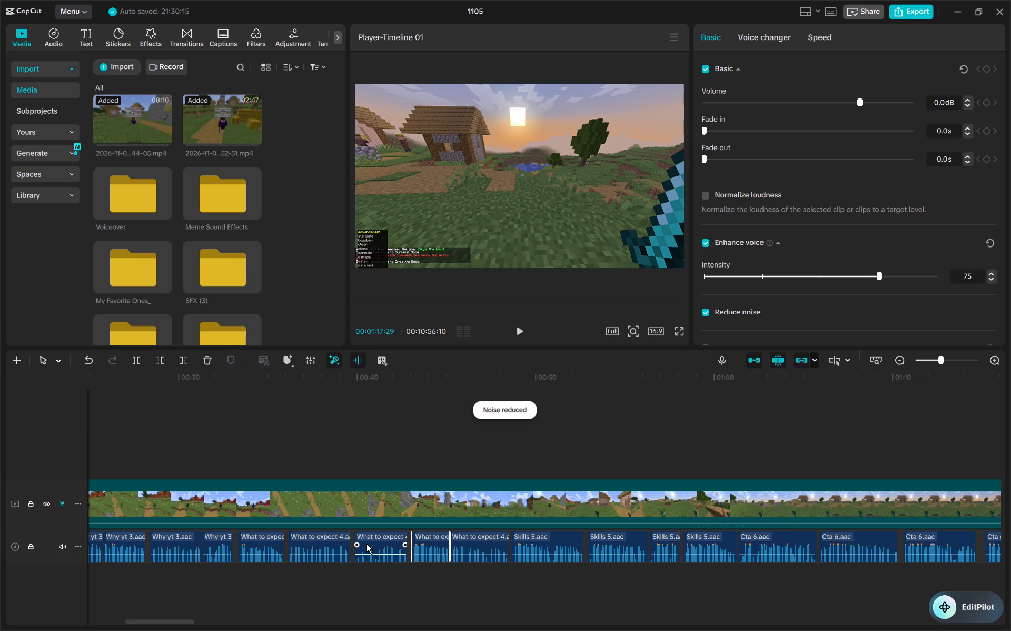
pyautogui.click(705, 310)
pyautogui.click(707, 242)
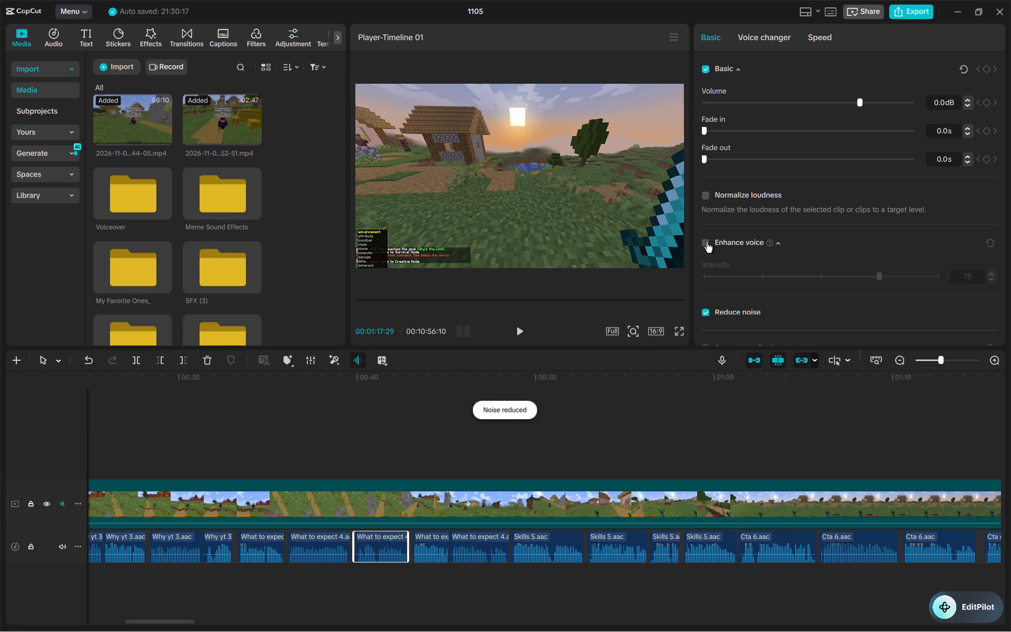
# Turn on Enhance voice and Reduce noise for the second and first What to expect 4.aac clips individually.
pyautogui.click(336, 536)
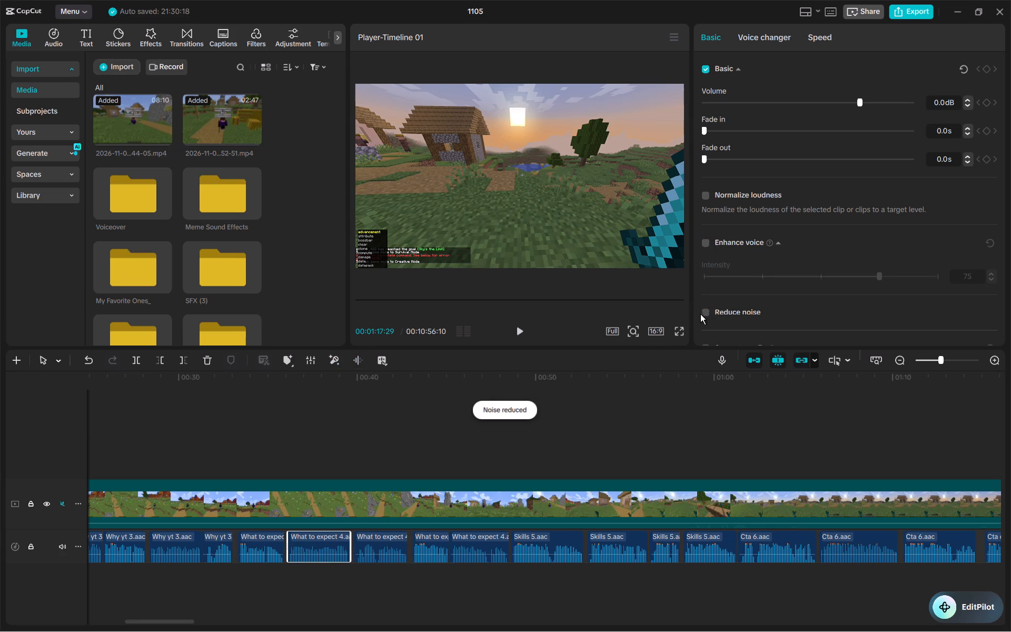
pyautogui.doubleClick(701, 314)
pyautogui.click(705, 247)
pyautogui.click(705, 242)
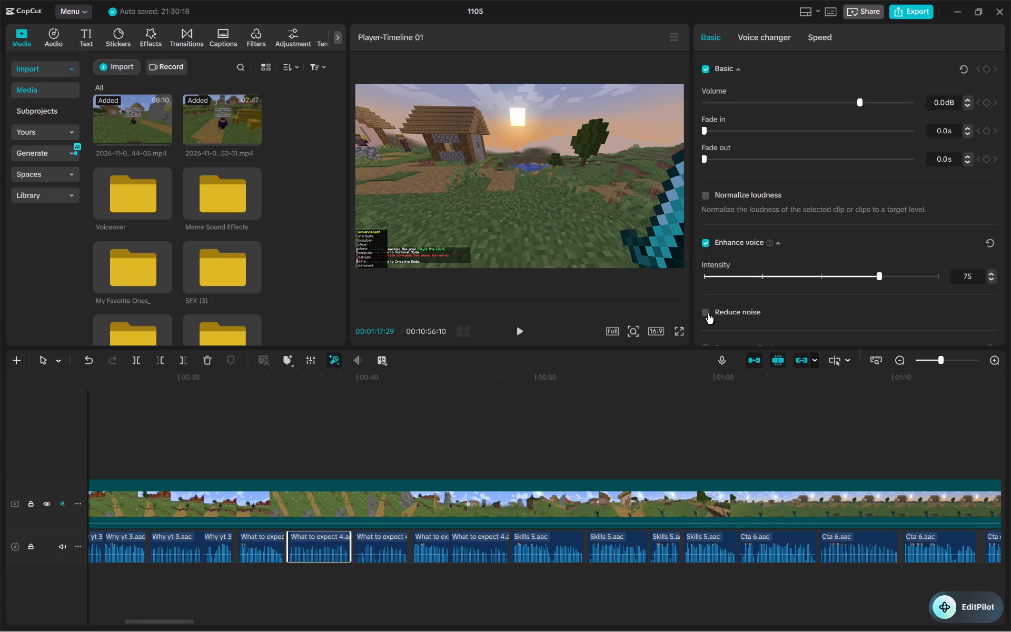
pyautogui.click(708, 313)
pyautogui.click(266, 550)
pyautogui.click(703, 316)
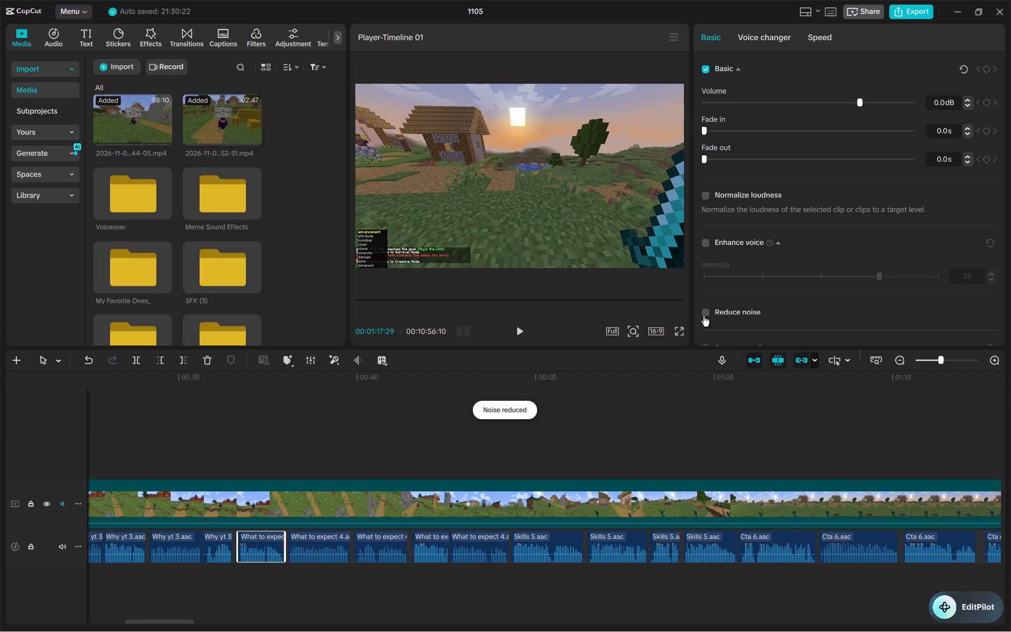
pyautogui.click(707, 243)
# Turn on Reduce noise for the last Why yt 3.aac clip and try Enhance voice on it.
pyautogui.click(223, 549)
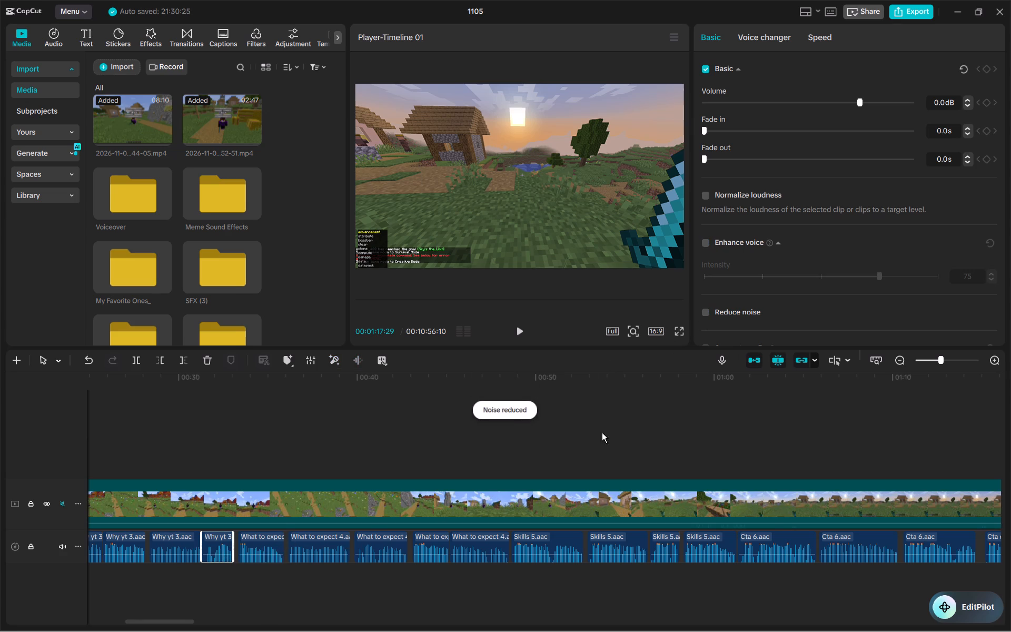
pyautogui.click(703, 310)
pyautogui.doubleClick(710, 243)
# Turn on Reduce noise and Enhance voice for the second-to-last Why yt 3.aac clip.
pyautogui.hscroll(3, 276, 550)
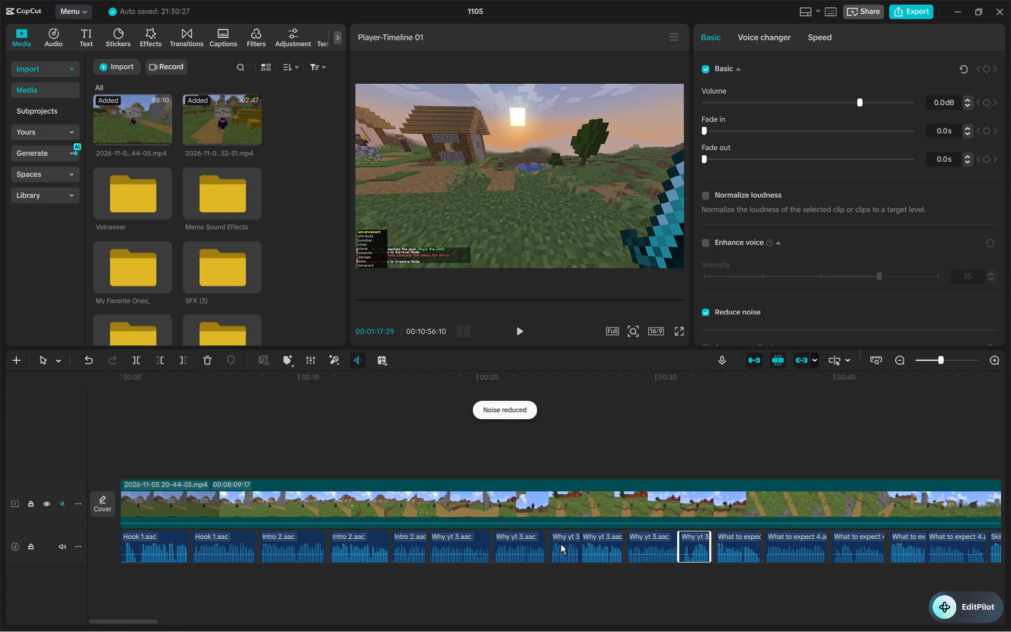
pyautogui.hscroll(1, 561, 544)
pyautogui.click(655, 542)
pyautogui.click(708, 312)
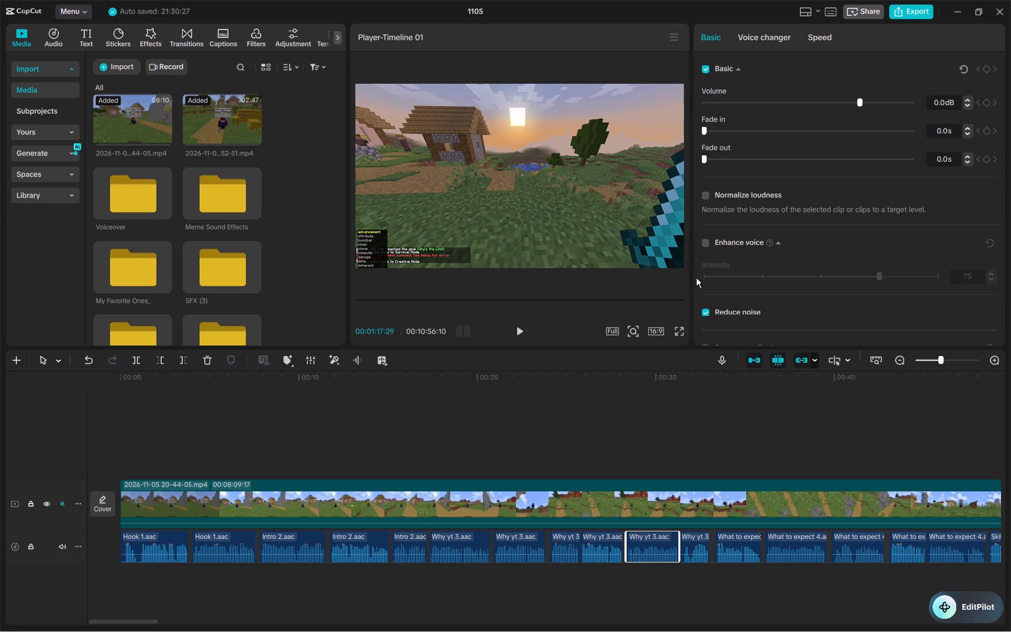
pyautogui.click(704, 246)
# Undo the last change, turn on Reduce noise for the fourth Why yt 3.aac clip and try Enhance voice on it.
pyautogui.click(582, 542)
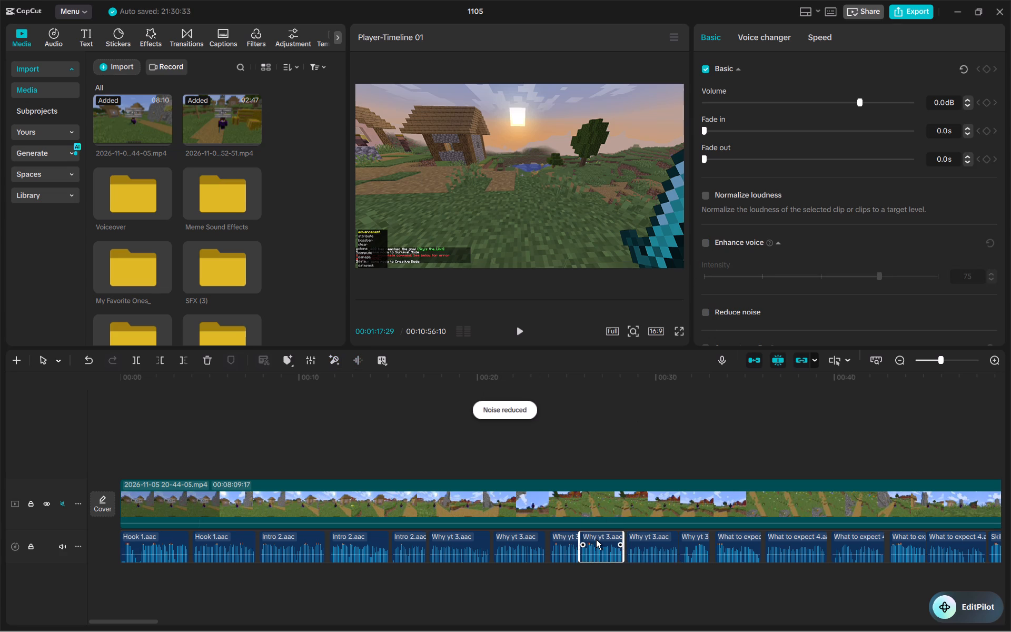
pyautogui.hotkey('ctrl', 'z')
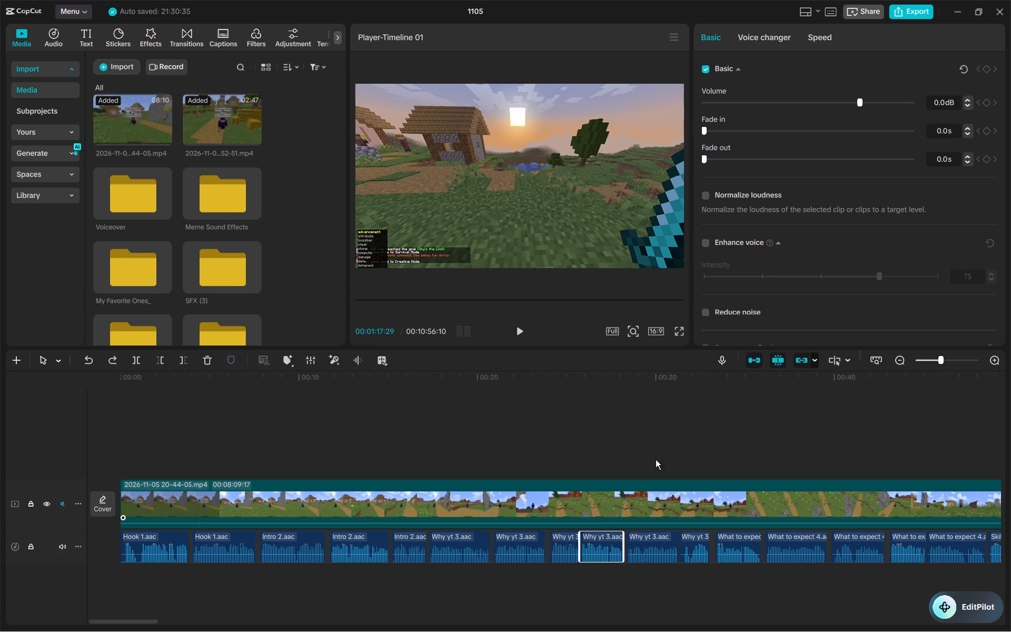
pyautogui.click(707, 309)
pyautogui.click(707, 309)
pyautogui.click(706, 312)
pyautogui.doubleClick(704, 239)
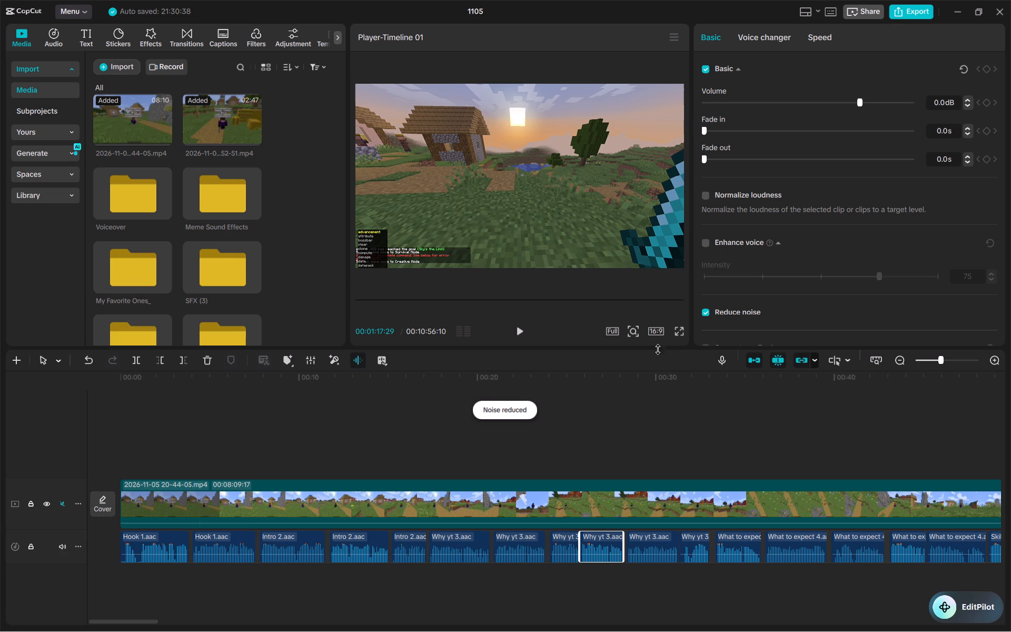
# Turn on Enhance voice for the fourth Why yt 3.aac clip.
pyautogui.click(705, 241)
# Turn on Reduce noise and Enhance voice individually for the third, second and first Why yt 3.aac clips.
pyautogui.click(567, 548)
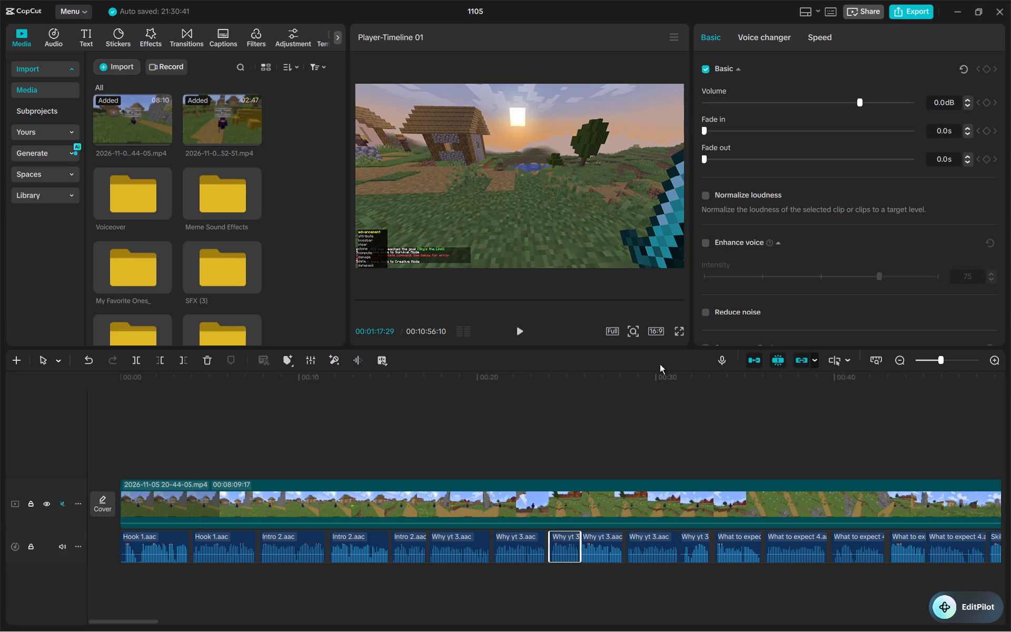
pyautogui.click(703, 314)
pyautogui.click(704, 244)
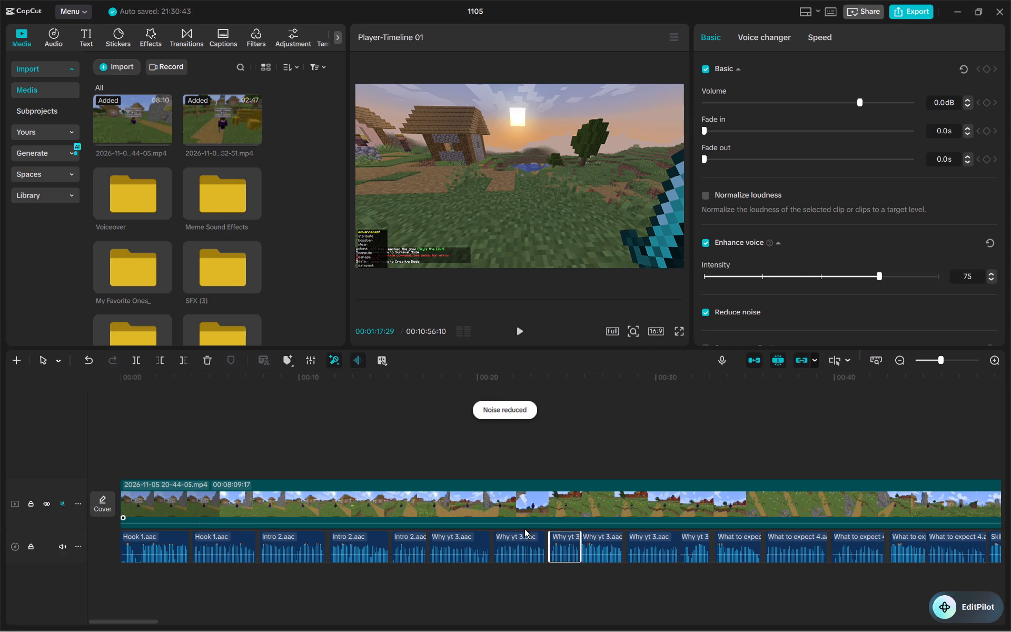
pyautogui.click(512, 543)
pyautogui.click(704, 311)
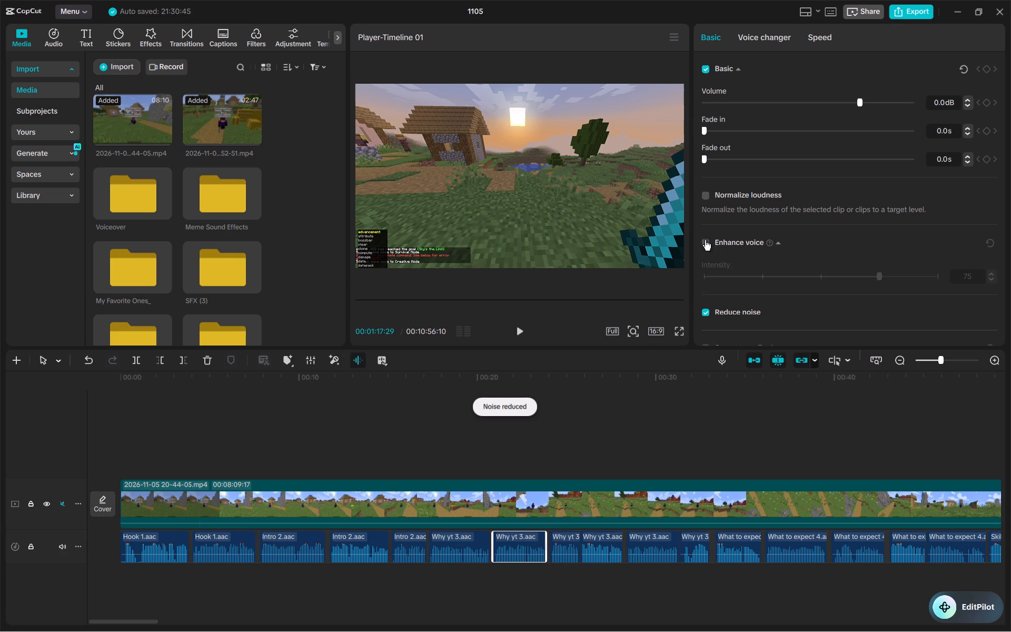
pyautogui.click(705, 241)
pyautogui.click(476, 559)
pyautogui.click(704, 315)
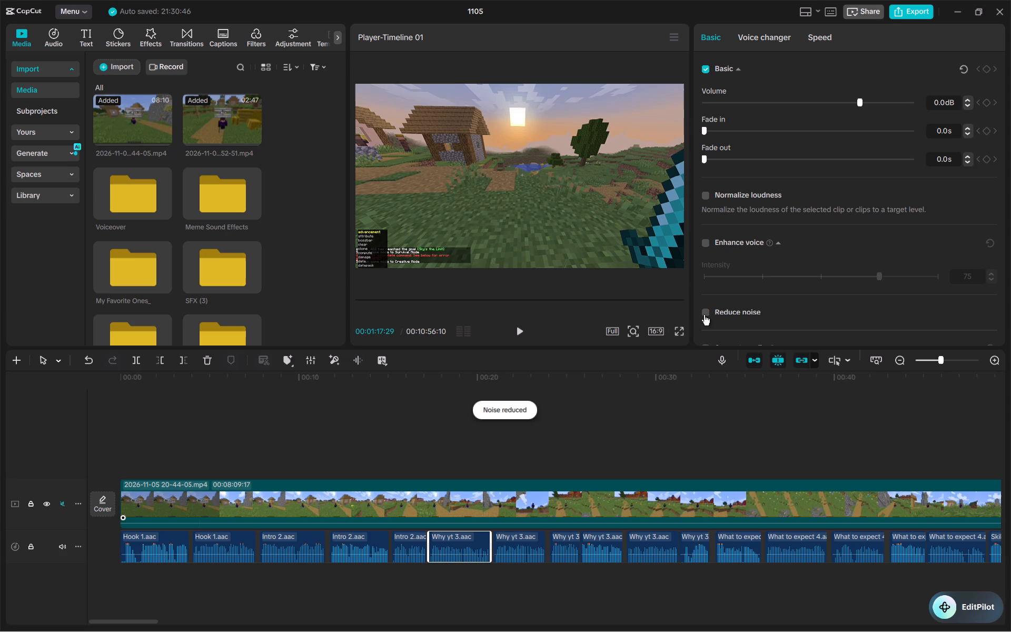
pyautogui.click(703, 235)
pyautogui.click(702, 244)
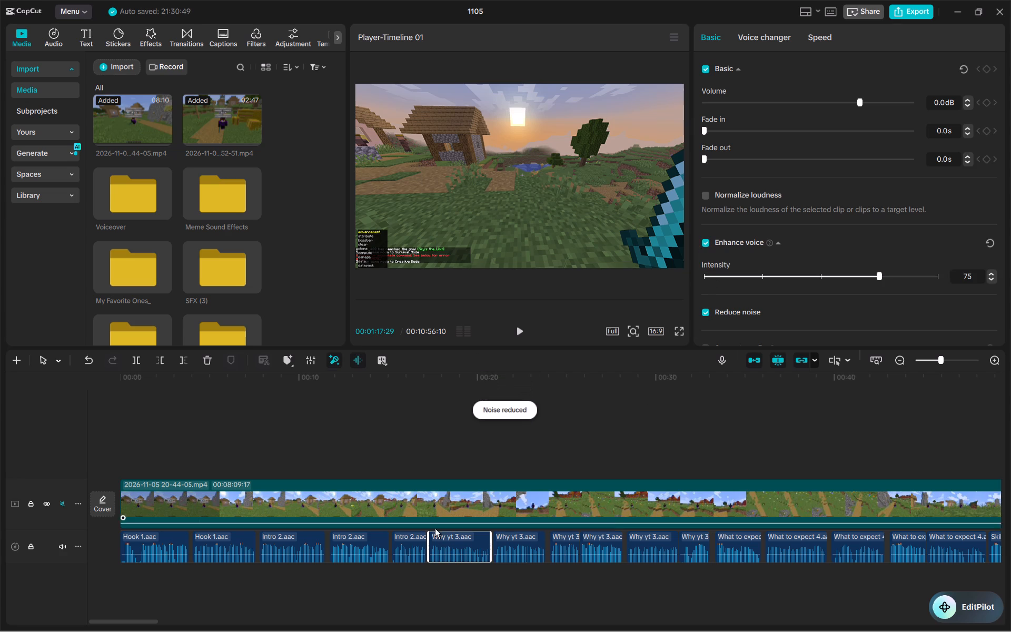
# Turn on Reduce noise and Enhance voice for each of the three Intro 2.aac clips, one by one.
pyautogui.click(423, 537)
pyautogui.click(706, 312)
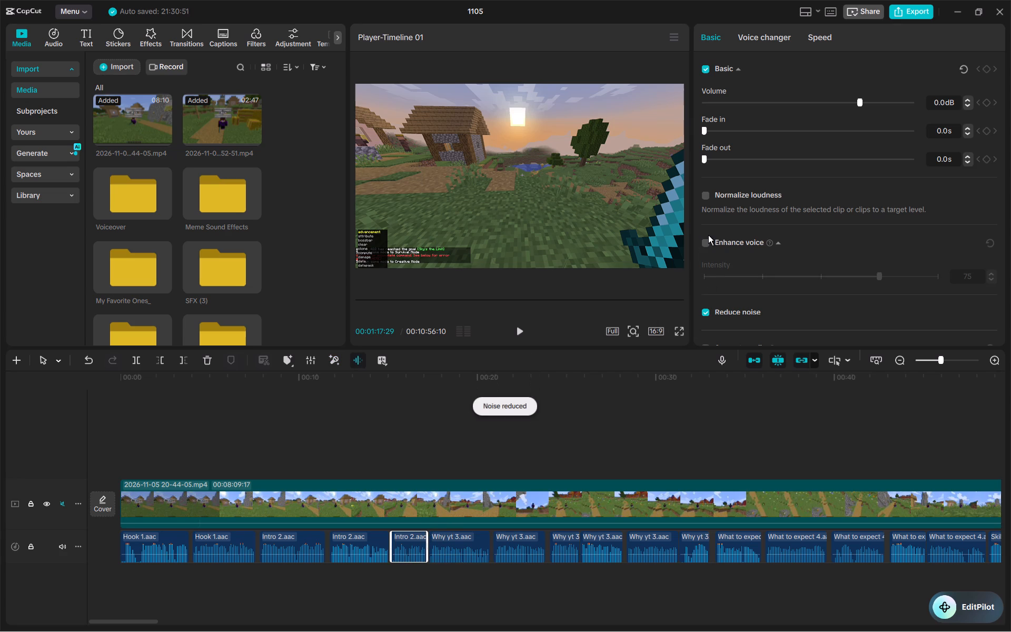
pyautogui.click(707, 244)
pyautogui.click(356, 546)
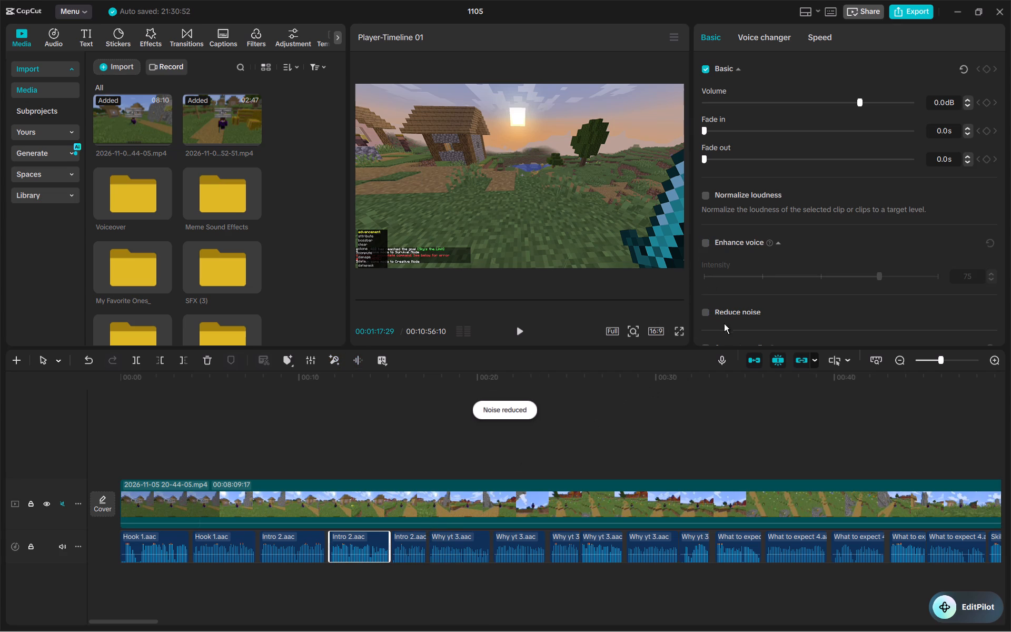
pyautogui.click(707, 314)
pyautogui.click(703, 244)
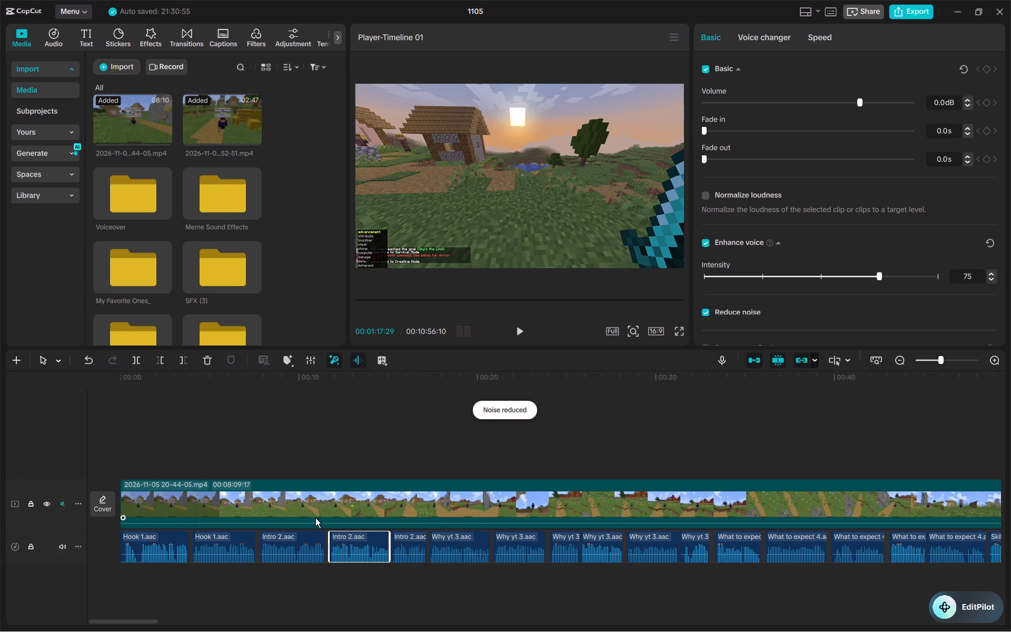
pyautogui.click(316, 518)
pyautogui.click(315, 538)
pyautogui.click(703, 314)
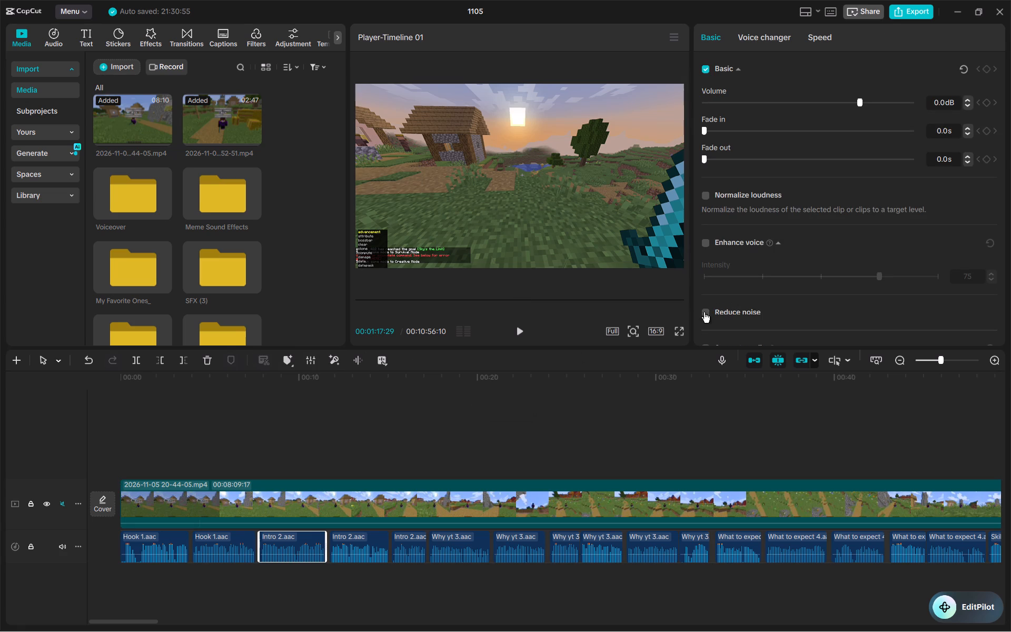
pyautogui.click(705, 244)
# Turn on Reduce noise and Enhance voice for the second and first Hook 1.aac clips individually.
pyautogui.click(225, 542)
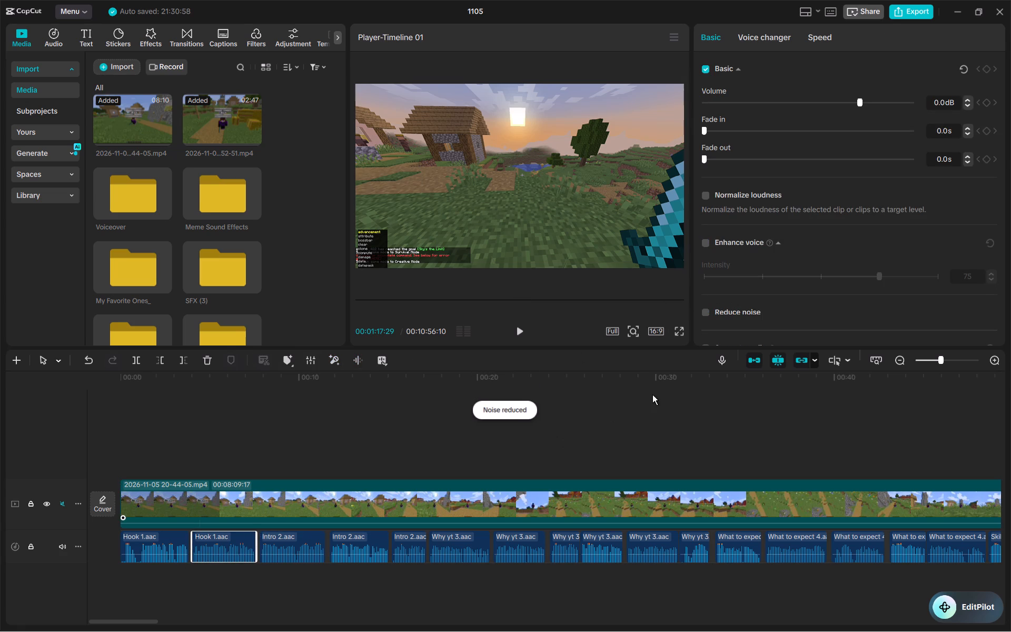
pyautogui.click(703, 314)
pyautogui.click(709, 239)
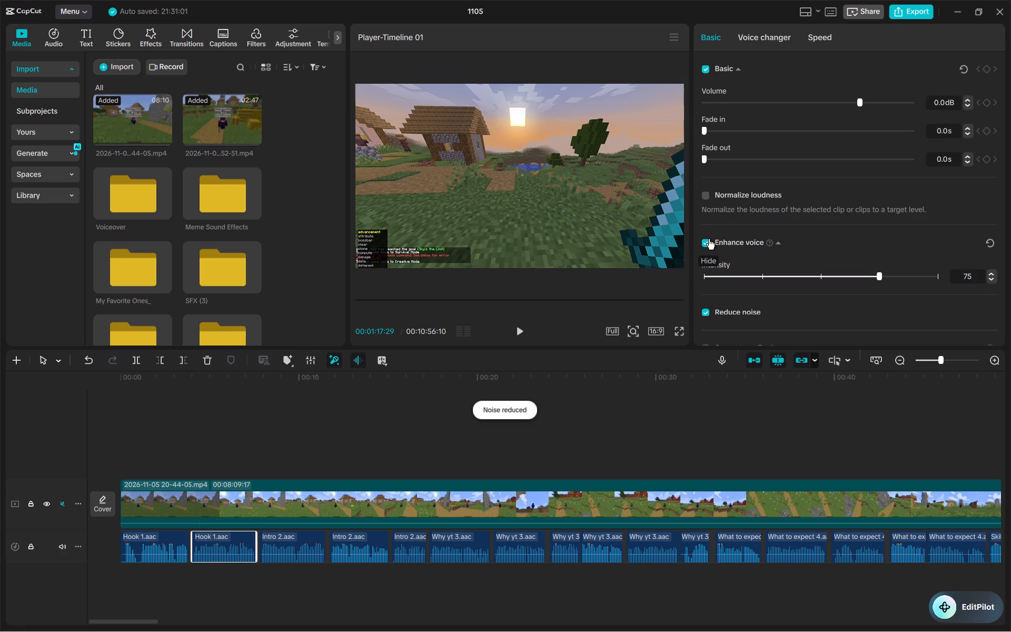
pyautogui.click(155, 542)
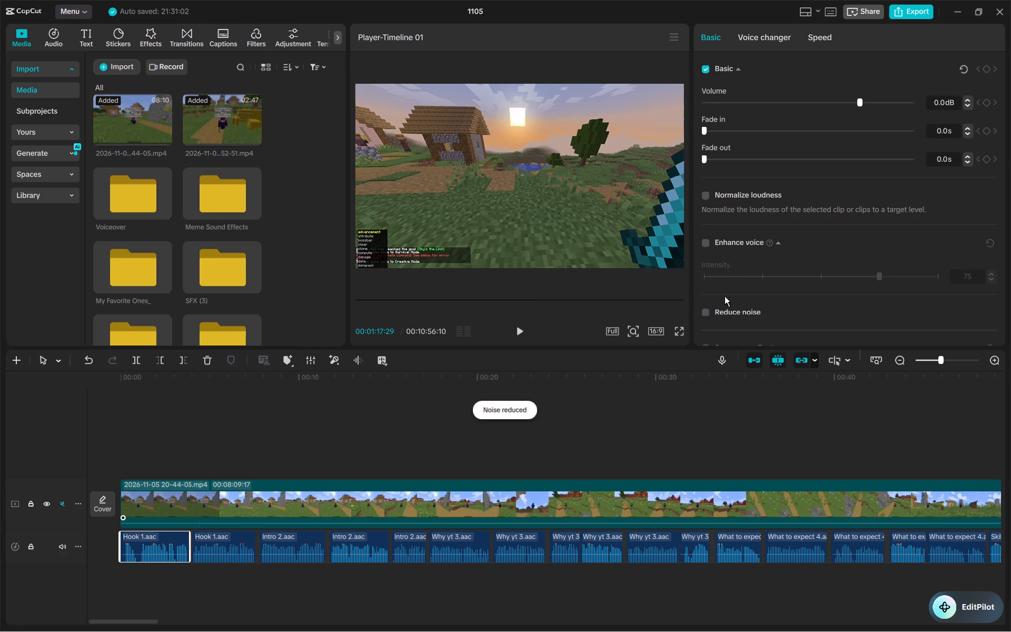
pyautogui.click(700, 313)
pyautogui.click(705, 312)
pyautogui.click(706, 241)
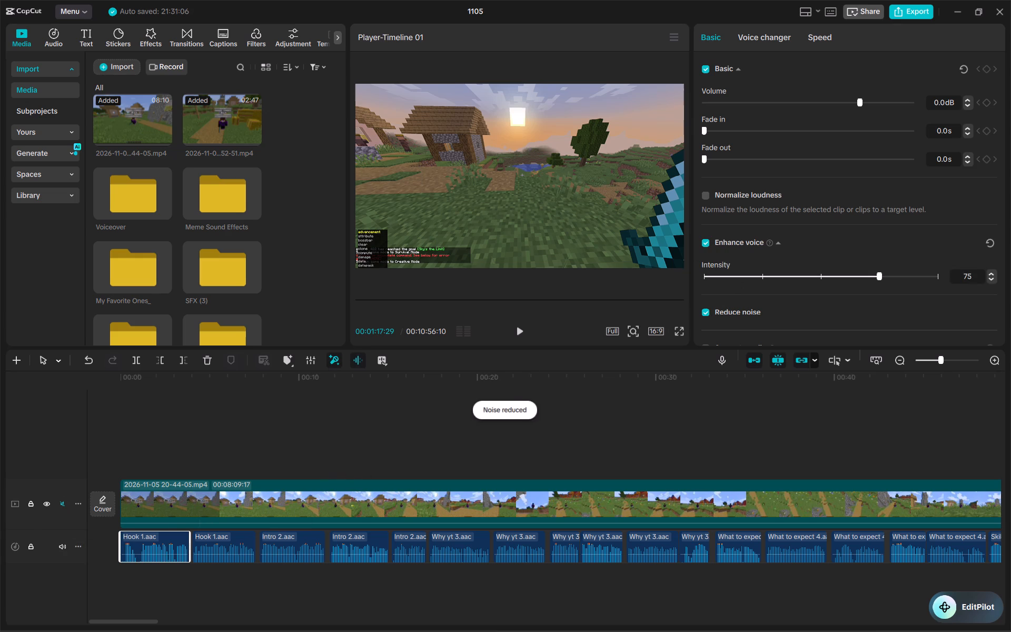
# Pause the music playing in Harmonoid.
pyautogui.click(684, 582)
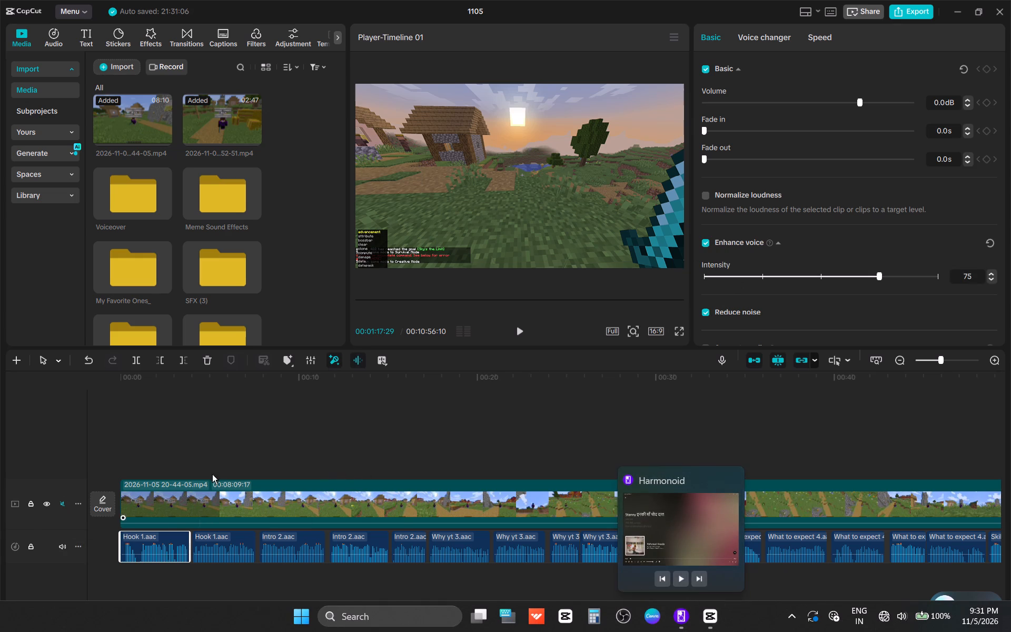
# Play the CapCut timeline from its start to listen to the processed voiceover.
pyautogui.press('space')
pyautogui.click(144, 448)
pyautogui.click(122, 443)
pyautogui.press('space')
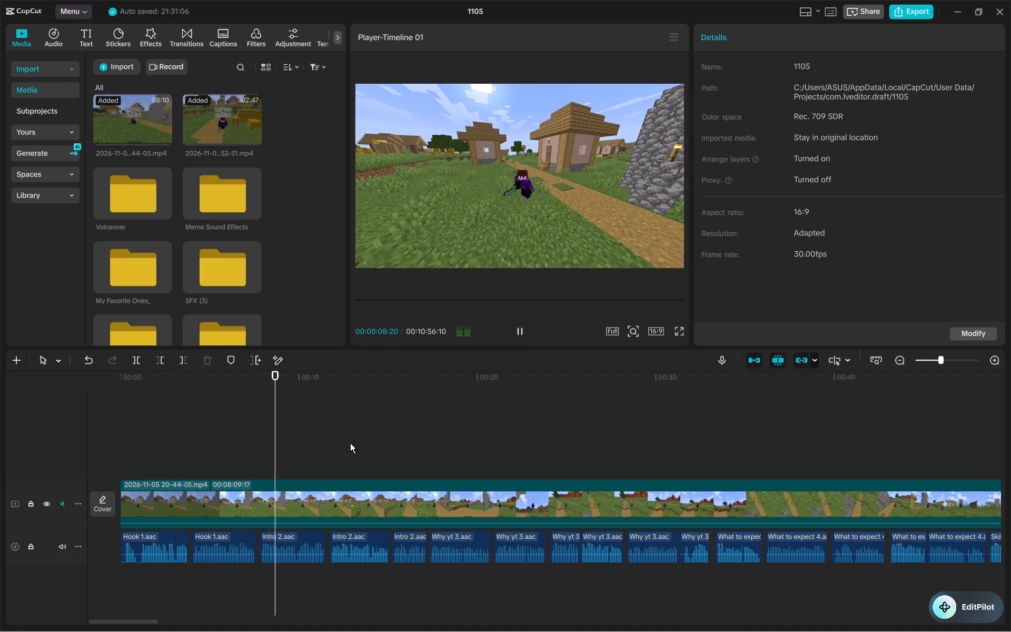
# Select all voiceover clips from Hook 1.aac through the last Cta 6.aac and set their volume to 4.5 dB.
pyautogui.moveTo(104, 554); pyautogui.dragTo(532, 533)
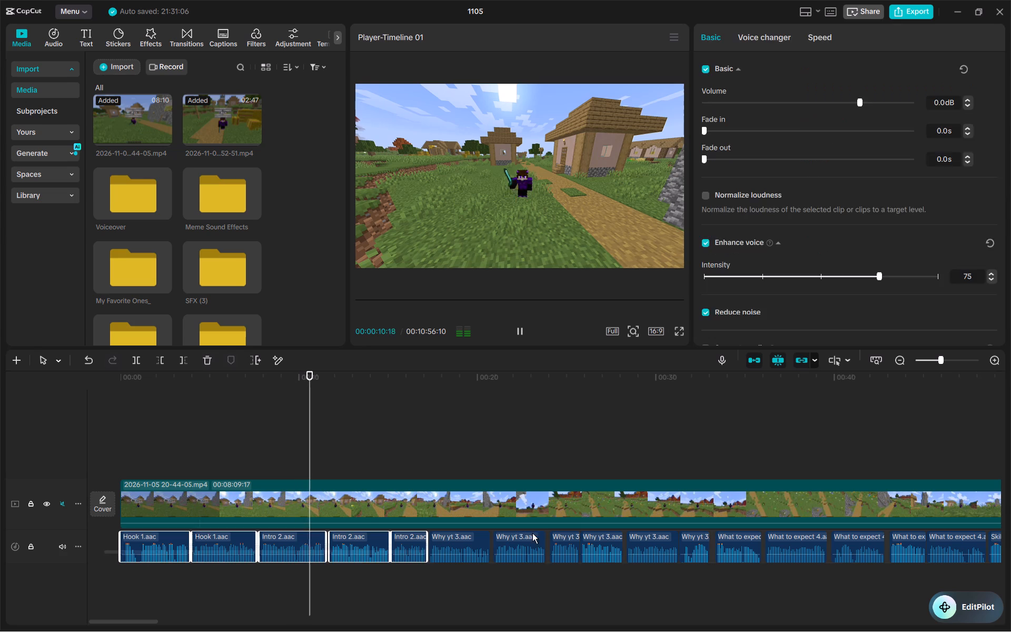
pyautogui.moveTo(532, 533); pyautogui.dragTo(1010, 561)
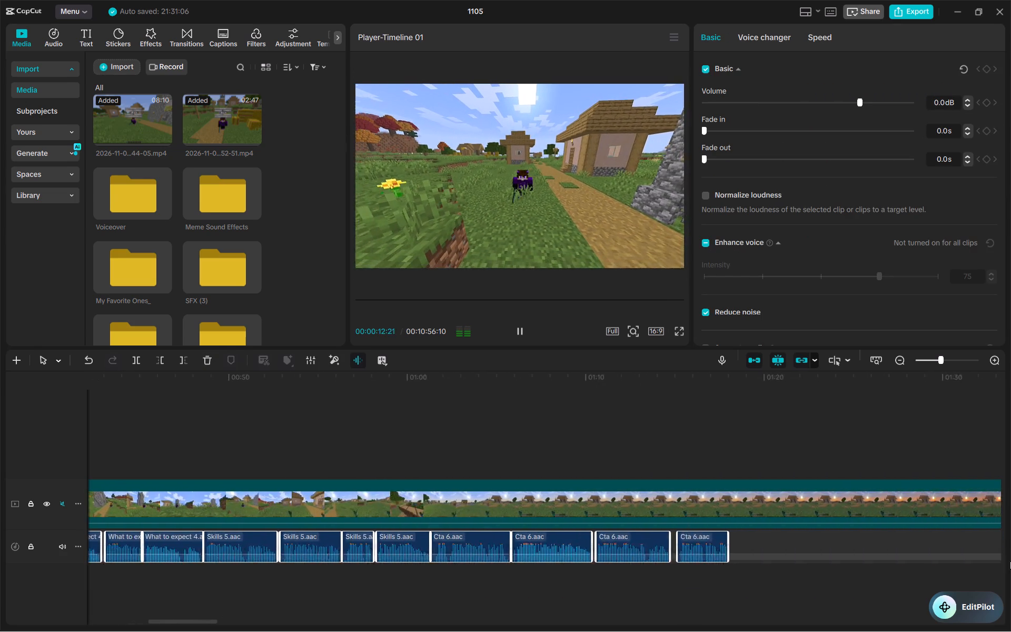
pyautogui.moveTo(1010, 561); pyautogui.dragTo(755, 541)
pyautogui.moveTo(861, 101); pyautogui.dragTo(862, 102)
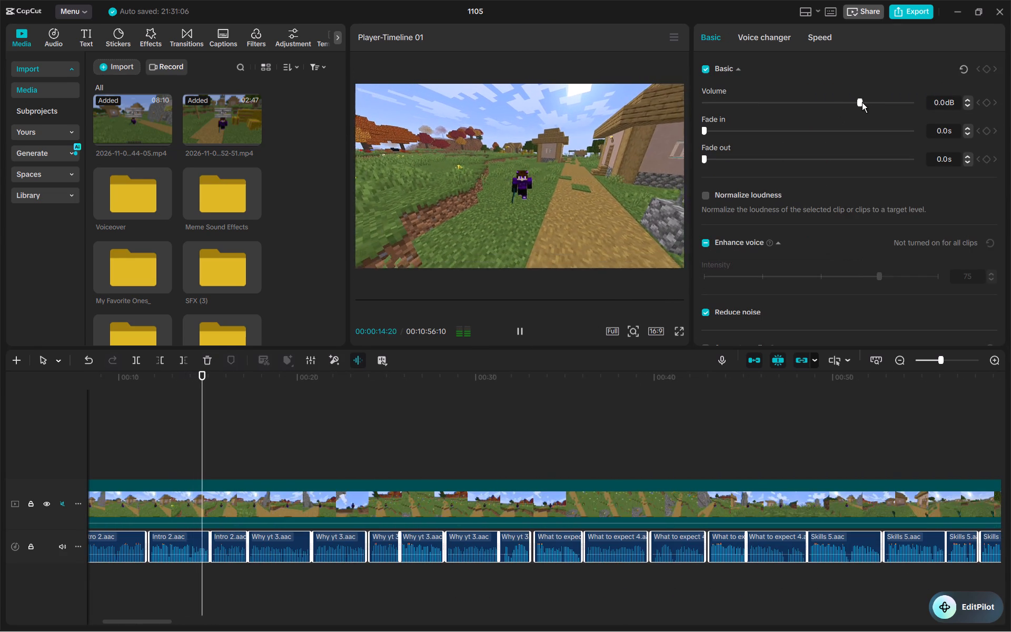
pyautogui.moveTo(862, 102); pyautogui.dragTo(910, 115)
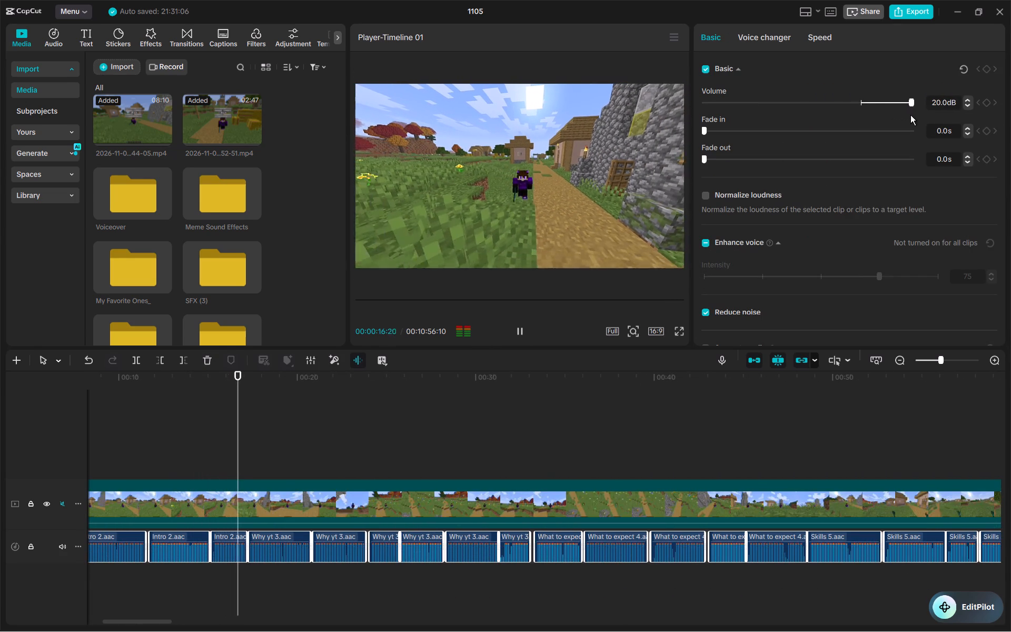
pyautogui.moveTo(910, 115); pyautogui.dragTo(869, 123)
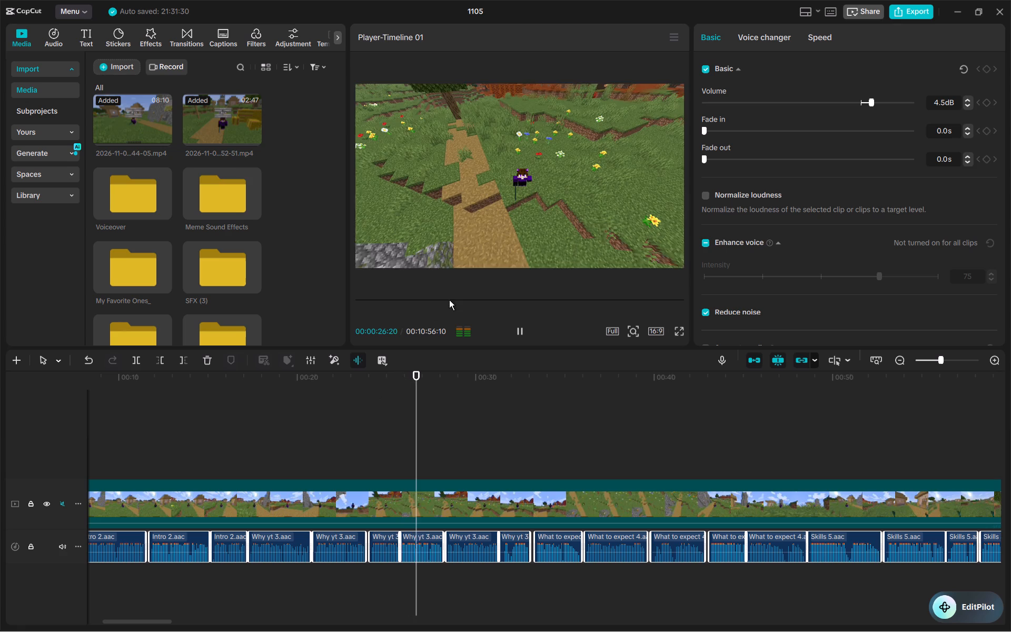
# Show the audio level meters to check the voiceover loudness during playback, and hide them again.
pyautogui.moveTo(465, 334); pyautogui.dragTo(469, 343)
pyautogui.click(469, 331)
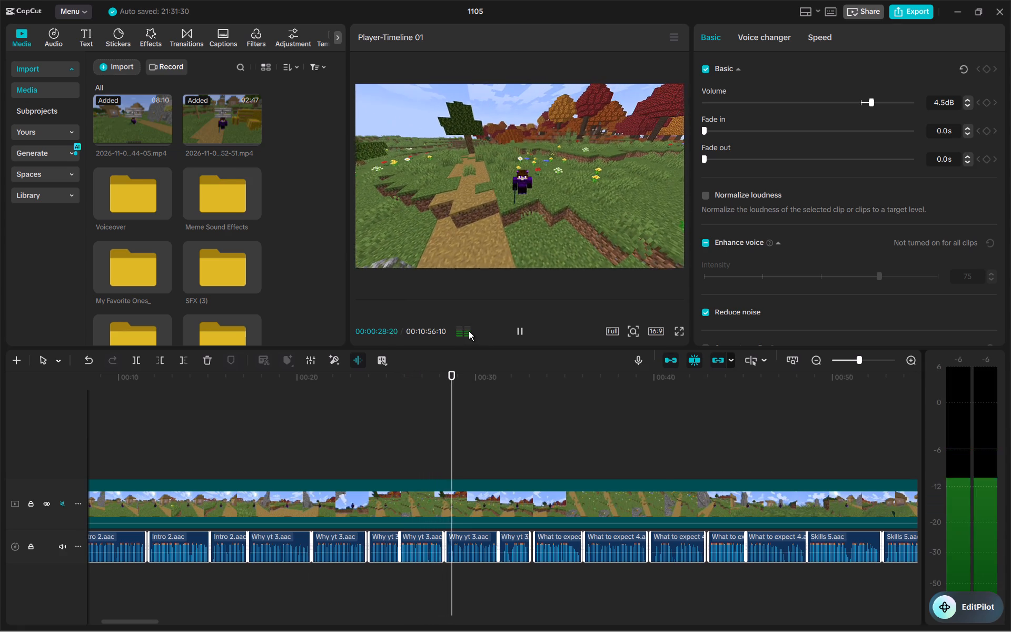
pyautogui.click(469, 331)
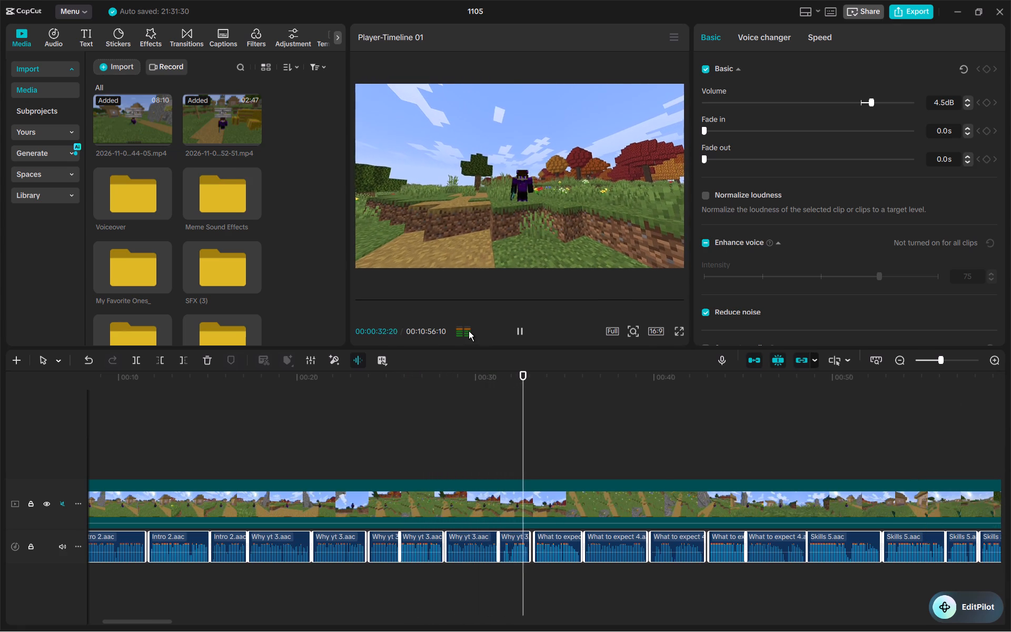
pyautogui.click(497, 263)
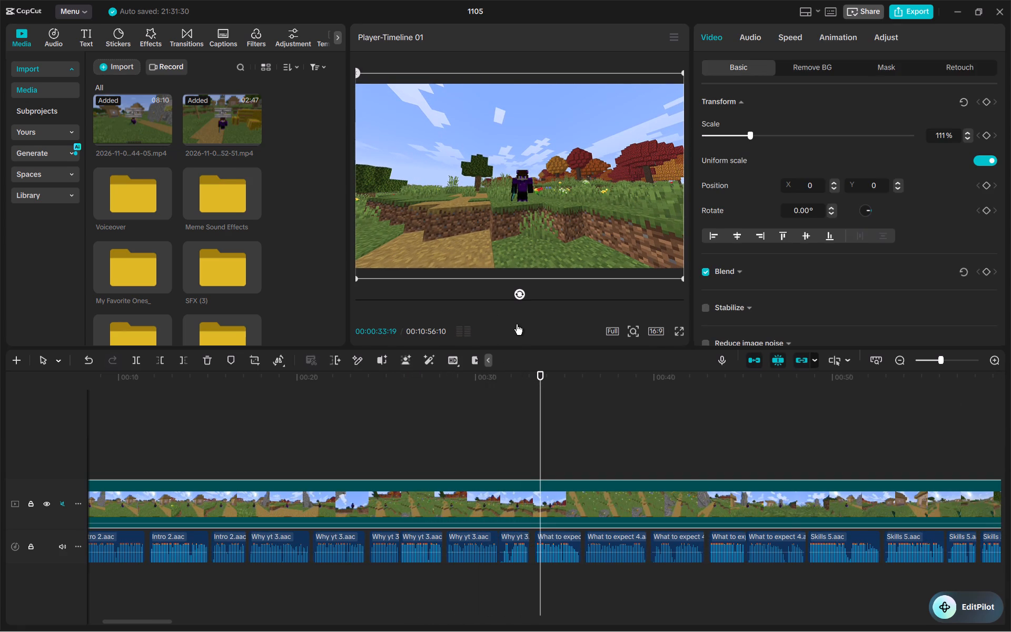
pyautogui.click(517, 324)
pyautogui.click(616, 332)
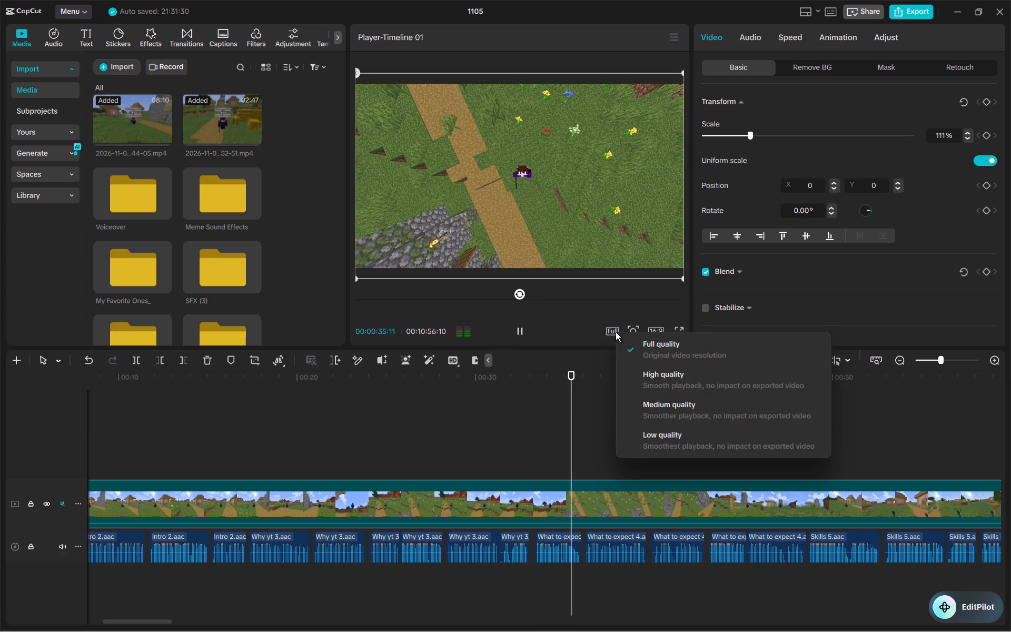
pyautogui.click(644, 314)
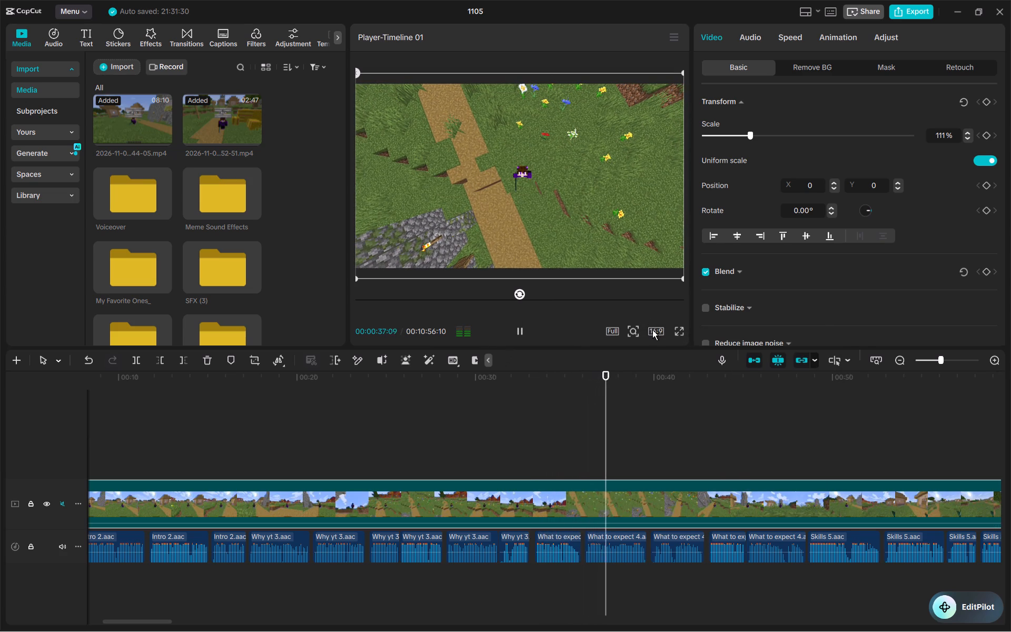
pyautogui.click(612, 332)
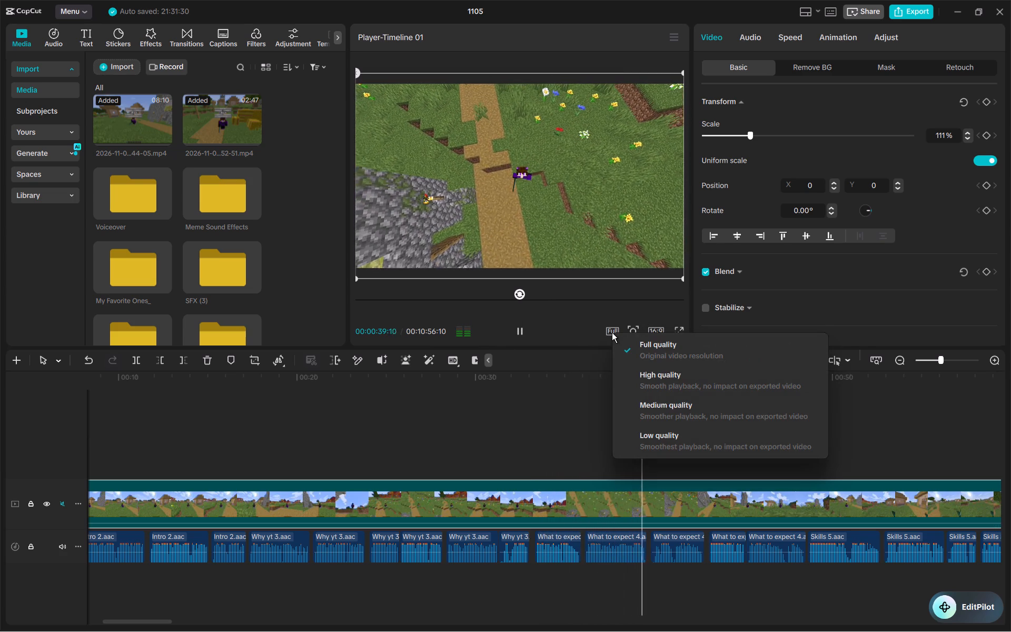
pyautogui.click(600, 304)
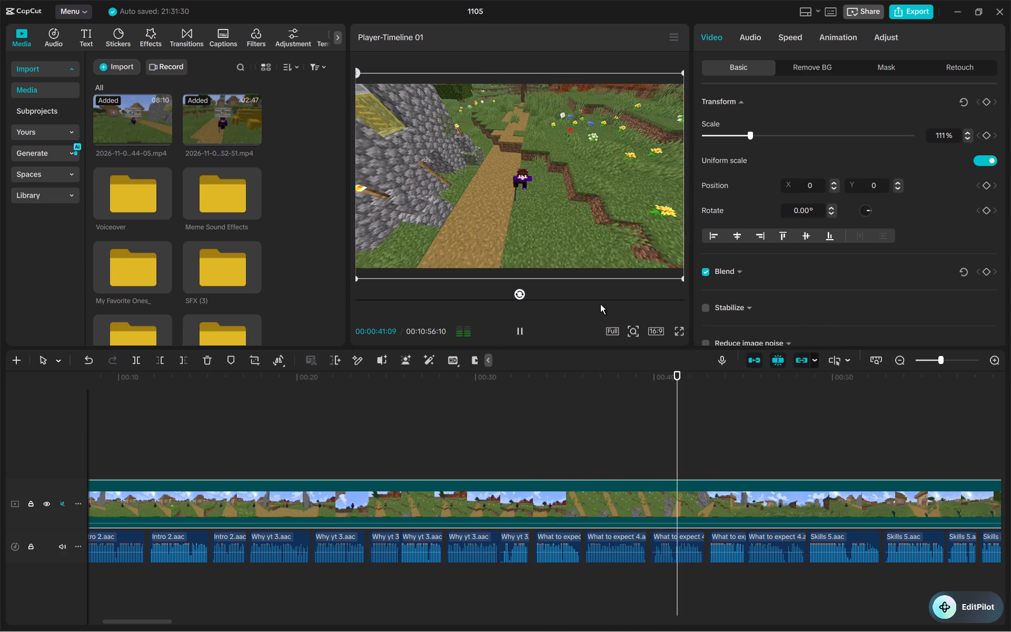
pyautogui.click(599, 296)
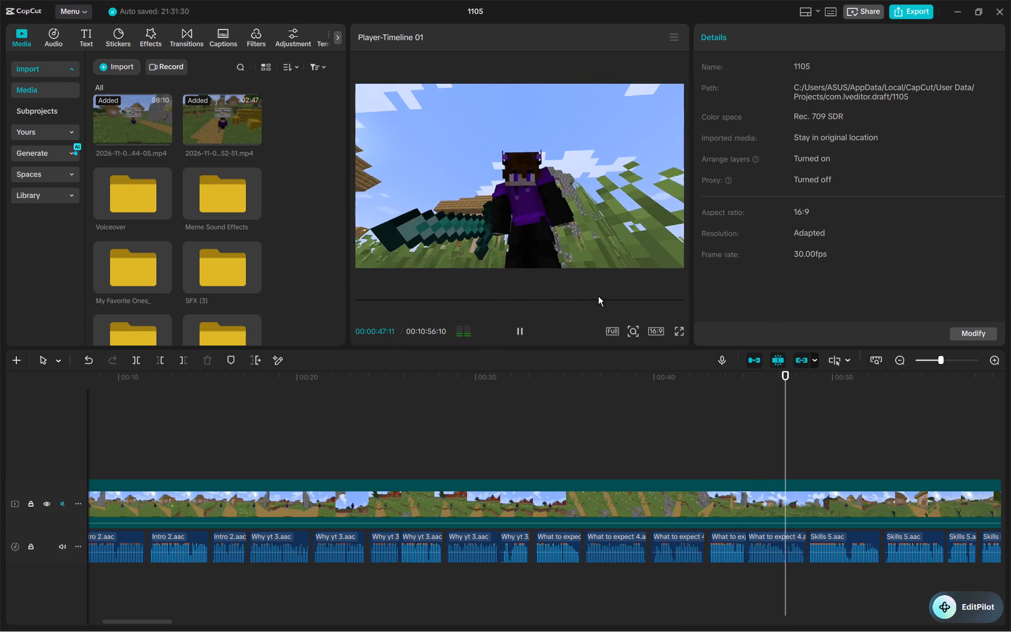
# Listen to the rest of the voiceover through the Skills 5.aac and Cta 6.aac clips, pausing at the last one.
pyautogui.hscroll(-2, 627, 480)
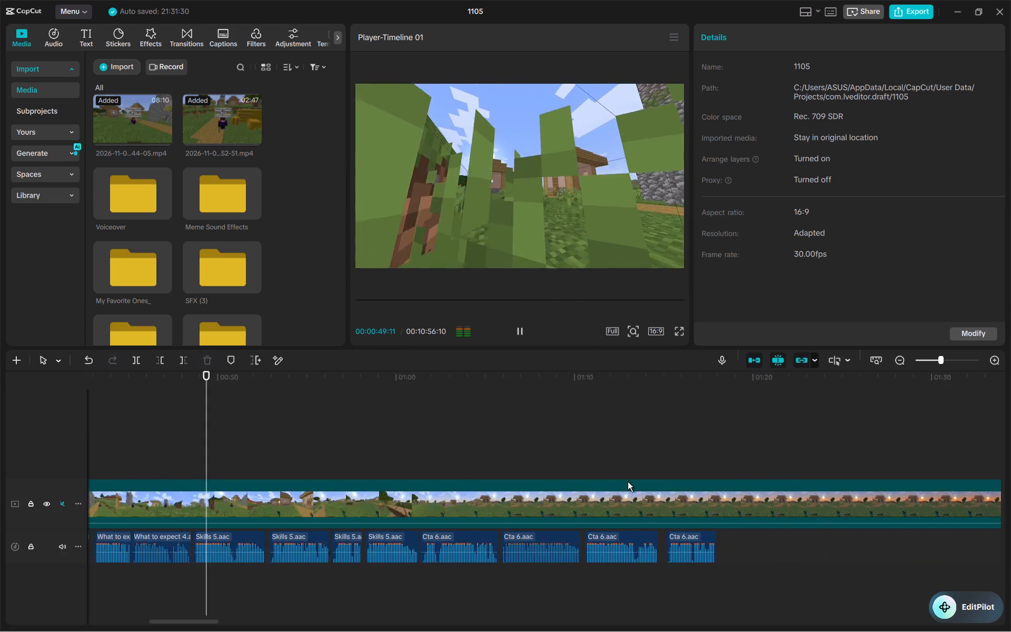
pyautogui.hscroll(-1, 628, 481)
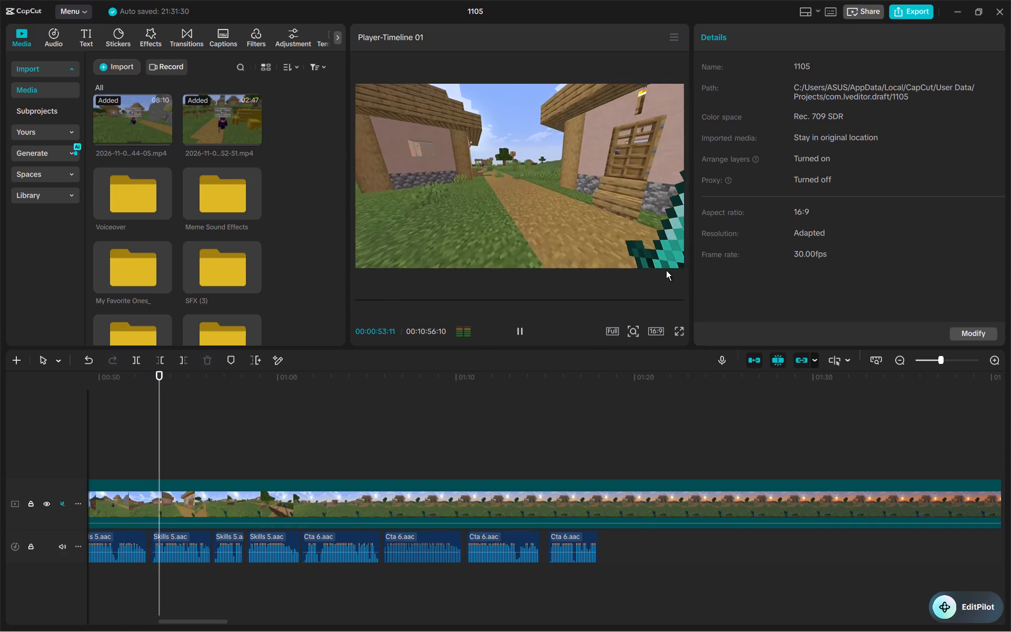
pyautogui.click(411, 38)
pyautogui.click(411, 38)
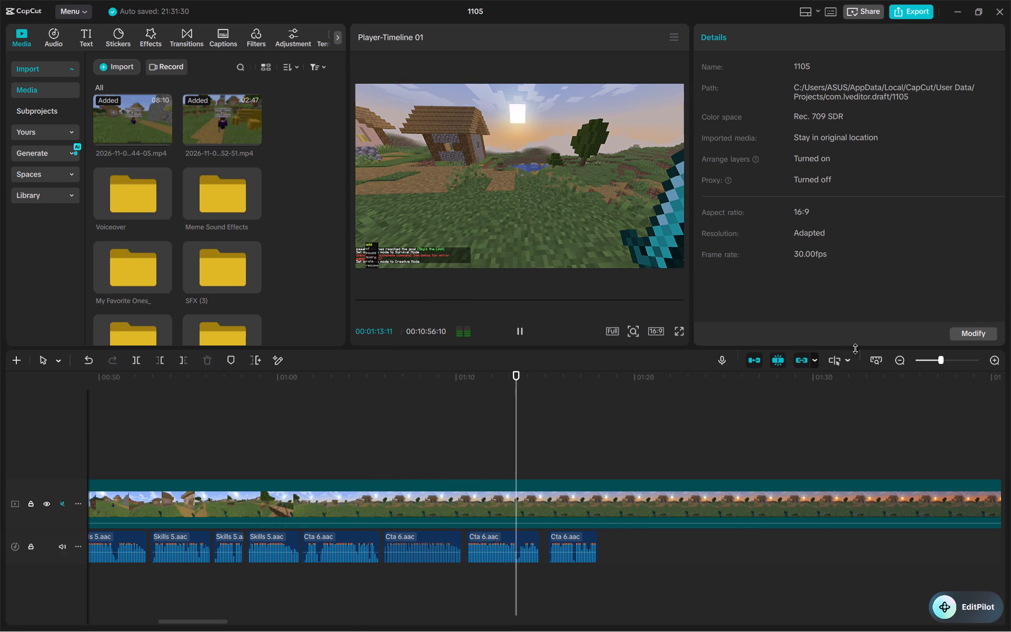
pyautogui.click(849, 361)
pyautogui.click(849, 361)
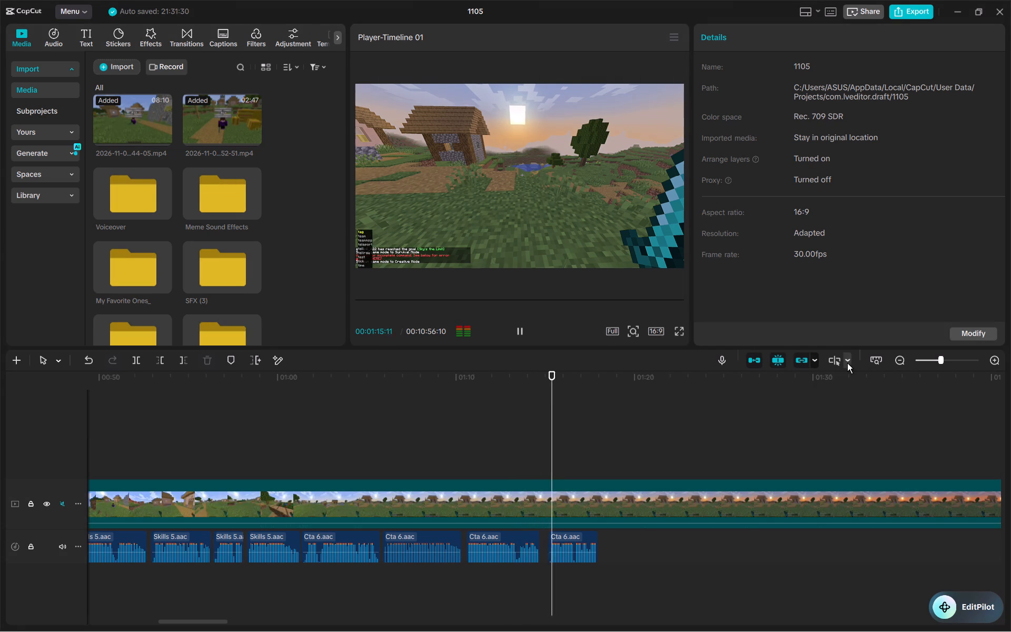
pyautogui.press('space')
# Move the last Cta 6.aac clip earlier, leaving only a short gap after the preceding Cta 6.aac clip, and play back the join.
pyautogui.moveTo(561, 538); pyautogui.dragTo(554, 540)
pyautogui.click(528, 474)
pyautogui.press('space')
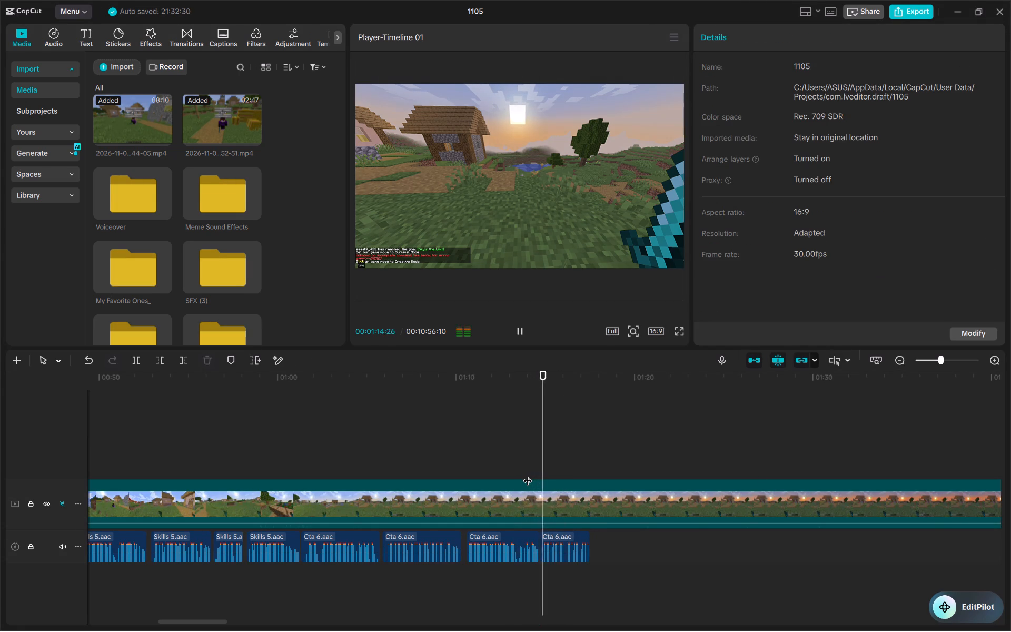
pyautogui.press('space')
pyautogui.keyDown('ctrl'); pyautogui.scroll(11, 553, 546); pyautogui.keyUp('ctrl')
pyautogui.moveTo(541, 538); pyautogui.dragTo(543, 537)
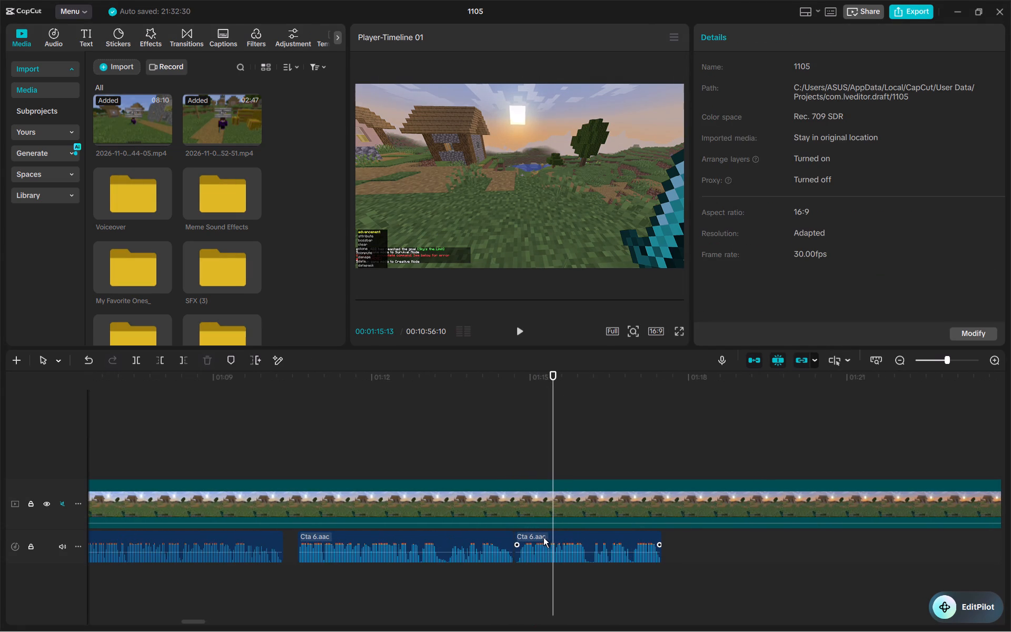
pyautogui.moveTo(543, 537); pyautogui.dragTo(547, 537)
pyautogui.click(512, 447)
pyautogui.press('space')
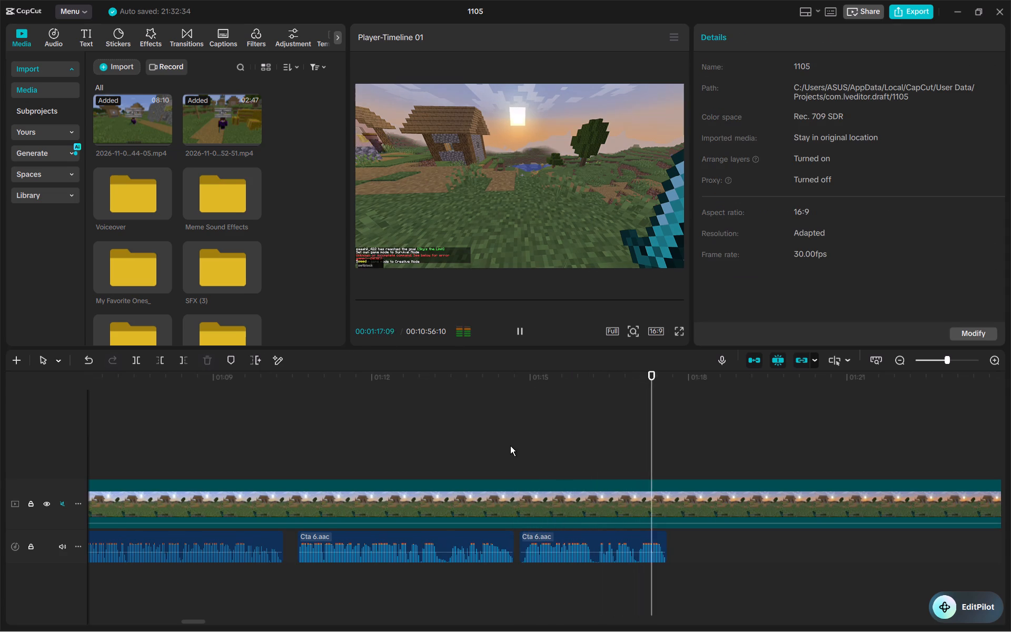
pyautogui.press('space')
pyautogui.keyDown('ctrl'); pyautogui.scroll(-9, 510, 446); pyautogui.keyUp('ctrl')
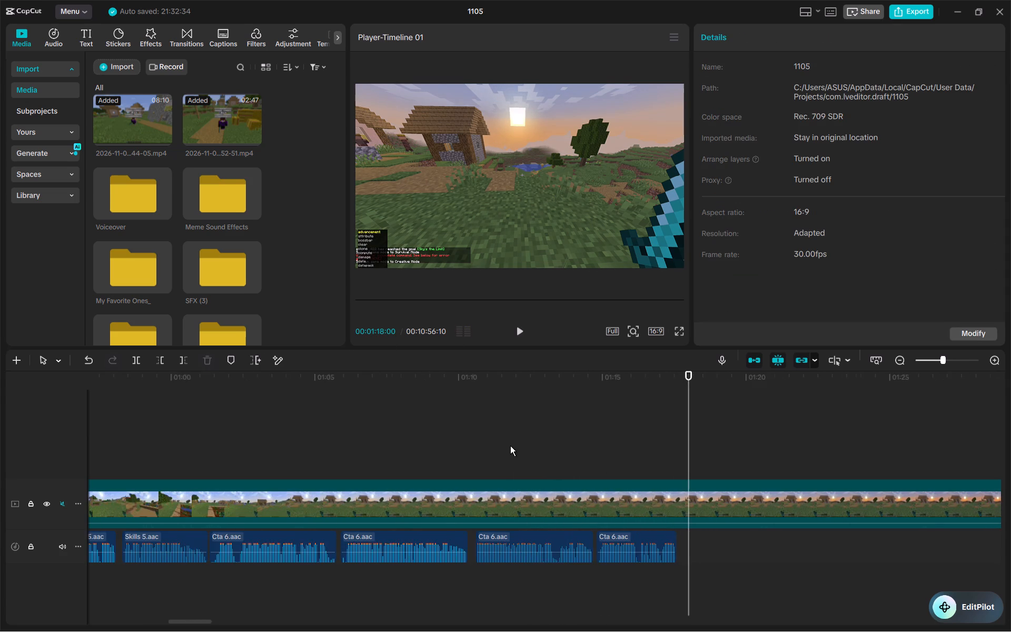
pyautogui.keyDown('ctrl'); pyautogui.scroll(-7, 510, 446); pyautogui.keyUp('ctrl')
pyautogui.hscroll(19, 594, 490)
pyautogui.hscroll(2, 532, 488)
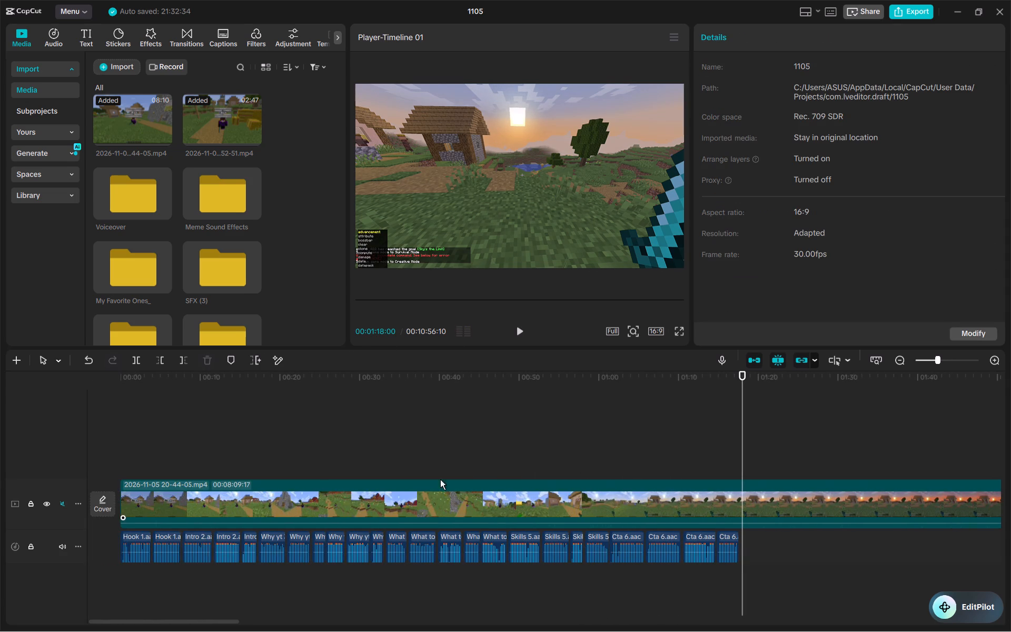
pyautogui.hscroll(1, 440, 479)
pyautogui.keyDown('ctrl'); pyautogui.scroll(6, 191, 458); pyautogui.keyUp('ctrl')
pyautogui.hscroll(-7, 381, 461)
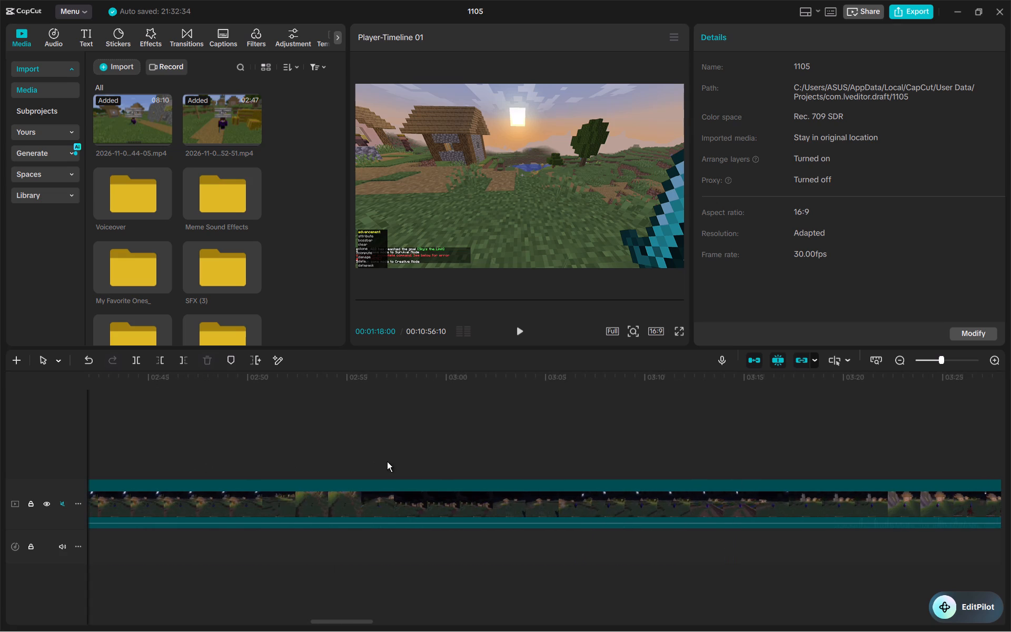
pyautogui.click(387, 461)
pyautogui.moveTo(387, 461); pyautogui.dragTo(552, 470)
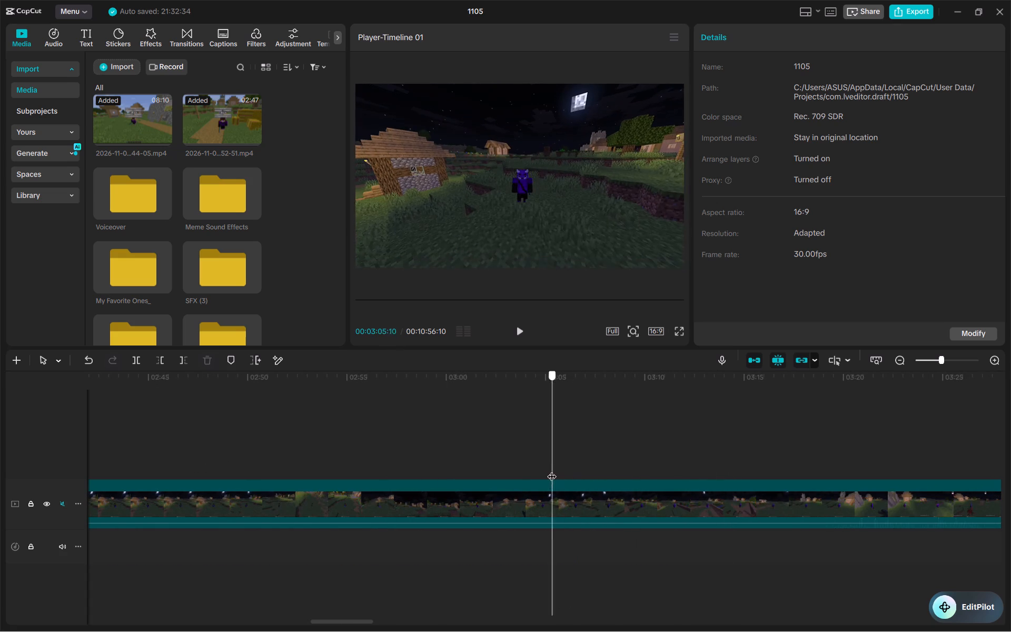
pyautogui.moveTo(552, 470); pyautogui.dragTo(483, 470)
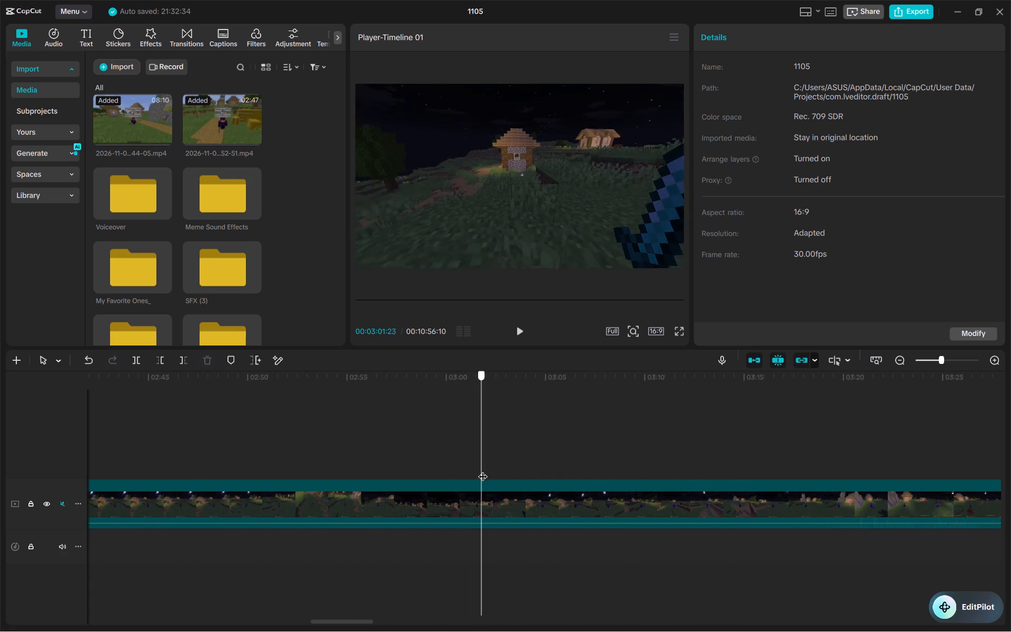
pyautogui.moveTo(483, 470); pyautogui.dragTo(501, 472)
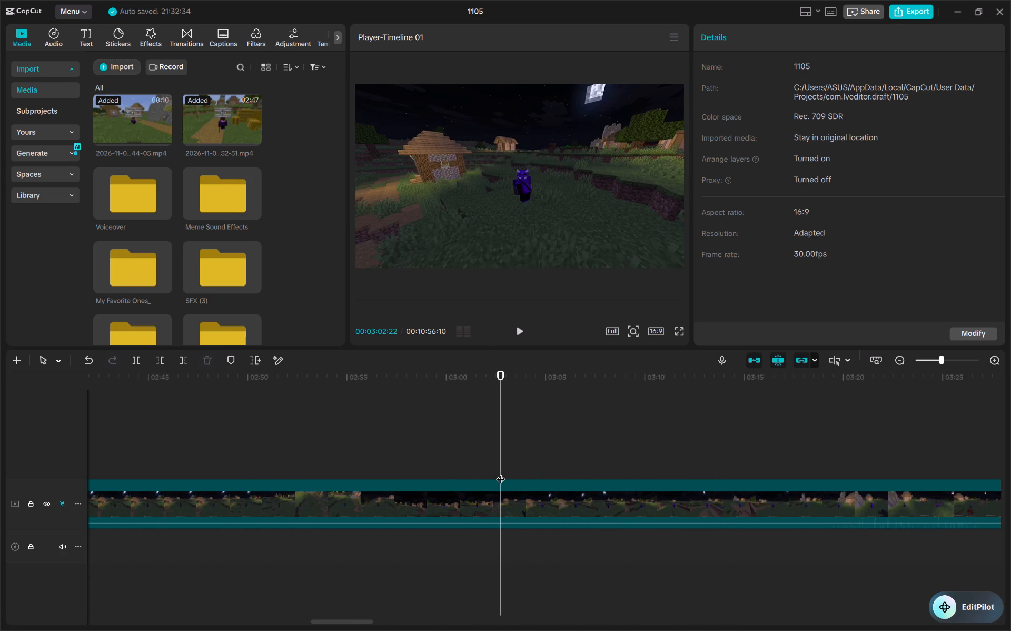
pyautogui.hotkey('ctrl', 'b')
# Split the night footage again at 00:03:04:29, delete the short piece between the two cuts, and play back the join.
pyautogui.press('space')
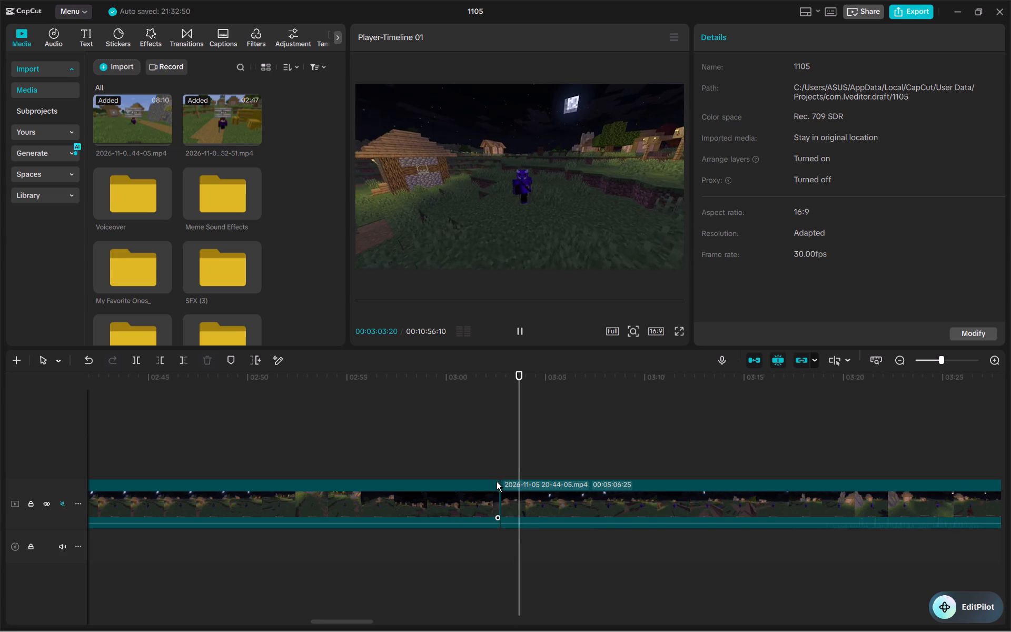
pyautogui.press('space')
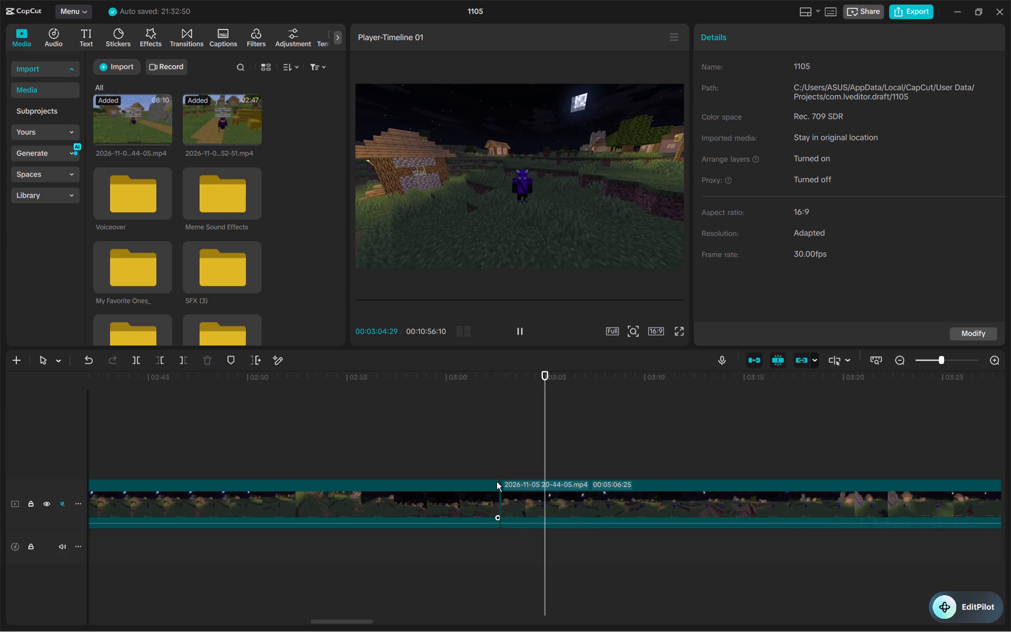
pyautogui.hotkey('ctrl', 'b')
pyautogui.click(526, 503)
pyautogui.press('Delete')
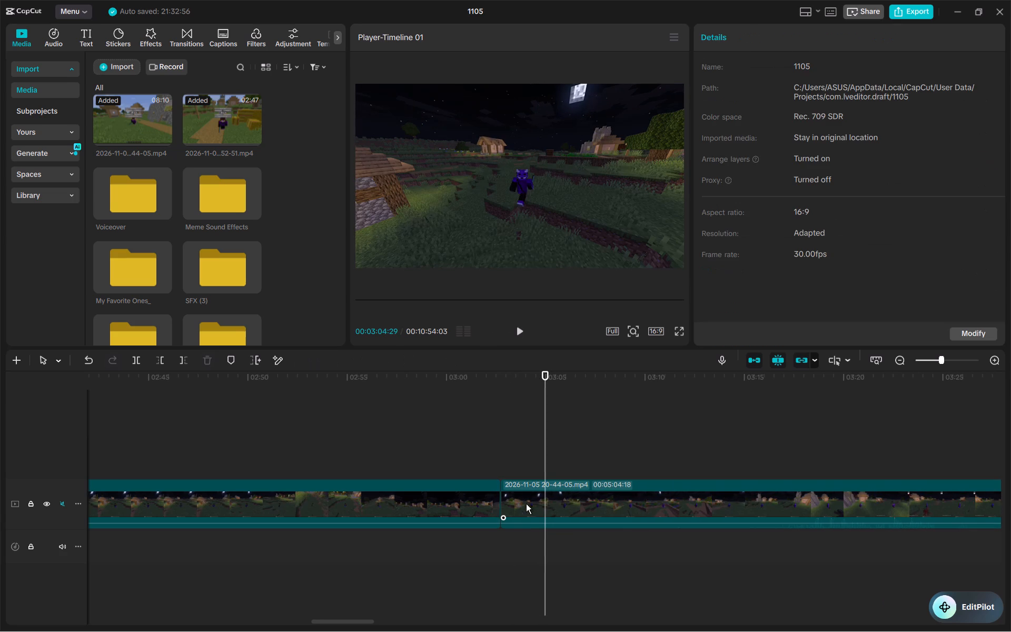
pyautogui.click(526, 463)
pyautogui.press('space')
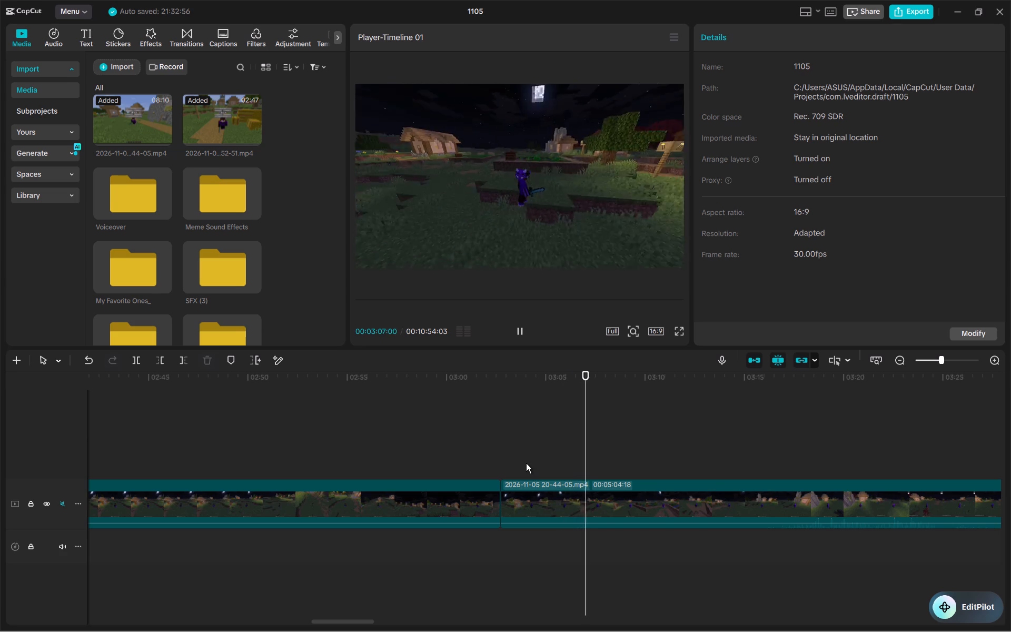
pyautogui.press('space')
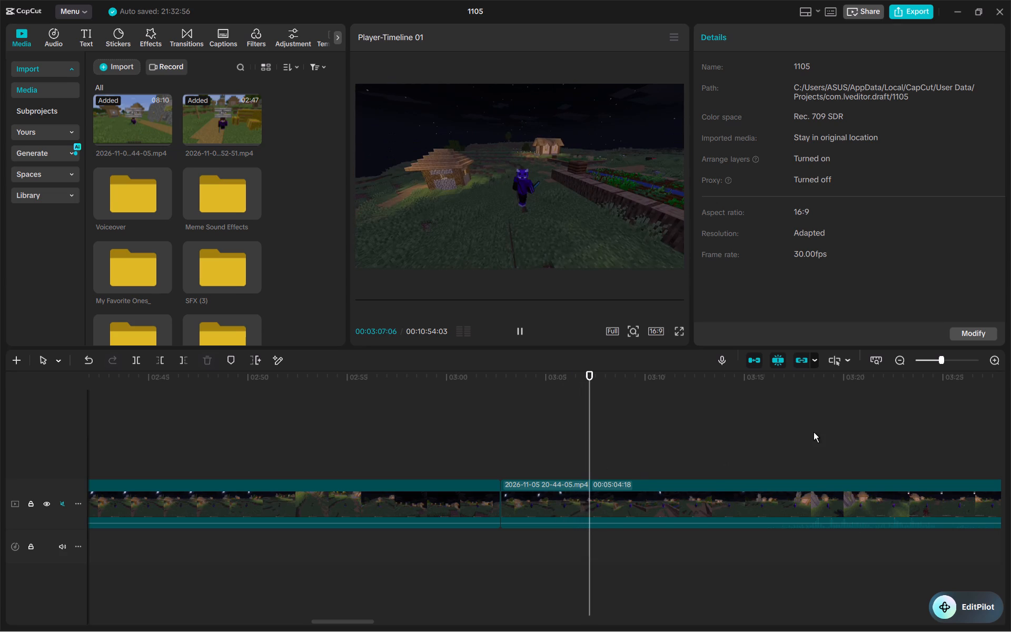
pyautogui.click(814, 432)
pyautogui.moveTo(814, 432); pyautogui.dragTo(869, 446)
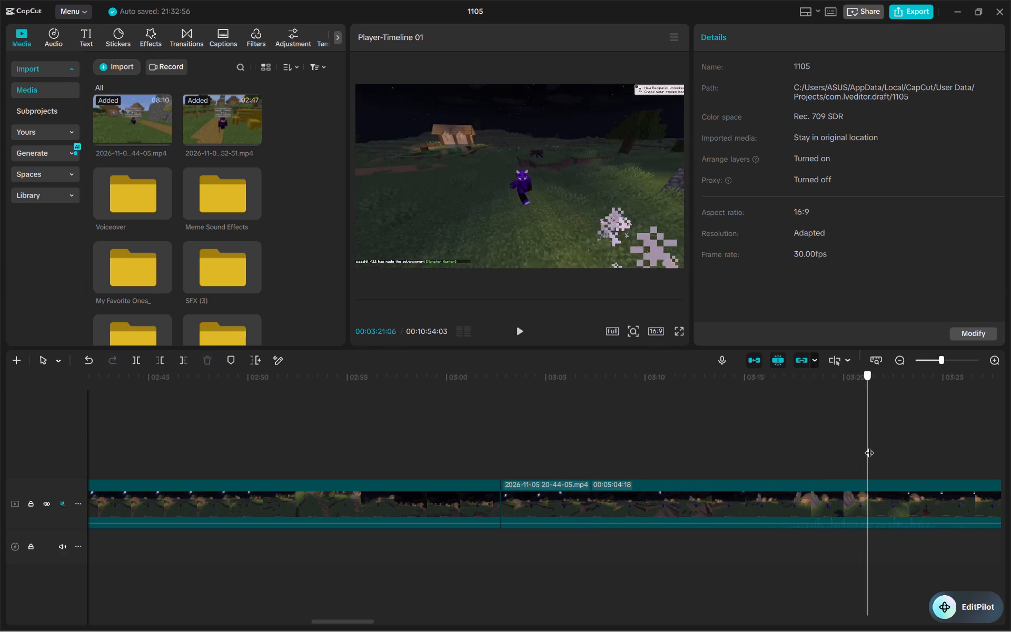
pyautogui.moveTo(869, 446); pyautogui.dragTo(1010, 488)
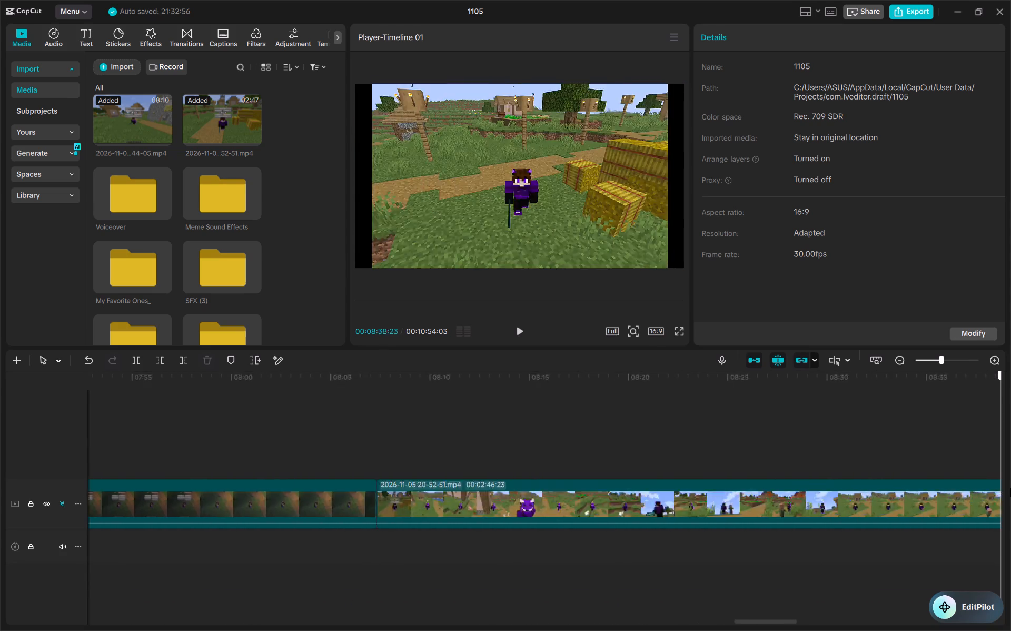
pyautogui.moveTo(1010, 488); pyautogui.dragTo(418, 461)
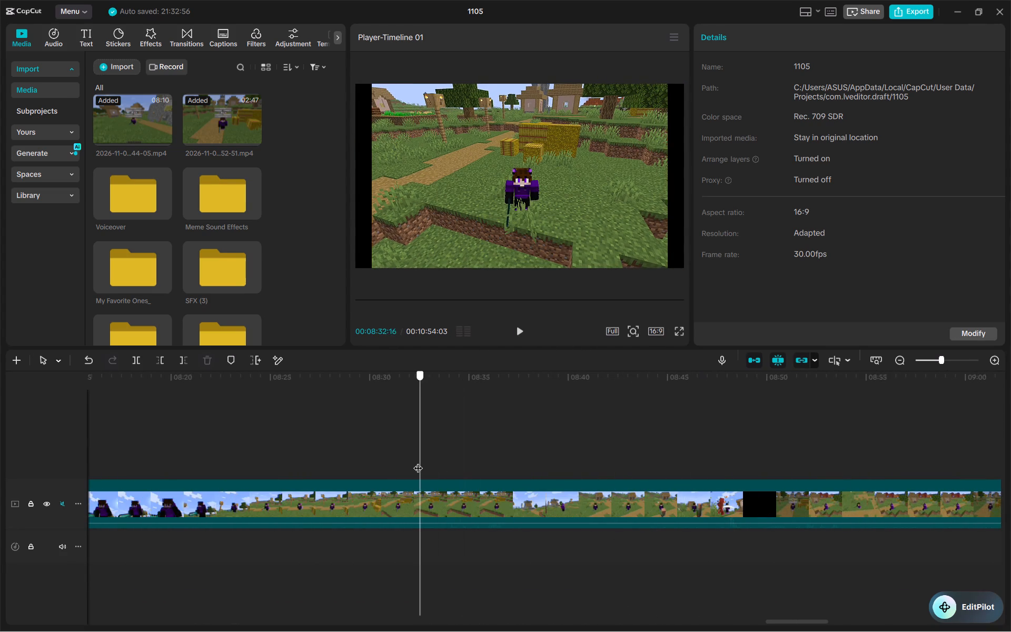
pyautogui.moveTo(418, 461); pyautogui.dragTo(200, 409)
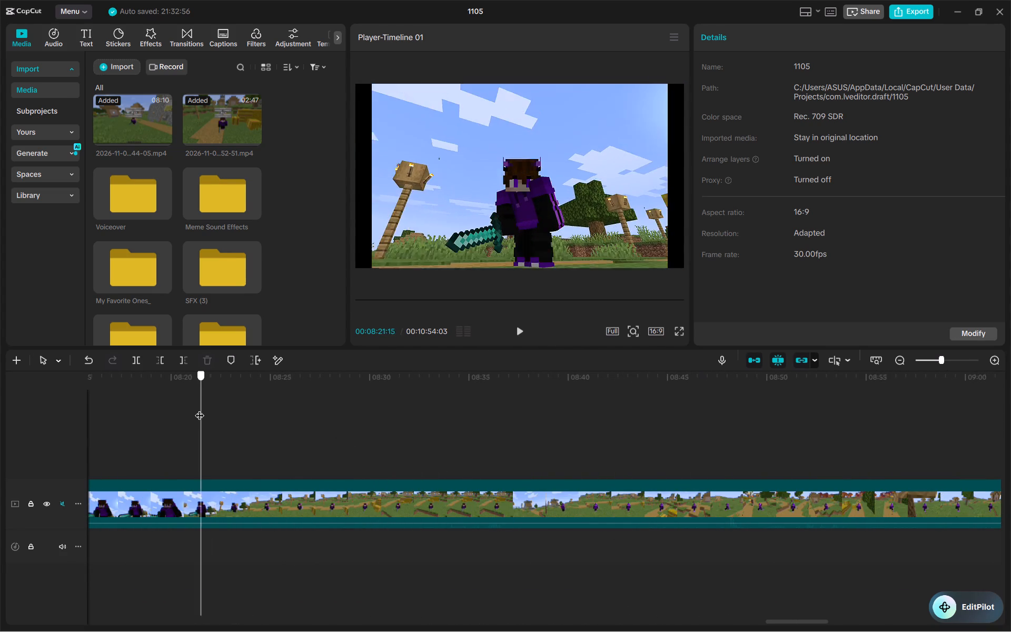
pyautogui.moveTo(200, 409); pyautogui.dragTo(214, 397)
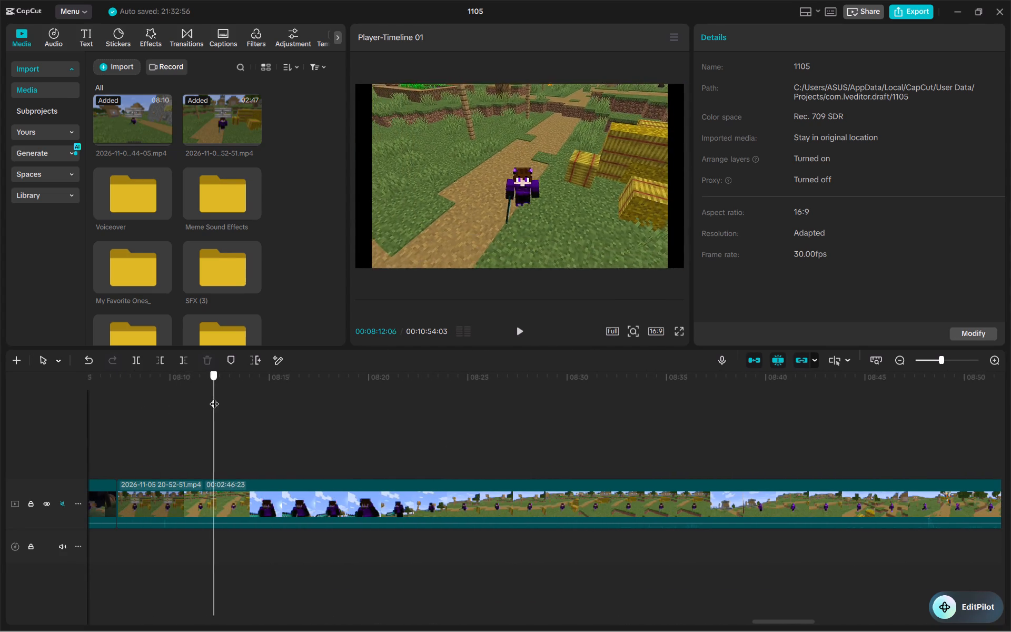
pyautogui.moveTo(214, 397); pyautogui.dragTo(240, 401)
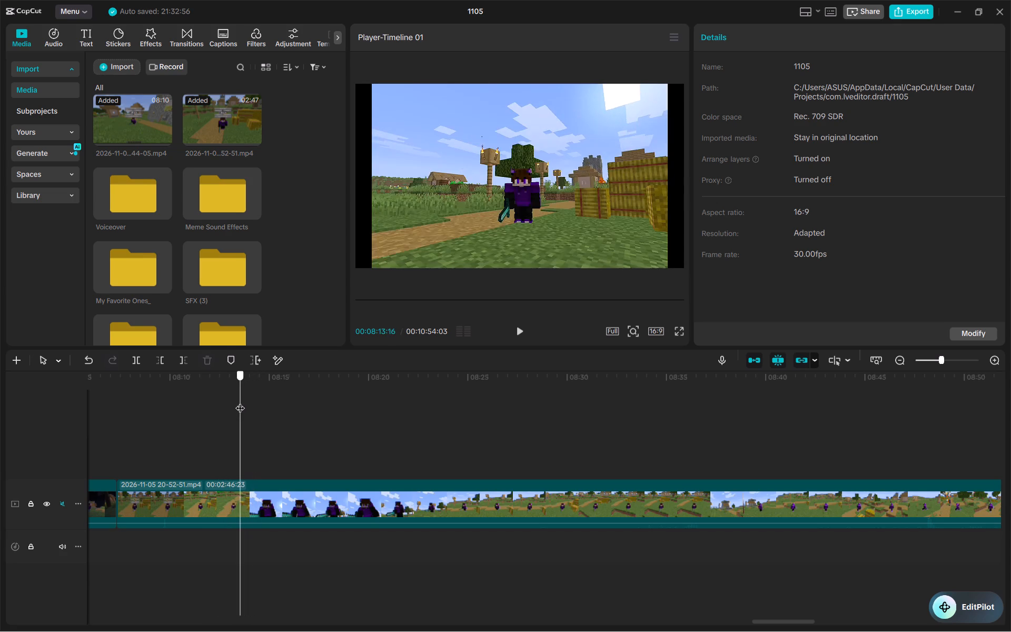
pyautogui.moveTo(240, 401); pyautogui.dragTo(245, 401)
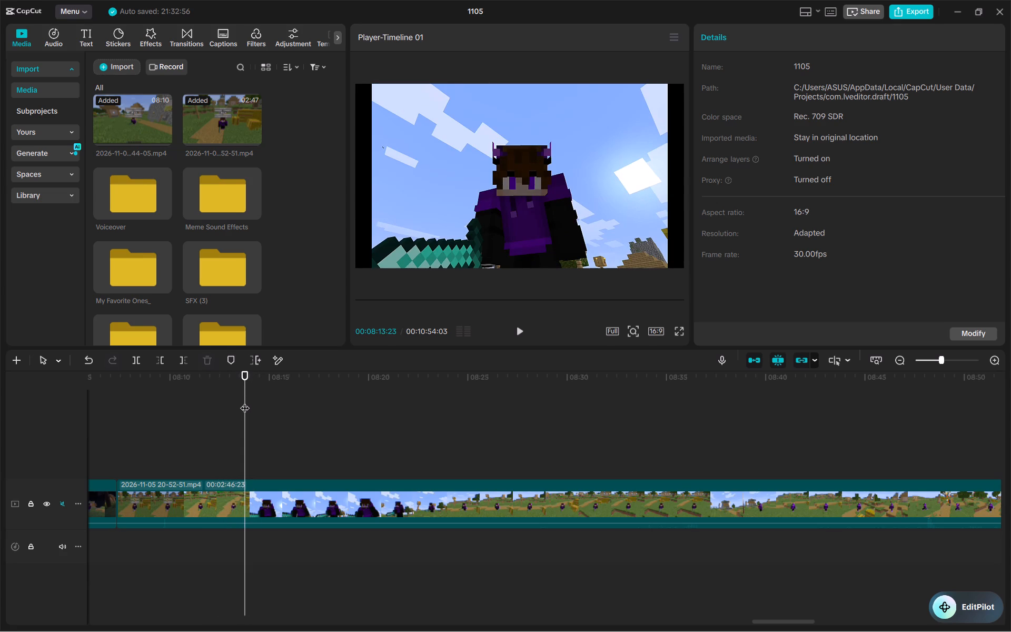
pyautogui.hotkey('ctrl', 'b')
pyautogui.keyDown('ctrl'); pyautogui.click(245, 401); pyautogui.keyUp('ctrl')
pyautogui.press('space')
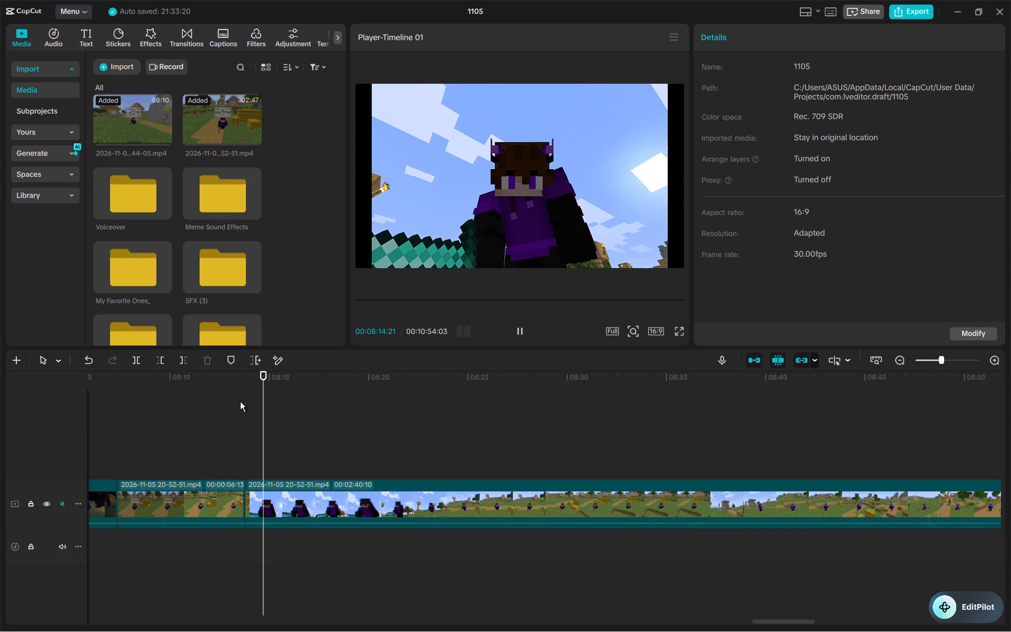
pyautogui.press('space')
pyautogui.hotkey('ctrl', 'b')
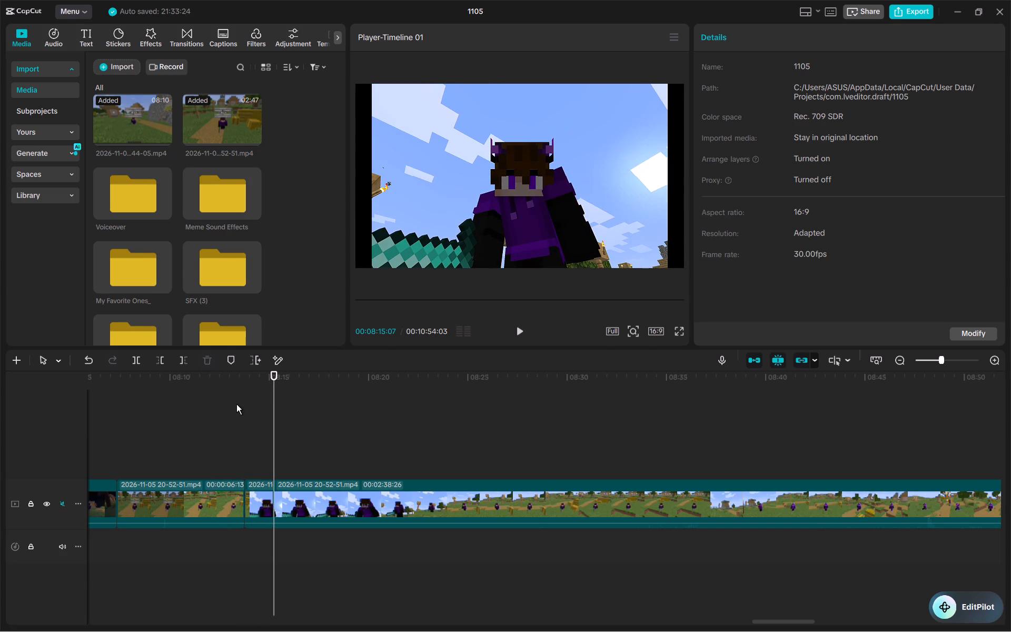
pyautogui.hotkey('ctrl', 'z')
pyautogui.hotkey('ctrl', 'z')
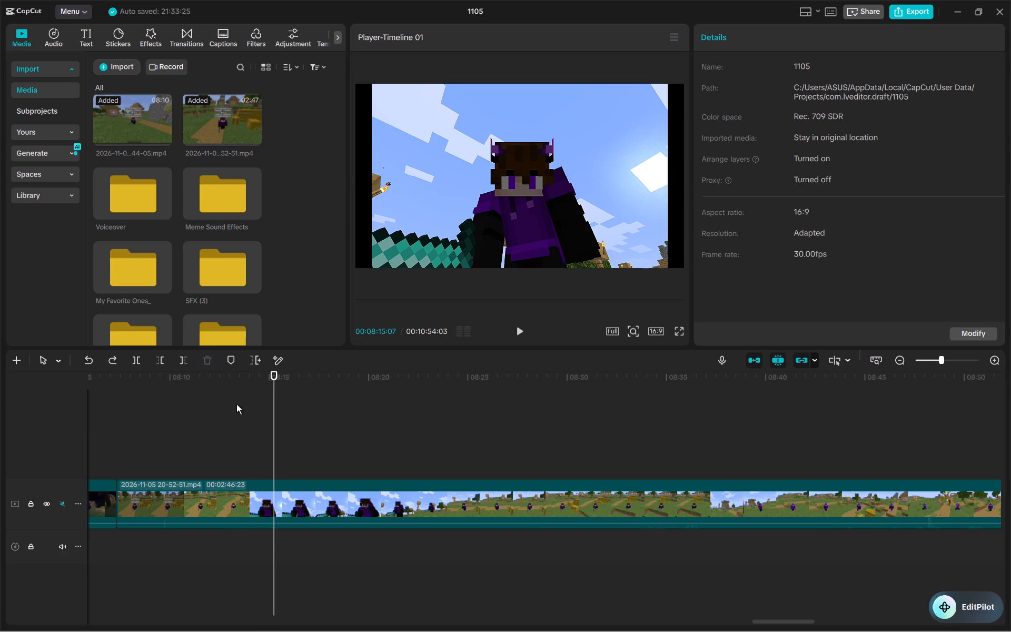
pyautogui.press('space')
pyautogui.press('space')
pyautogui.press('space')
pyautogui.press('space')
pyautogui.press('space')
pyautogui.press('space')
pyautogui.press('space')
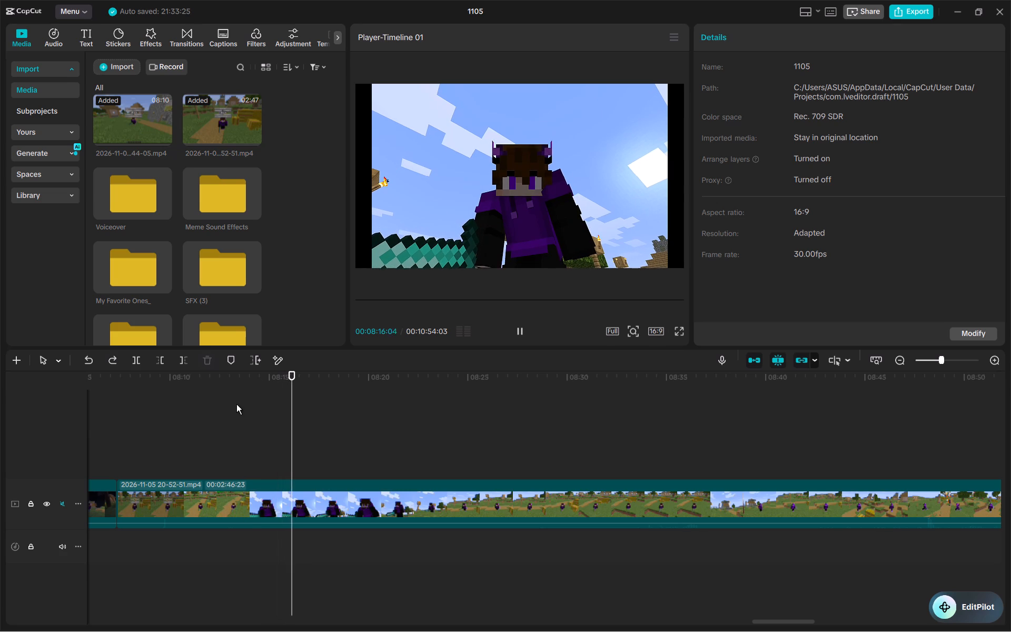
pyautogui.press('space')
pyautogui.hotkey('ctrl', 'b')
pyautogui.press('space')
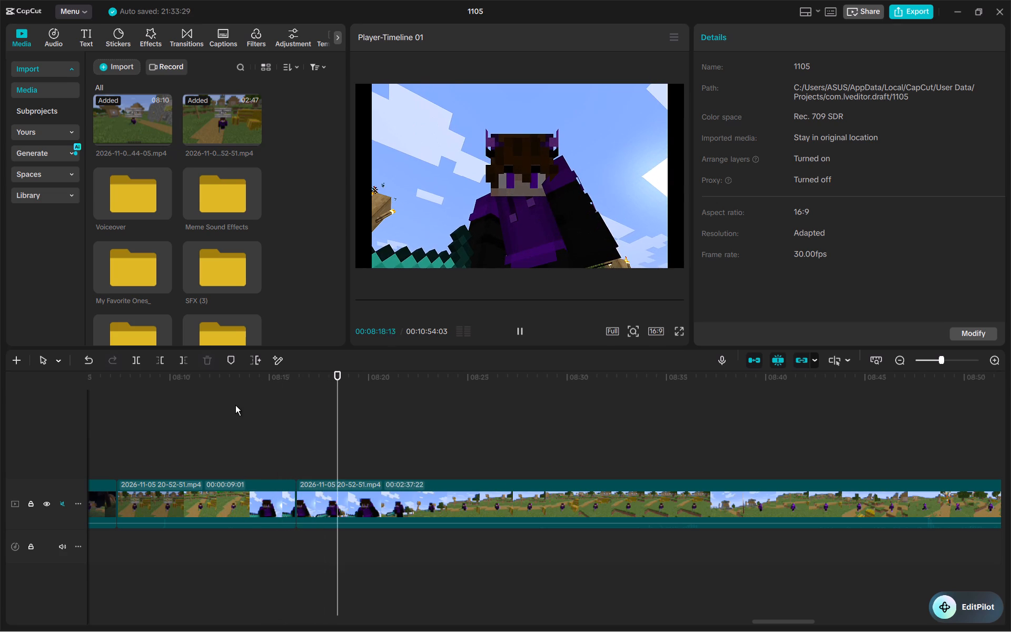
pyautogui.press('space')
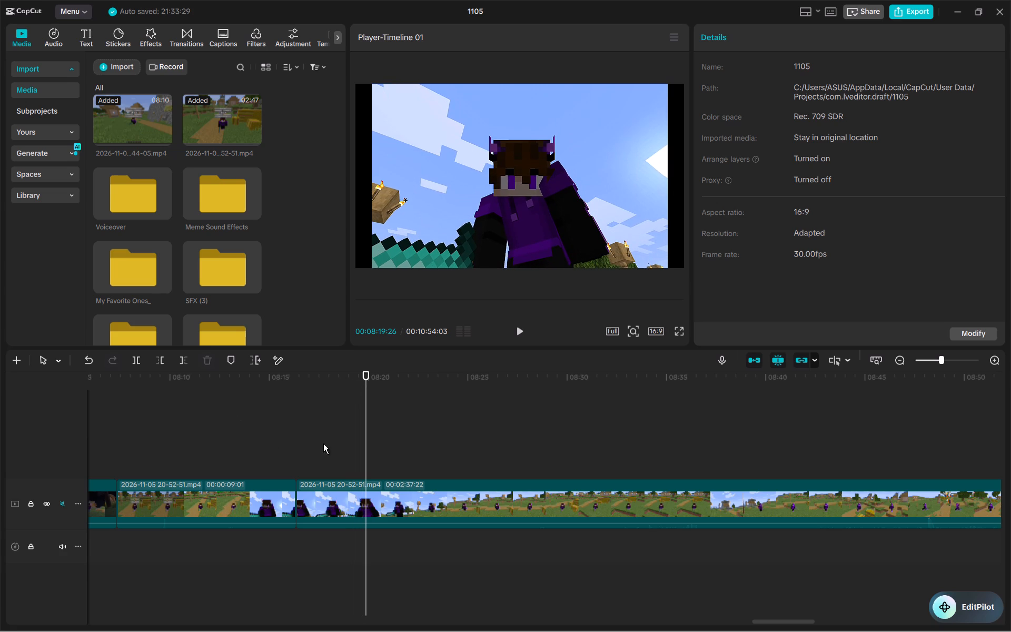
pyautogui.click(343, 446)
pyautogui.moveTo(343, 446); pyautogui.dragTo(348, 447)
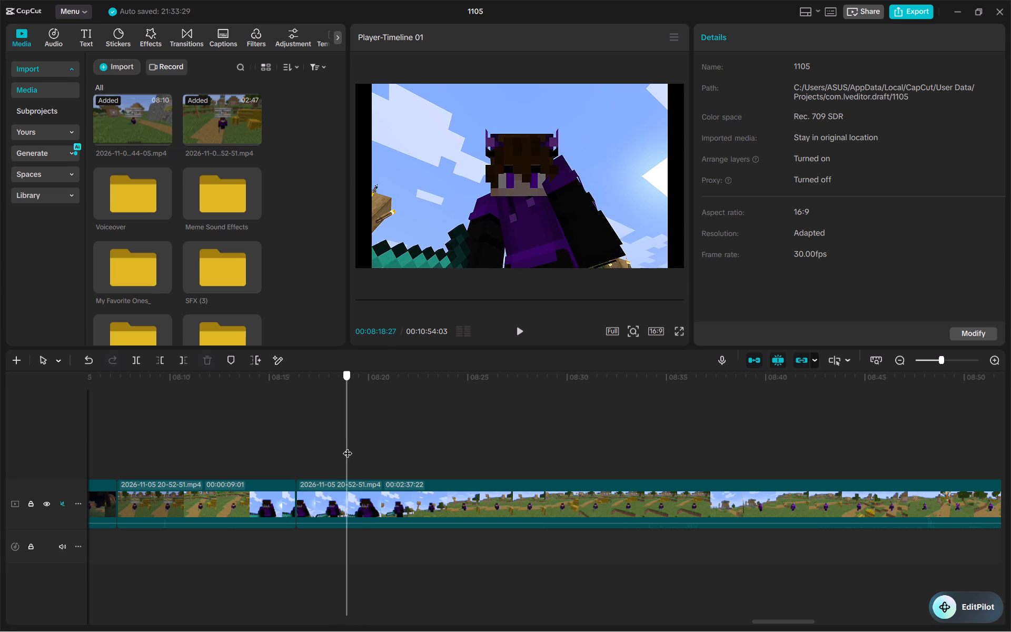
pyautogui.moveTo(348, 447); pyautogui.dragTo(353, 450)
pyautogui.hotkey('ctrl', 'z')
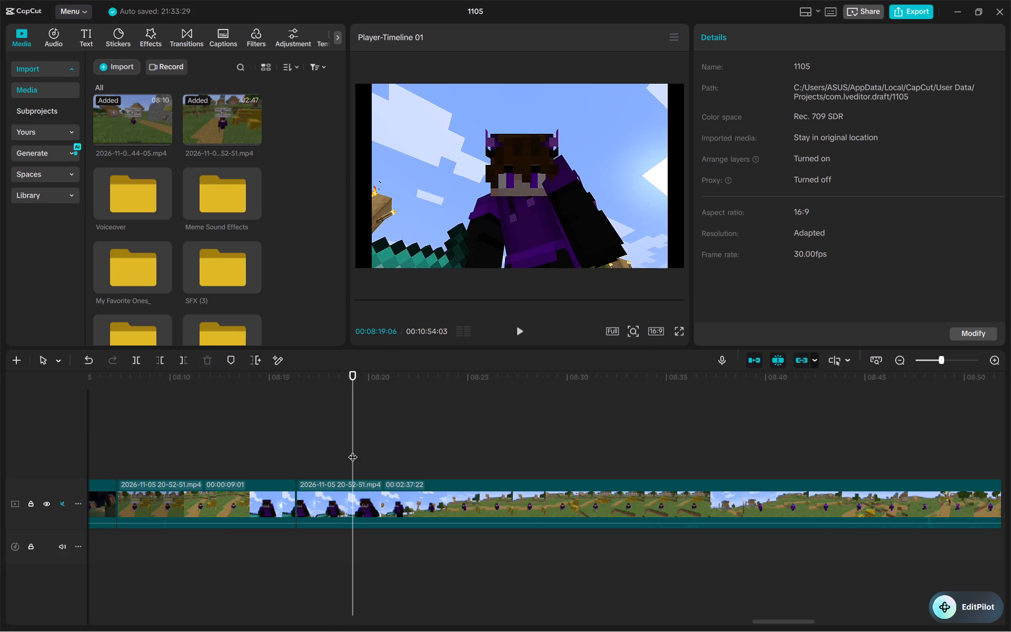
pyautogui.hotkey('ctrl', 'b')
pyautogui.press('space')
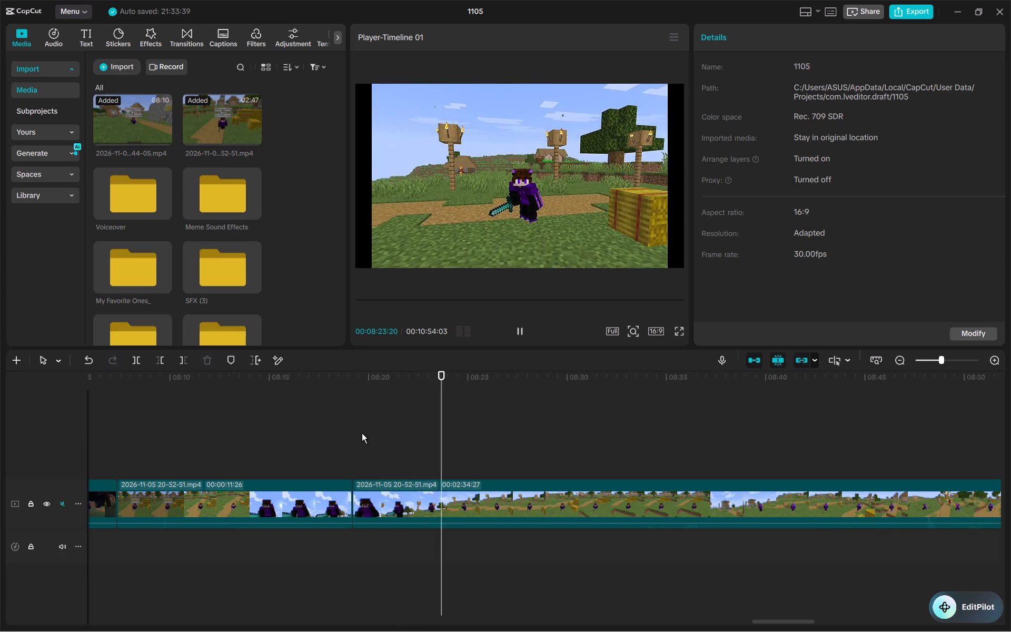
pyautogui.click(516, 225)
pyautogui.press('space')
pyautogui.moveTo(665, 268); pyautogui.dragTo(681, 290)
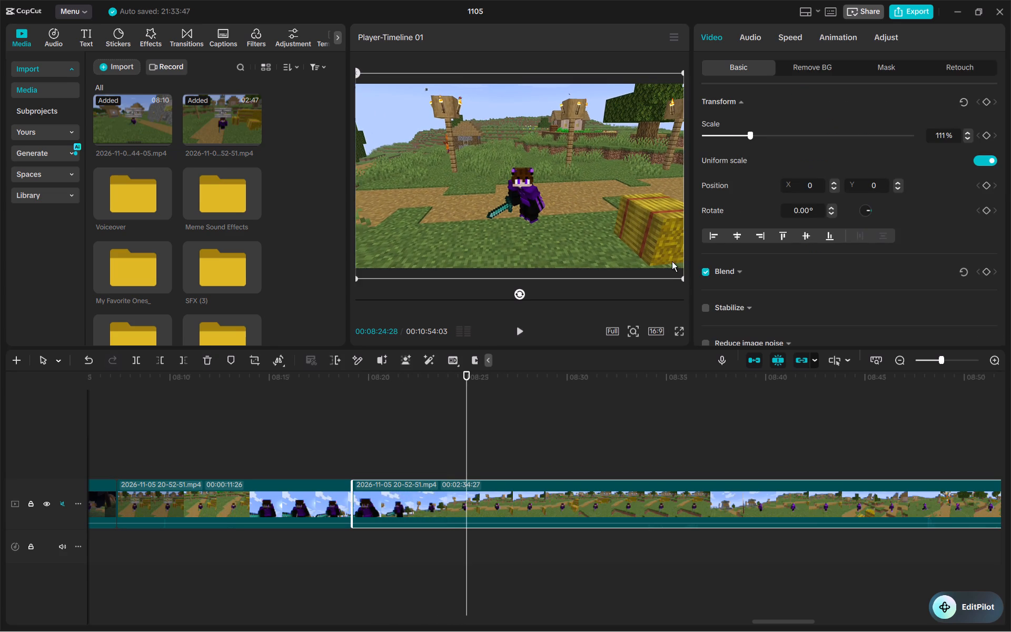
pyautogui.press('space')
pyautogui.press('space')
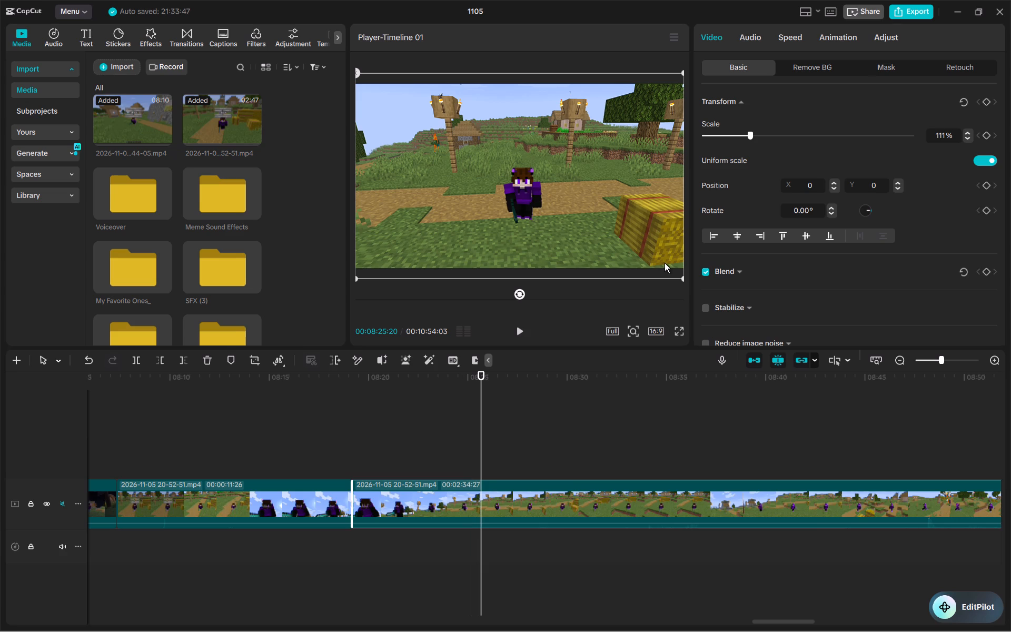
# Play through the enlarged daytime piece and split it at 00:08:31:21, where the character stands still facing the camera.
pyautogui.press('space')
pyautogui.press('space')
pyautogui.press('space')
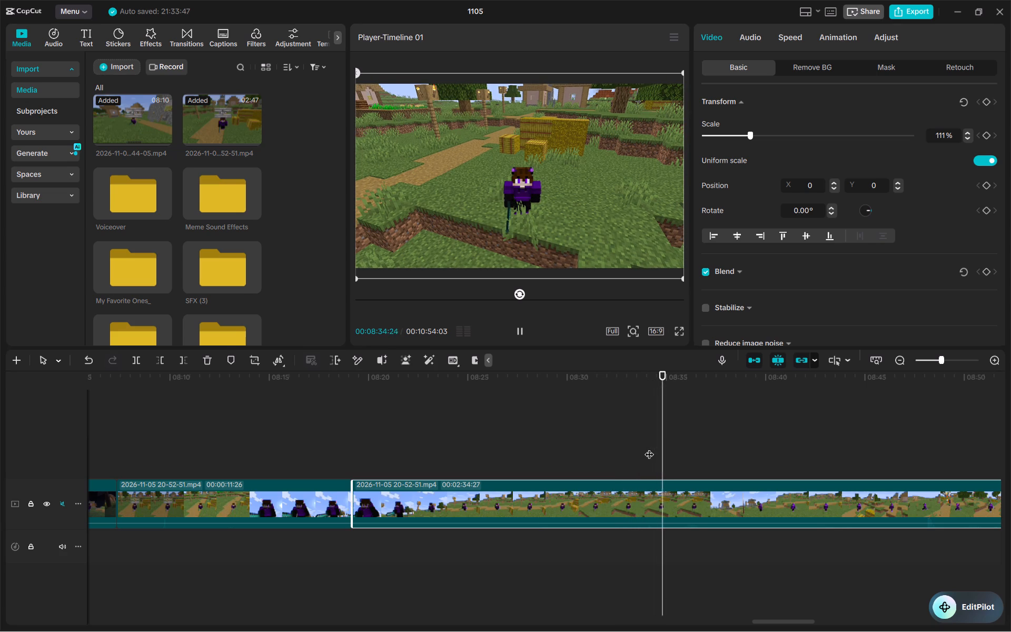
pyautogui.press('space')
pyautogui.moveTo(671, 444); pyautogui.dragTo(600, 459)
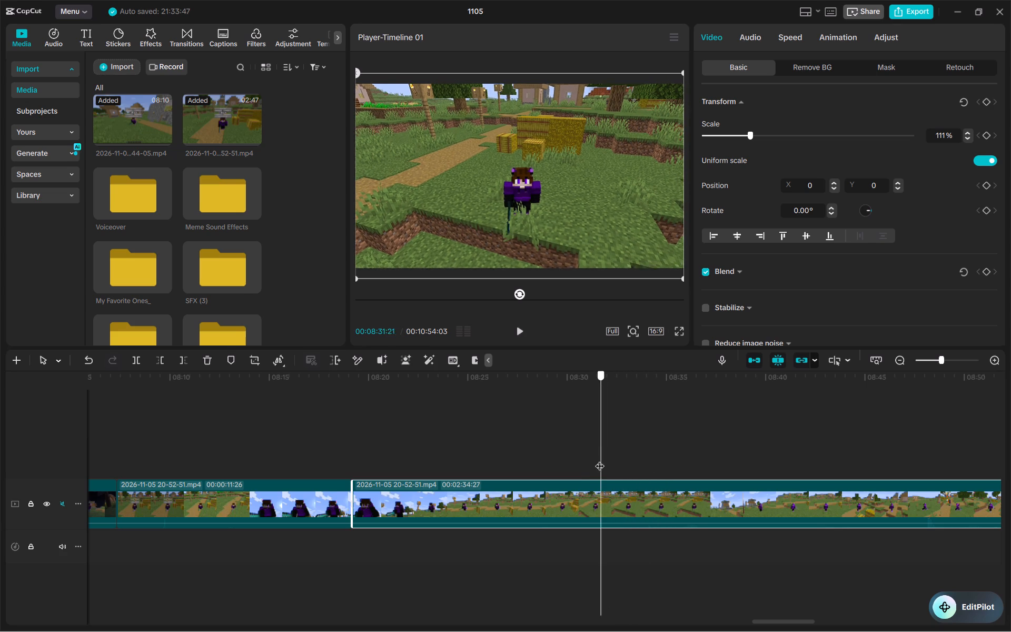
pyautogui.moveTo(600, 459); pyautogui.dragTo(602, 462)
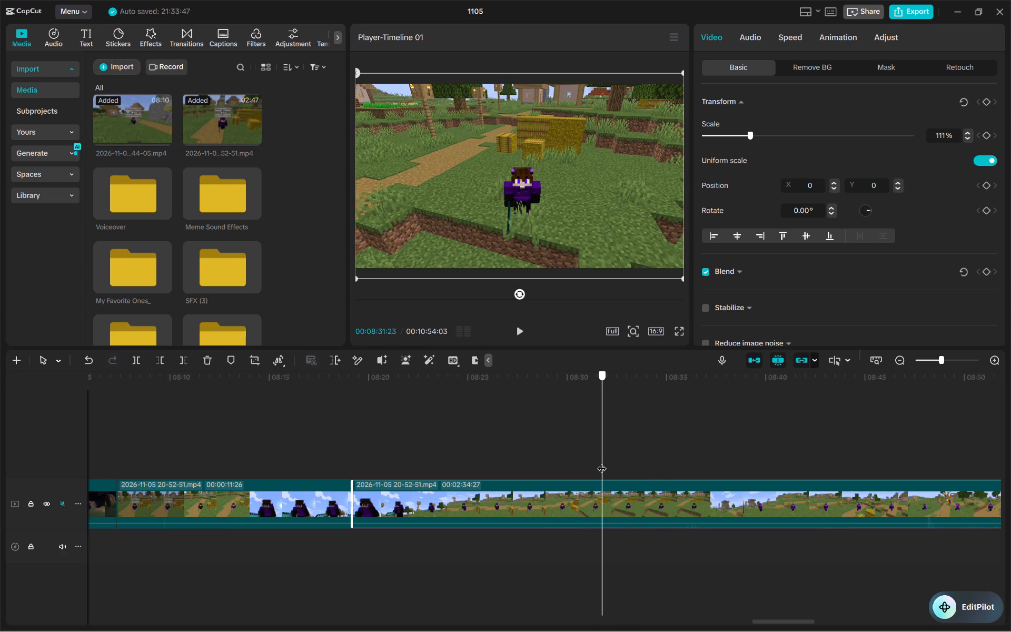
pyautogui.moveTo(602, 462); pyautogui.dragTo(601, 462)
pyautogui.hotkey('ctrl', 'b')
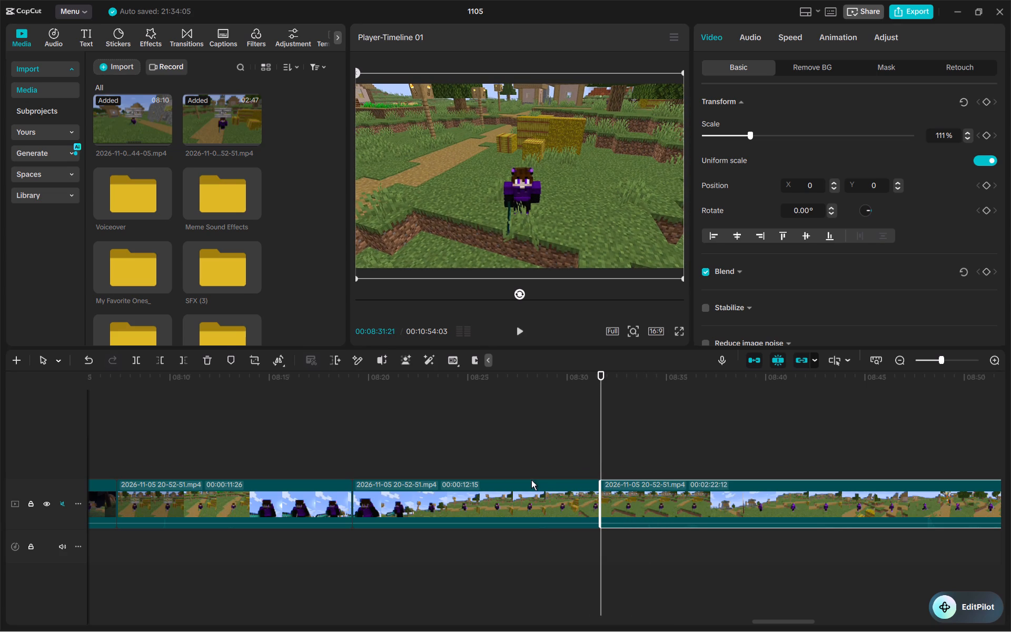
pyautogui.moveTo(509, 492); pyautogui.dragTo(49, 482)
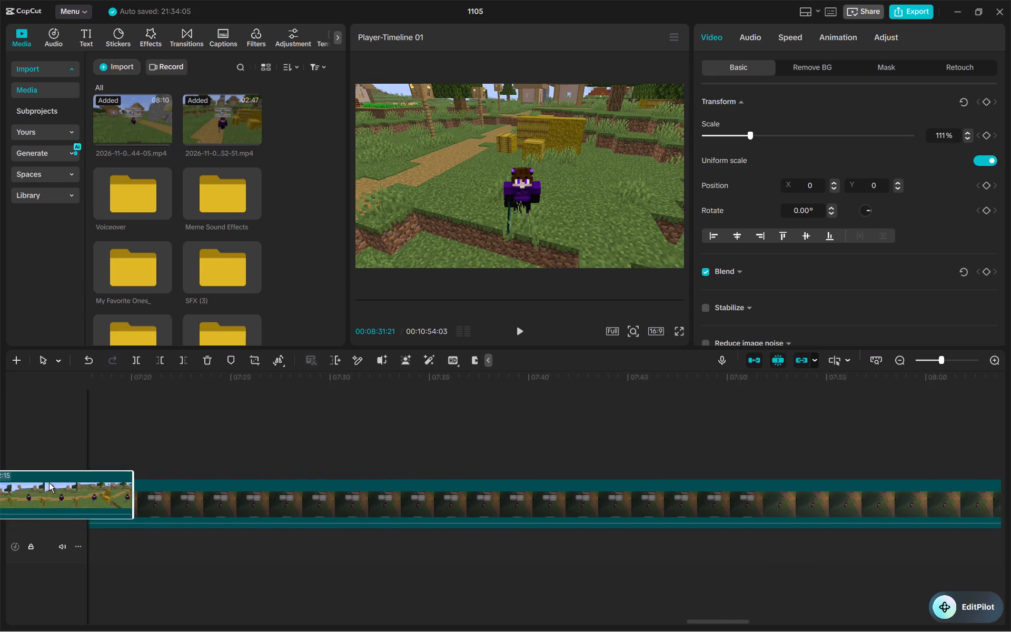
pyautogui.moveTo(49, 482); pyautogui.dragTo(57, 498)
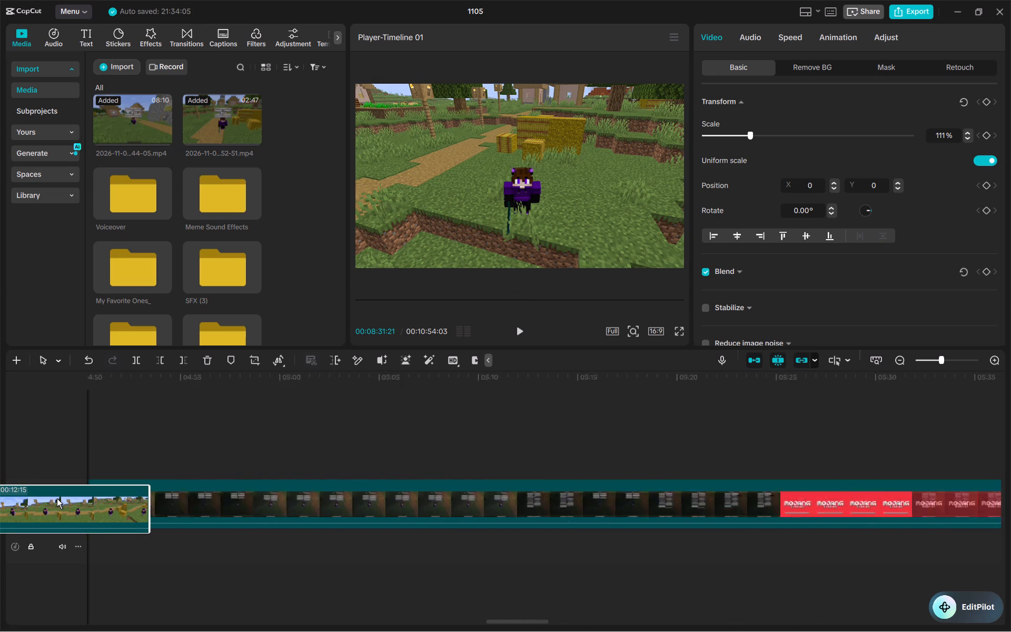
pyautogui.moveTo(57, 498); pyautogui.dragTo(65, 497)
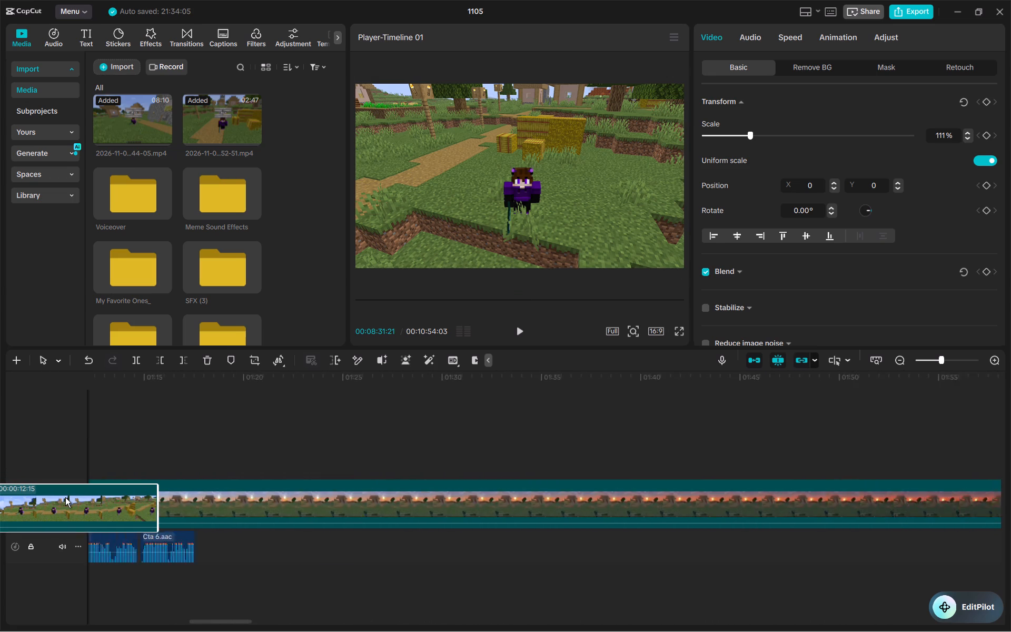
pyautogui.moveTo(65, 497); pyautogui.dragTo(139, 492)
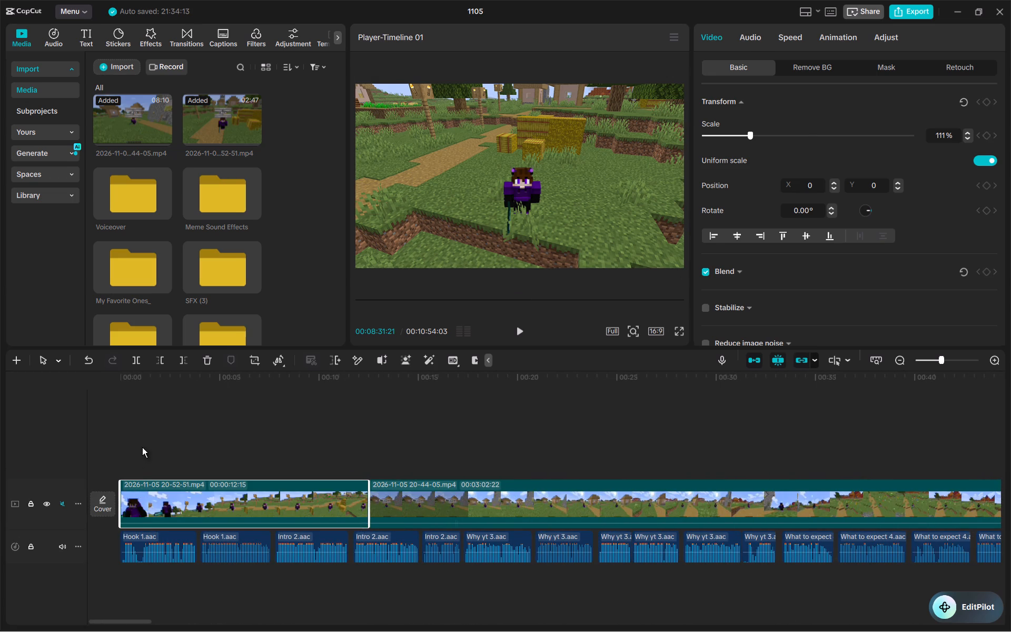
pyautogui.click(142, 447)
pyautogui.moveTo(142, 447); pyautogui.dragTo(122, 447)
pyautogui.press('space')
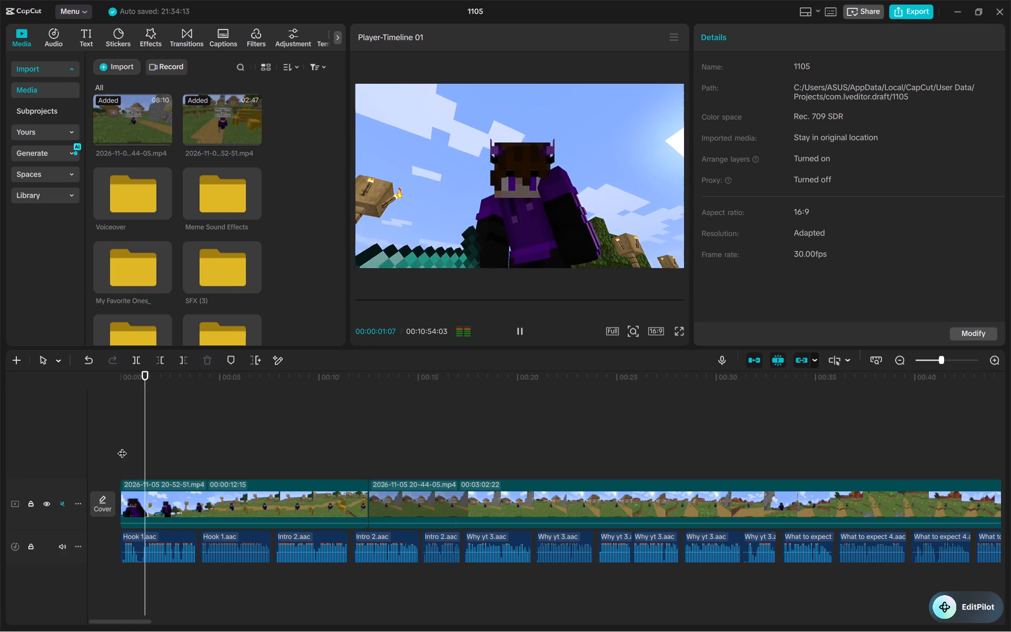
pyautogui.press('space')
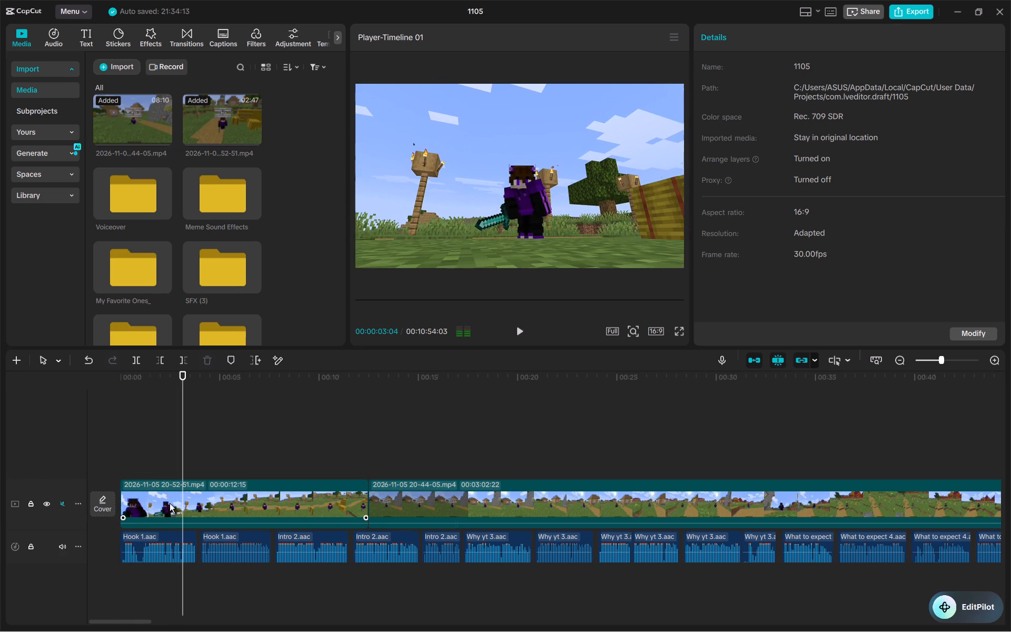
pyautogui.click(170, 503)
pyautogui.click(776, 42)
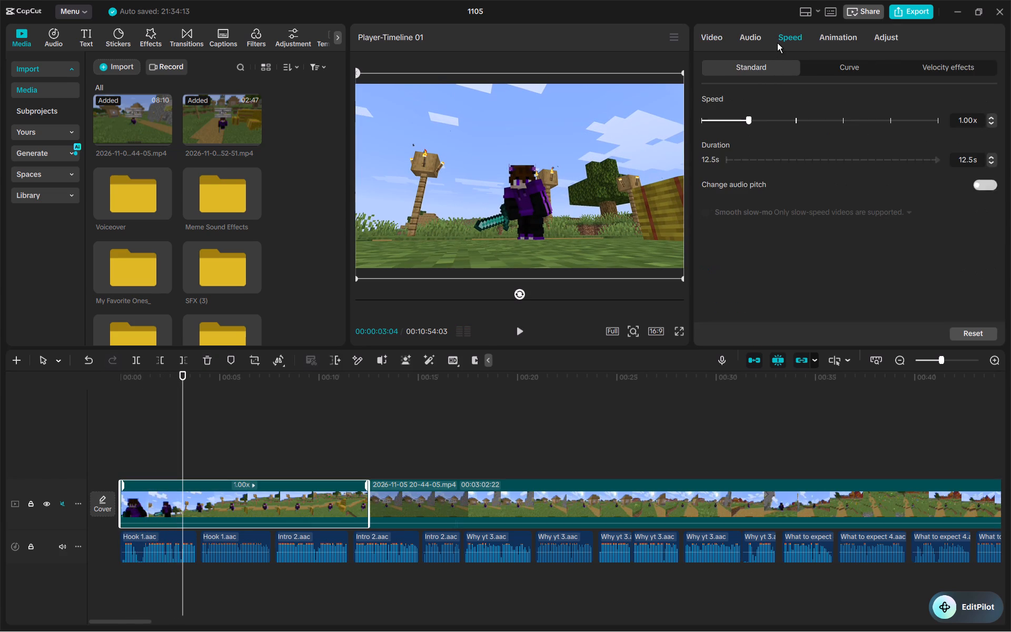
pyautogui.doubleClick(991, 116)
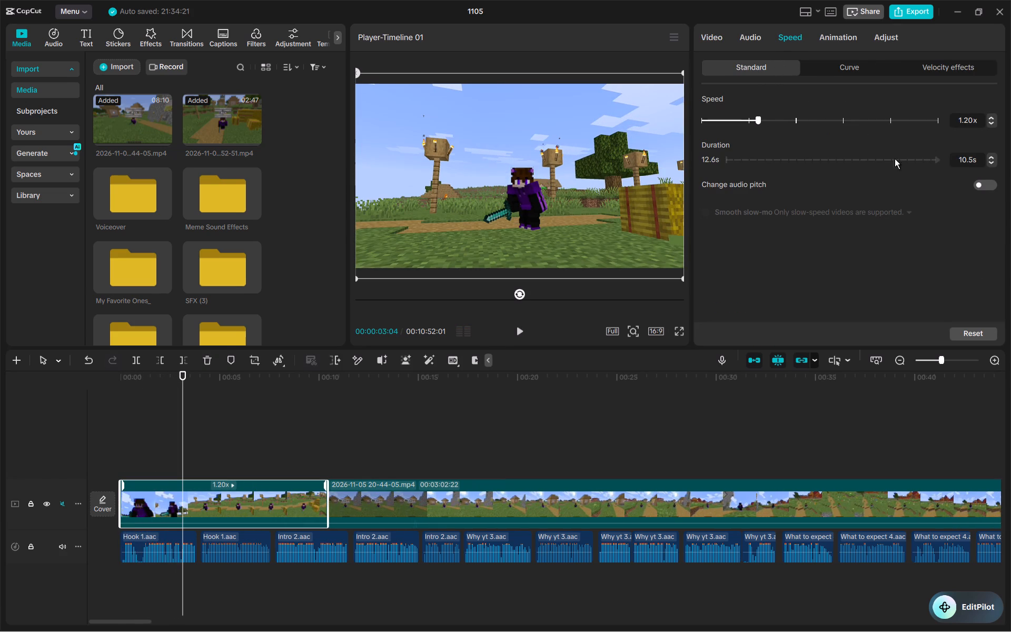
# Replay the sped-up opening piece from the timeline start to check its pacing against the Hook and Intro voiceover.
pyautogui.click(153, 442)
pyautogui.moveTo(153, 442); pyautogui.dragTo(113, 448)
pyautogui.press('space')
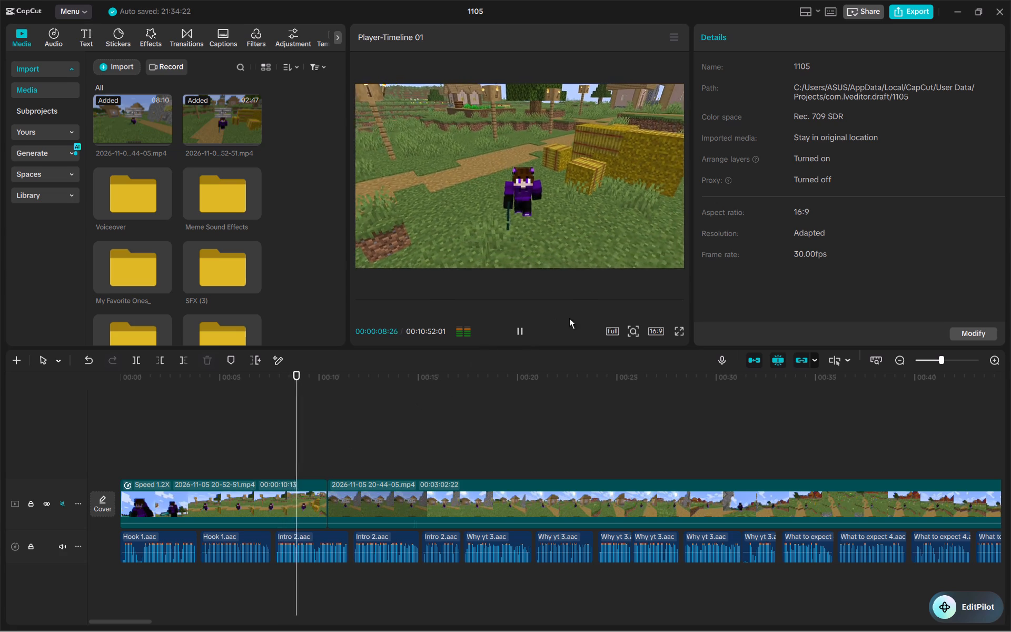
pyautogui.click(608, 333)
pyautogui.click(608, 333)
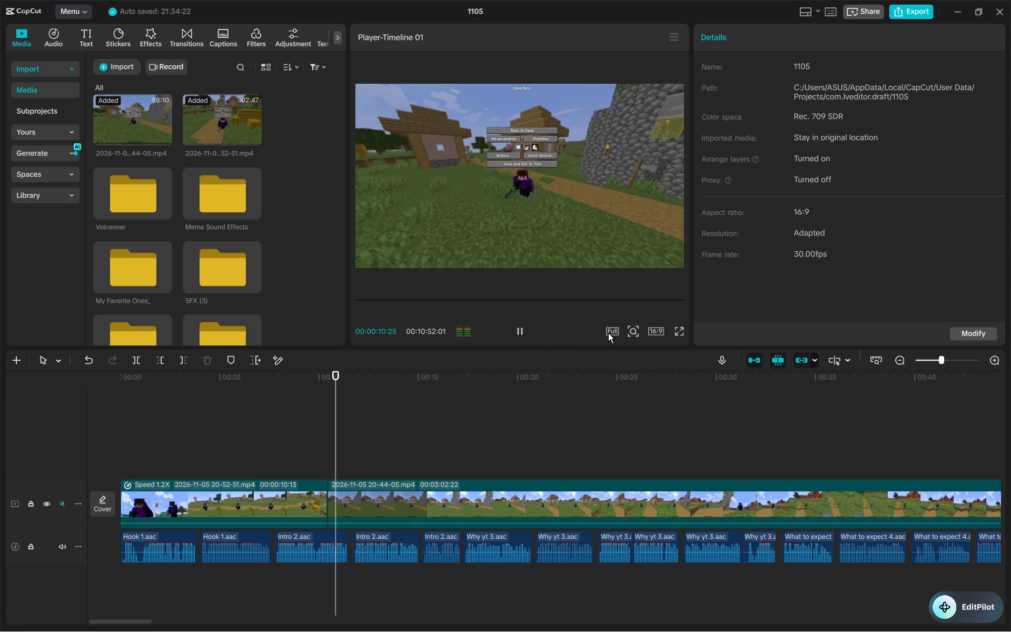
pyautogui.click(297, 444)
pyautogui.moveTo(297, 444); pyautogui.dragTo(0, 469)
pyautogui.press('space')
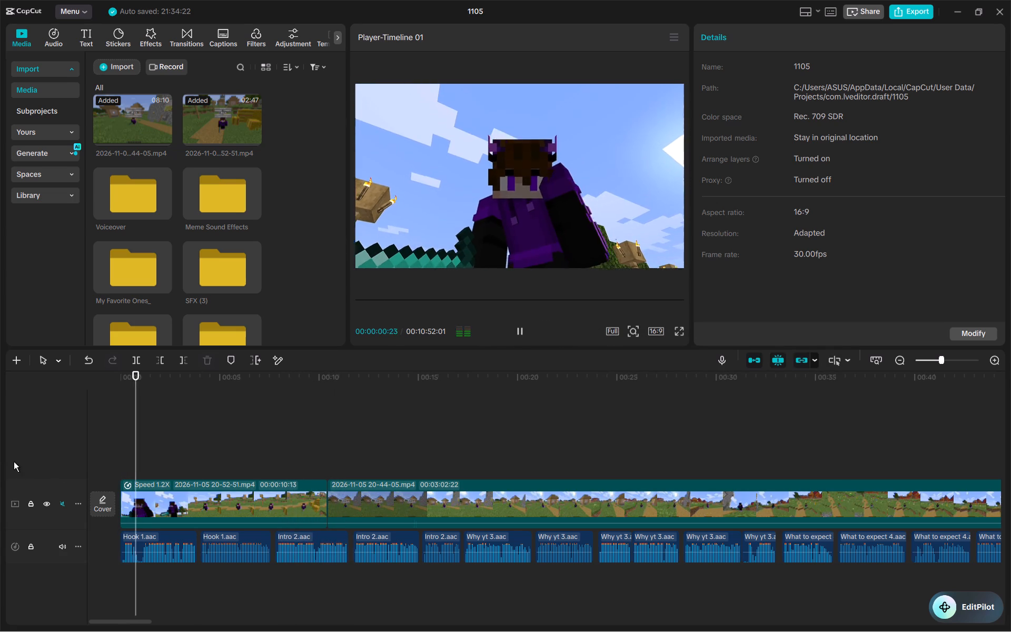
pyautogui.press('space')
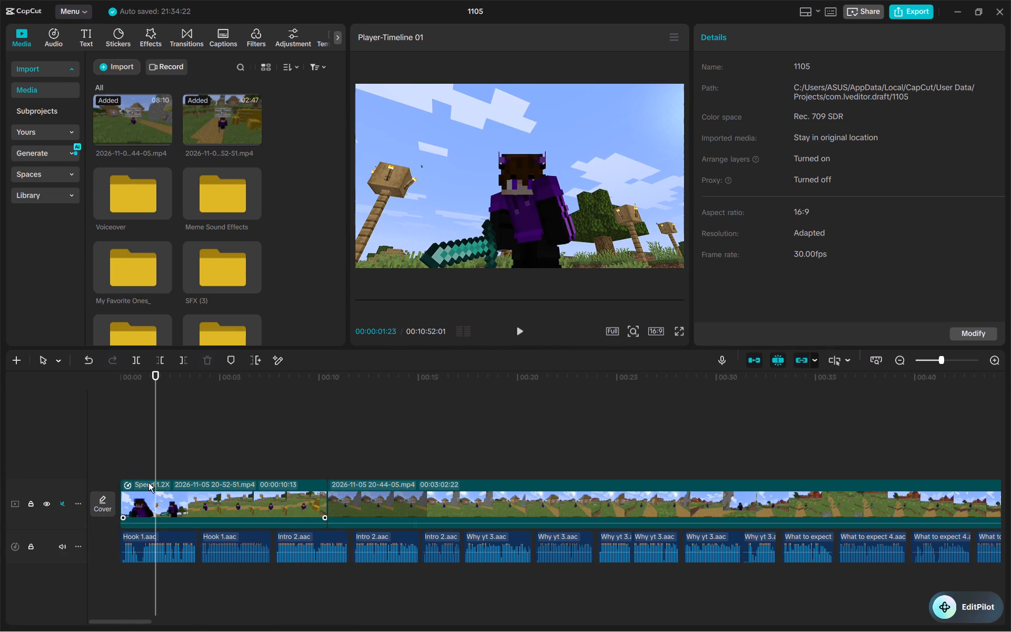
pyautogui.moveTo(155, 456); pyautogui.dragTo(110, 461)
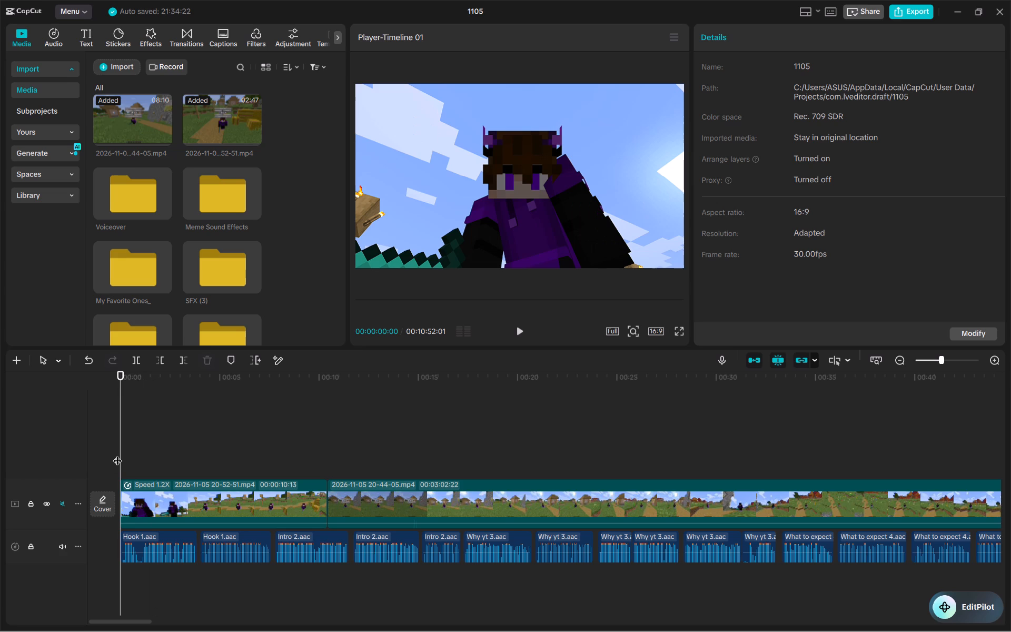
pyautogui.press('space')
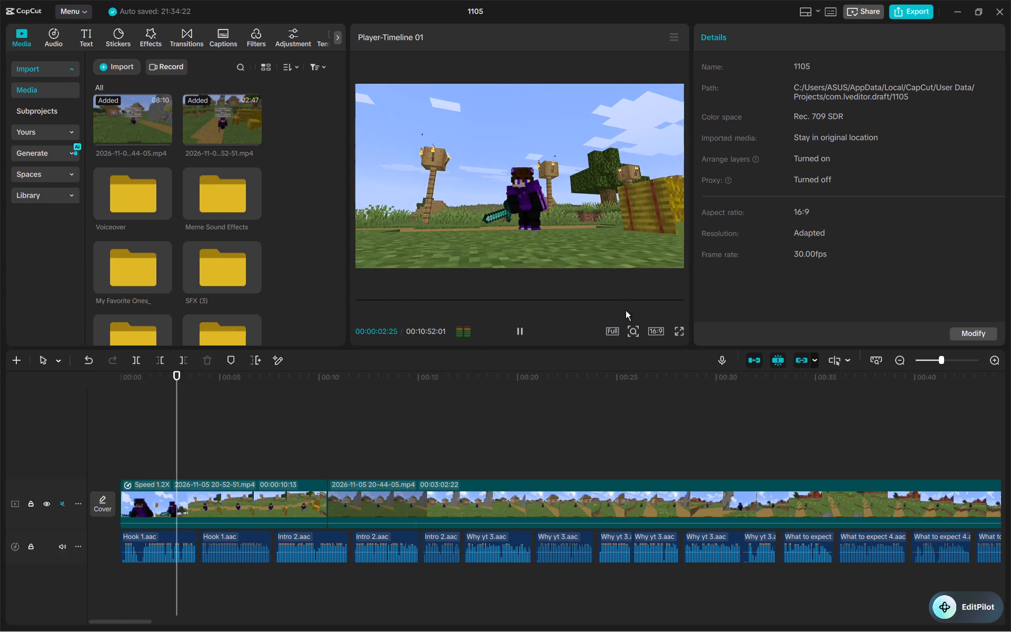
pyautogui.click(231, 438)
pyautogui.moveTo(231, 438); pyautogui.dragTo(0, 436)
pyautogui.press('space')
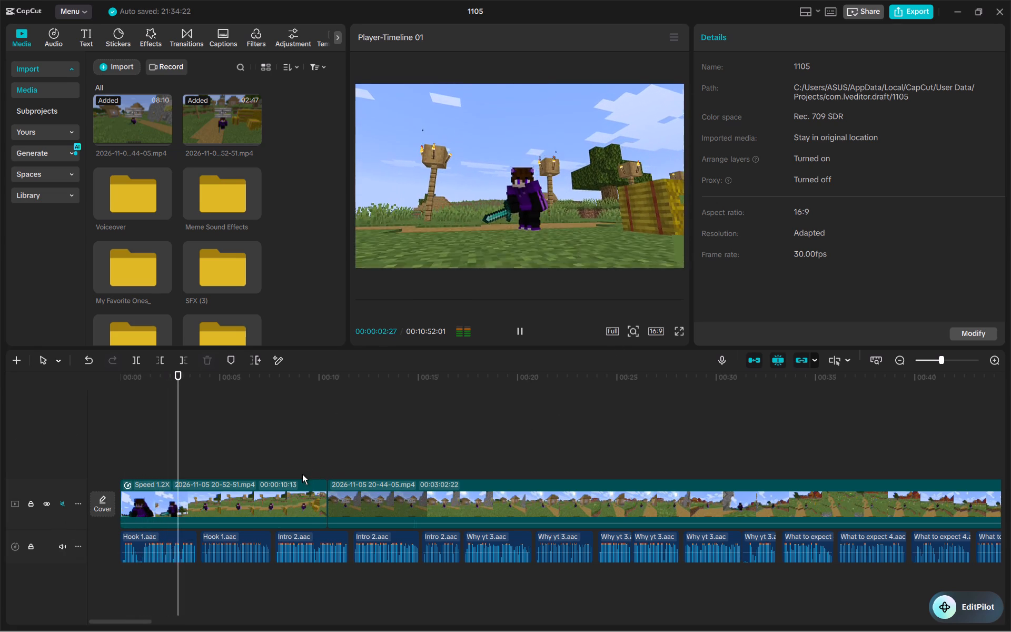
pyautogui.click(309, 453)
pyautogui.press('space')
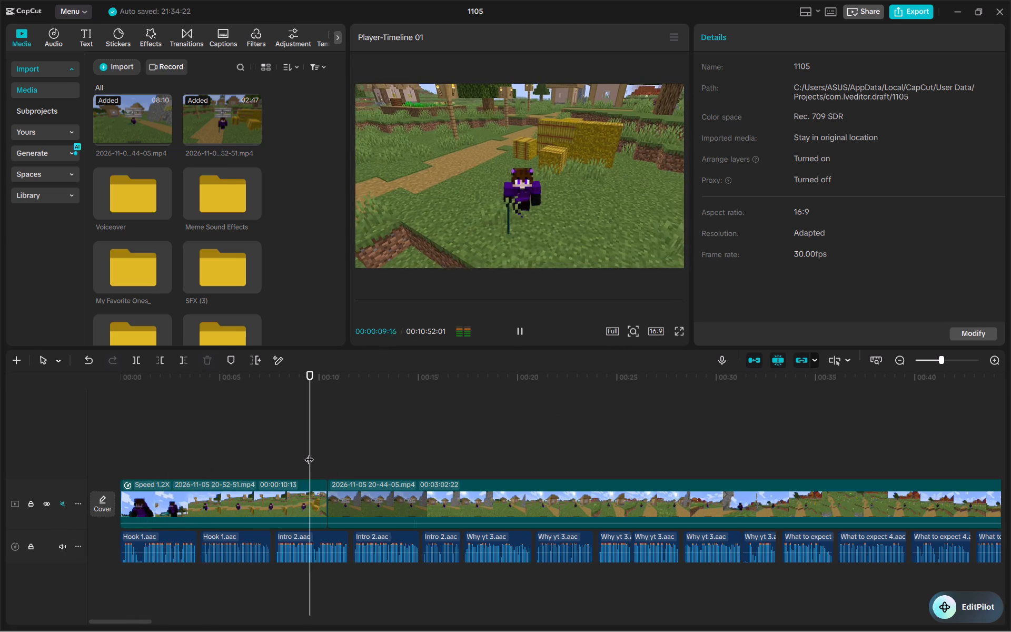
pyautogui.click(461, 463)
pyautogui.moveTo(462, 463); pyautogui.dragTo(730, 491)
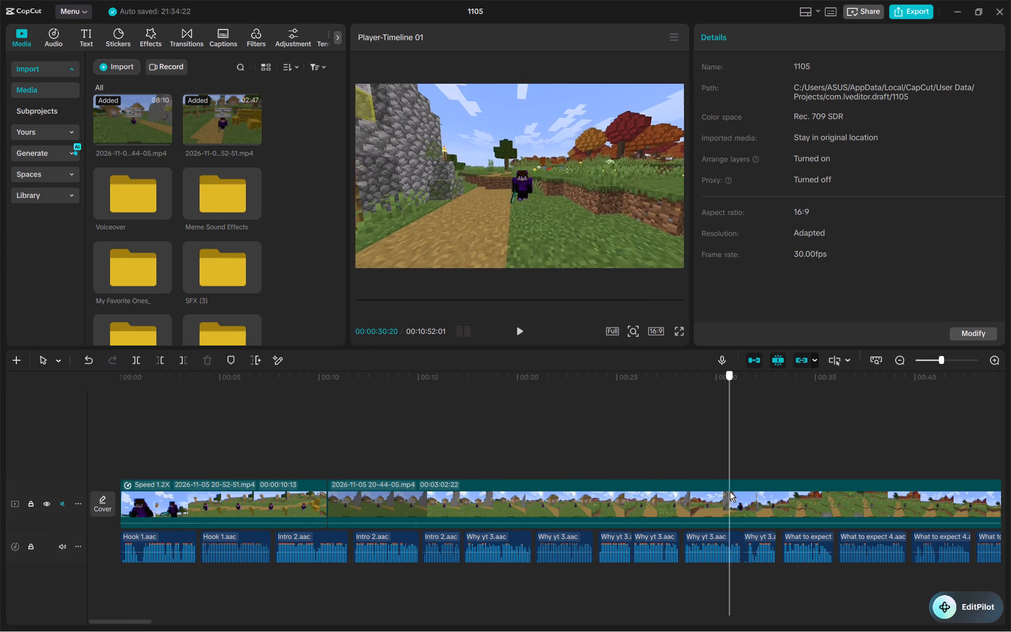
pyautogui.moveTo(730, 491); pyautogui.dragTo(511, 460)
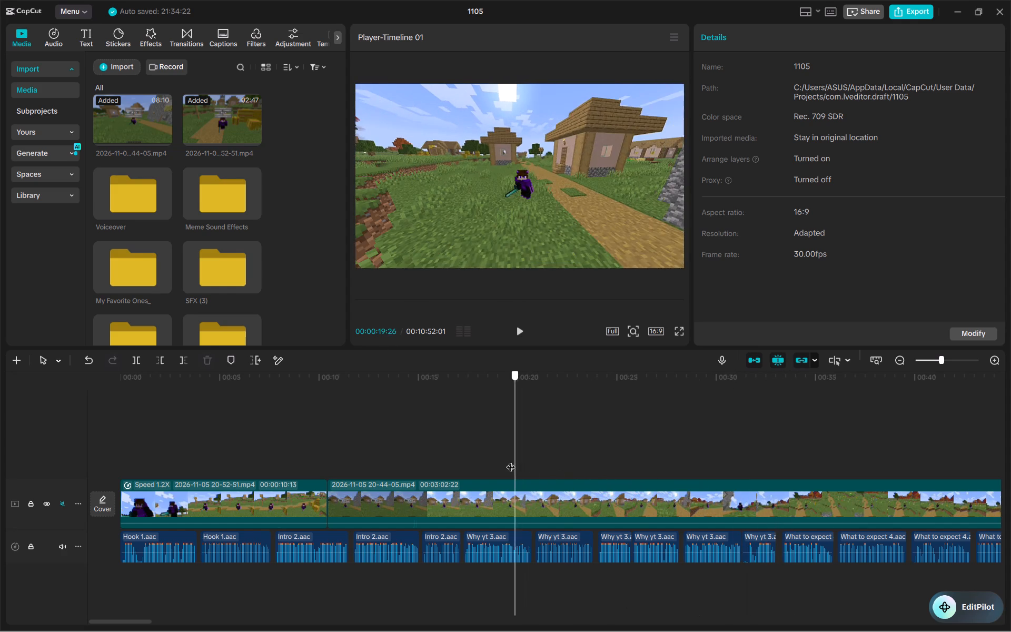
pyautogui.moveTo(511, 460); pyautogui.dragTo(424, 478)
pyautogui.moveTo(425, 478); pyautogui.dragTo(465, 473)
pyautogui.click(465, 467)
pyautogui.moveTo(465, 467); pyautogui.dragTo(492, 464)
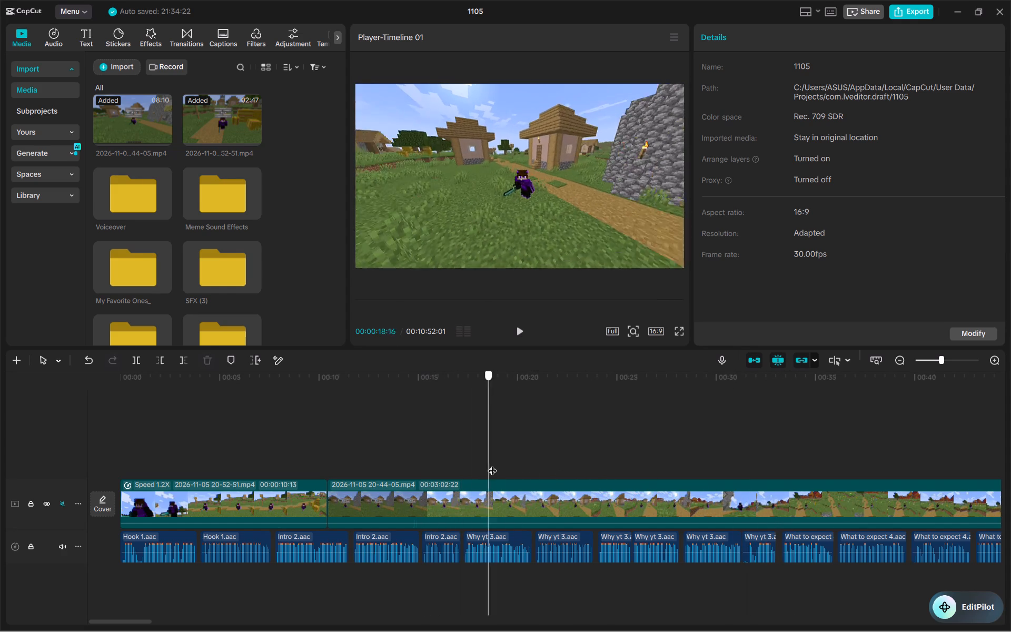
pyautogui.moveTo(492, 464); pyautogui.dragTo(997, 477)
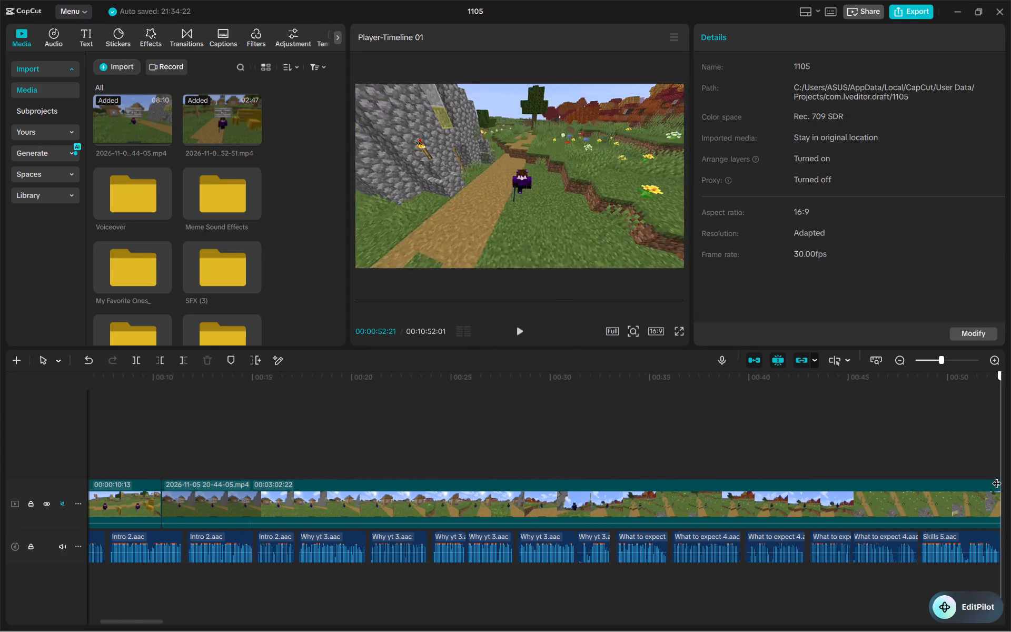
pyautogui.moveTo(997, 477); pyautogui.dragTo(567, 472)
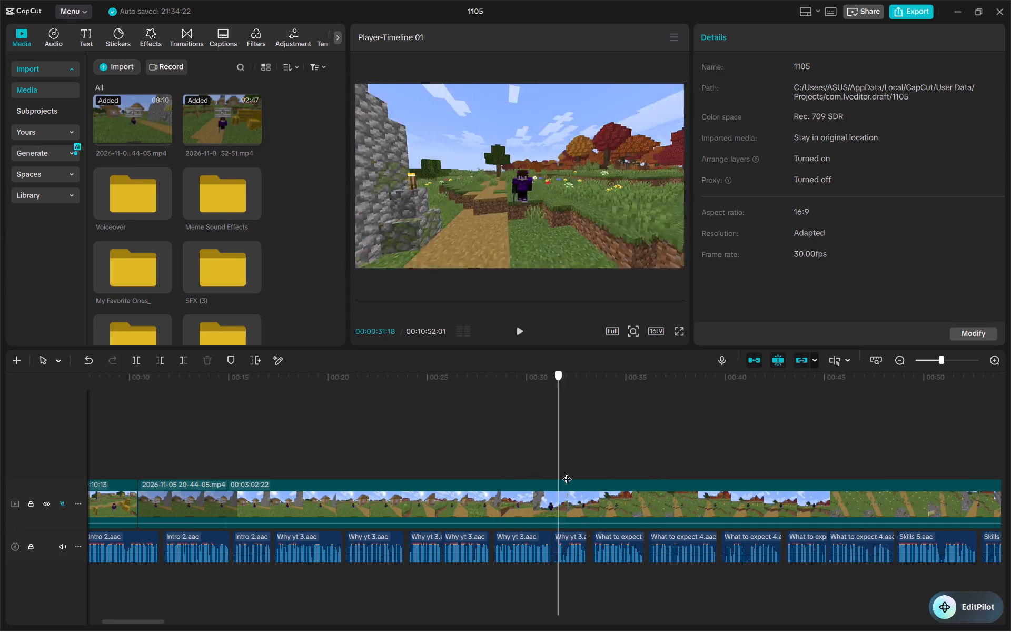
pyautogui.moveTo(567, 472); pyautogui.dragTo(654, 493)
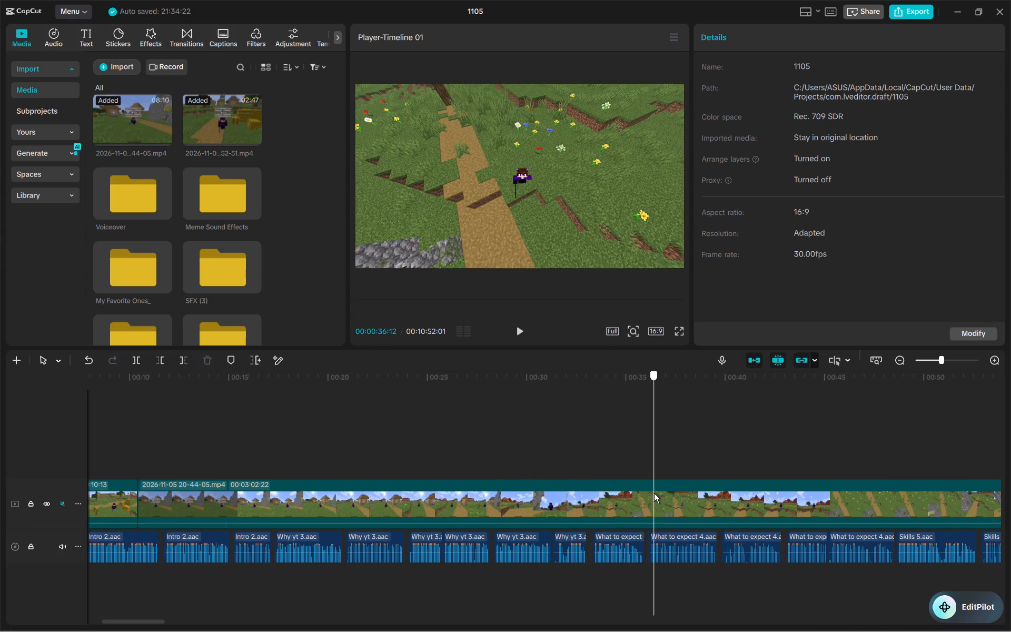
pyautogui.moveTo(654, 493); pyautogui.dragTo(644, 493)
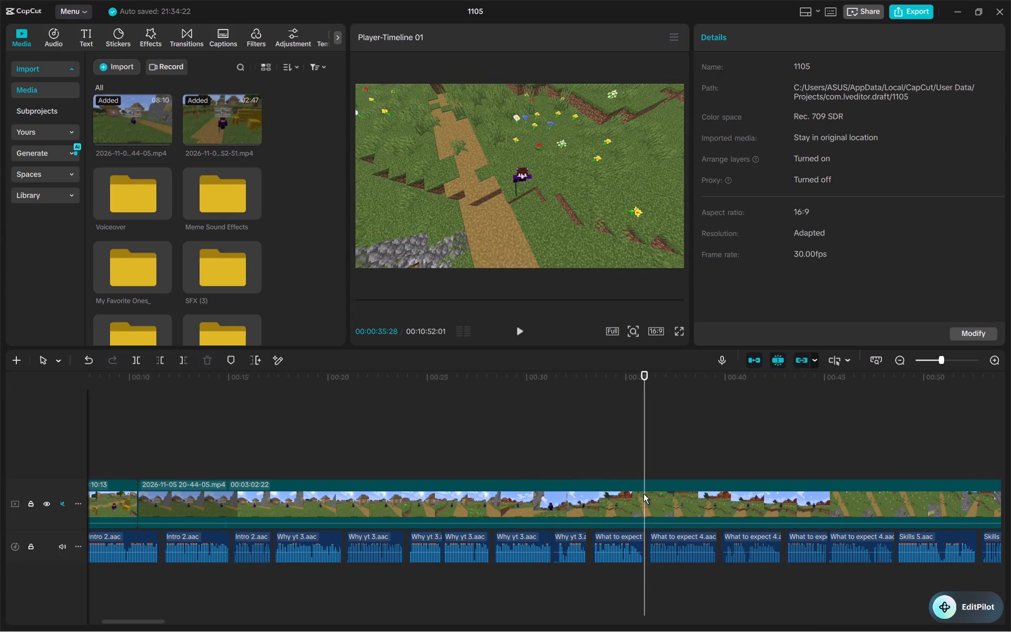
pyautogui.hotkey('ctrl', 'b')
pyautogui.press('space')
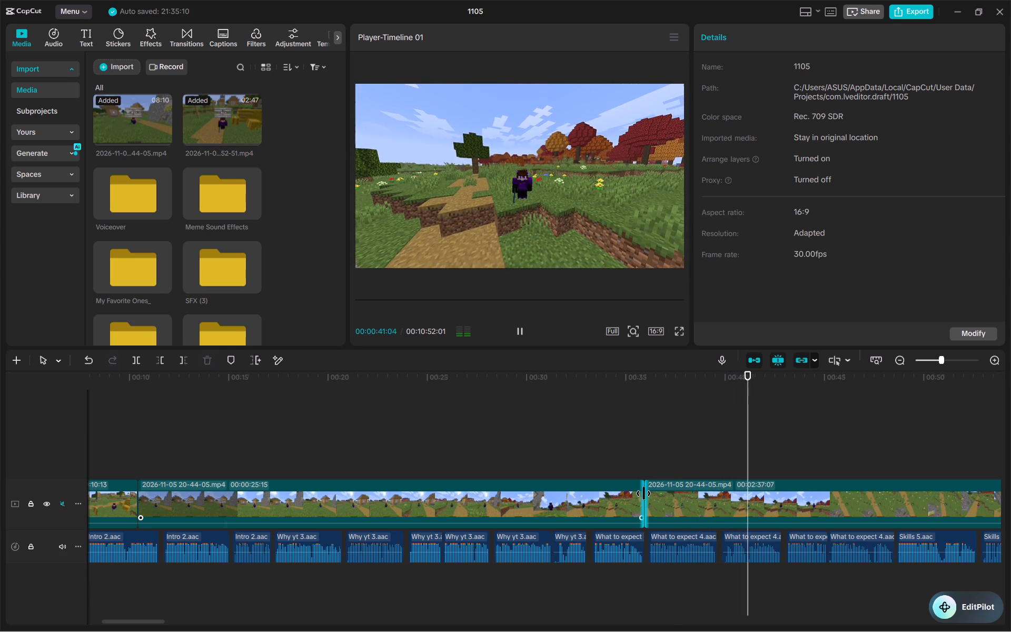
pyautogui.press('space')
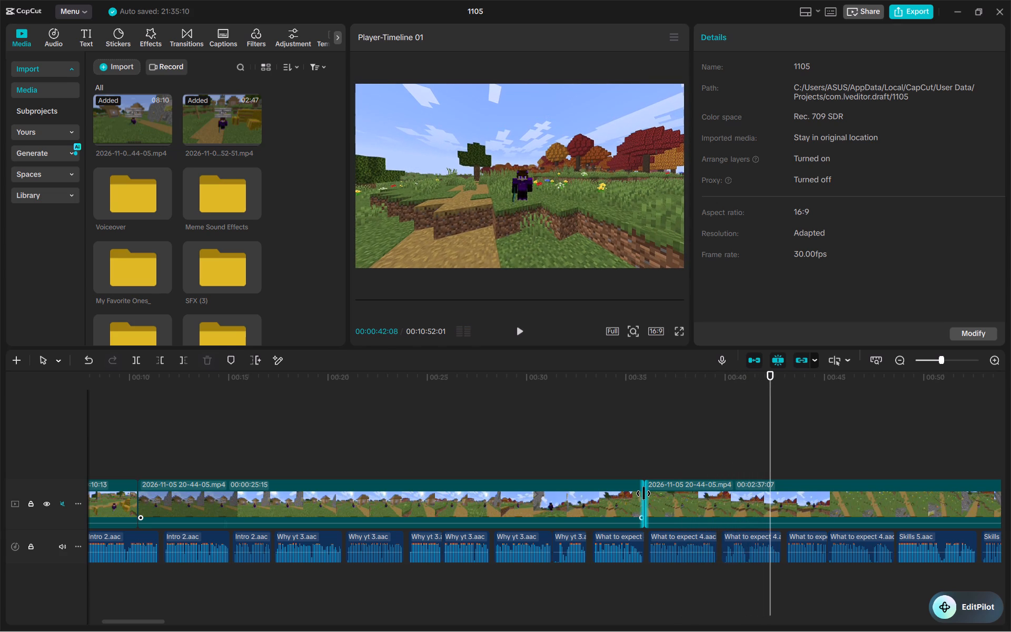
pyautogui.hotkey('ctrl', 'b')
pyautogui.moveTo(685, 498); pyautogui.dragTo(280, 497)
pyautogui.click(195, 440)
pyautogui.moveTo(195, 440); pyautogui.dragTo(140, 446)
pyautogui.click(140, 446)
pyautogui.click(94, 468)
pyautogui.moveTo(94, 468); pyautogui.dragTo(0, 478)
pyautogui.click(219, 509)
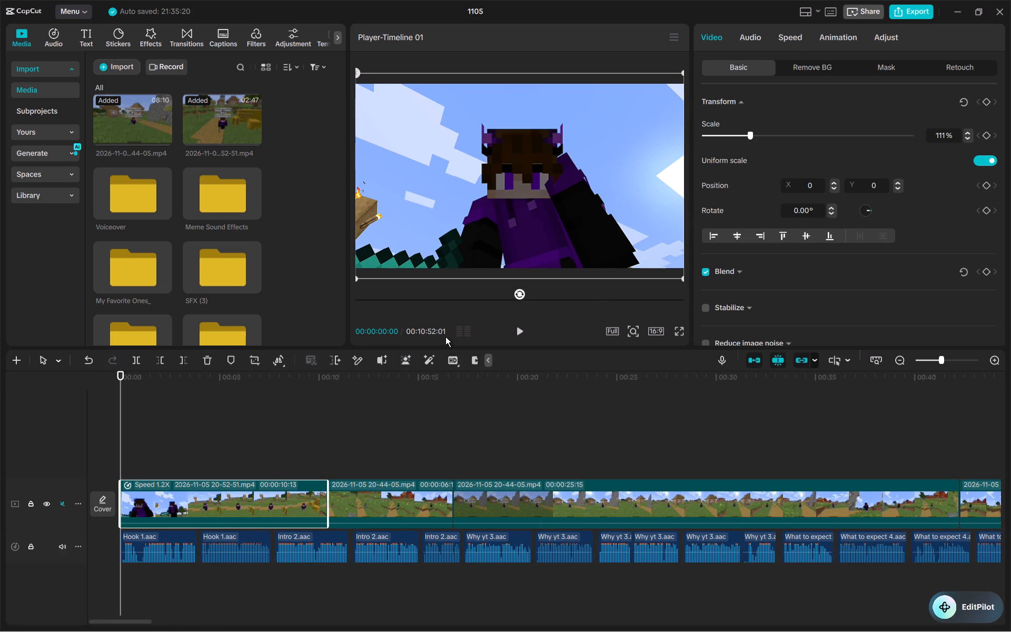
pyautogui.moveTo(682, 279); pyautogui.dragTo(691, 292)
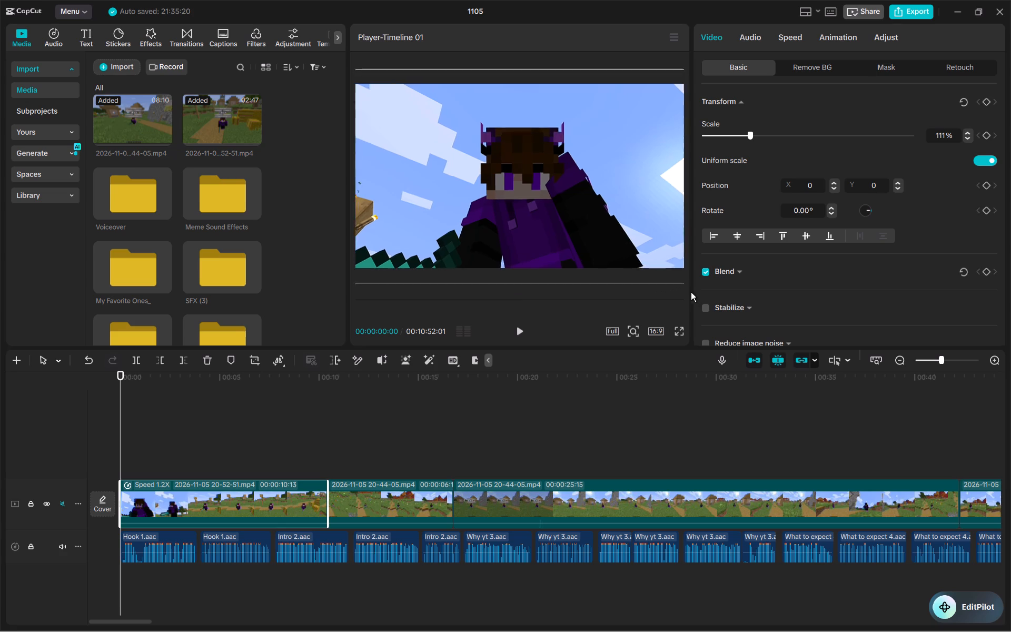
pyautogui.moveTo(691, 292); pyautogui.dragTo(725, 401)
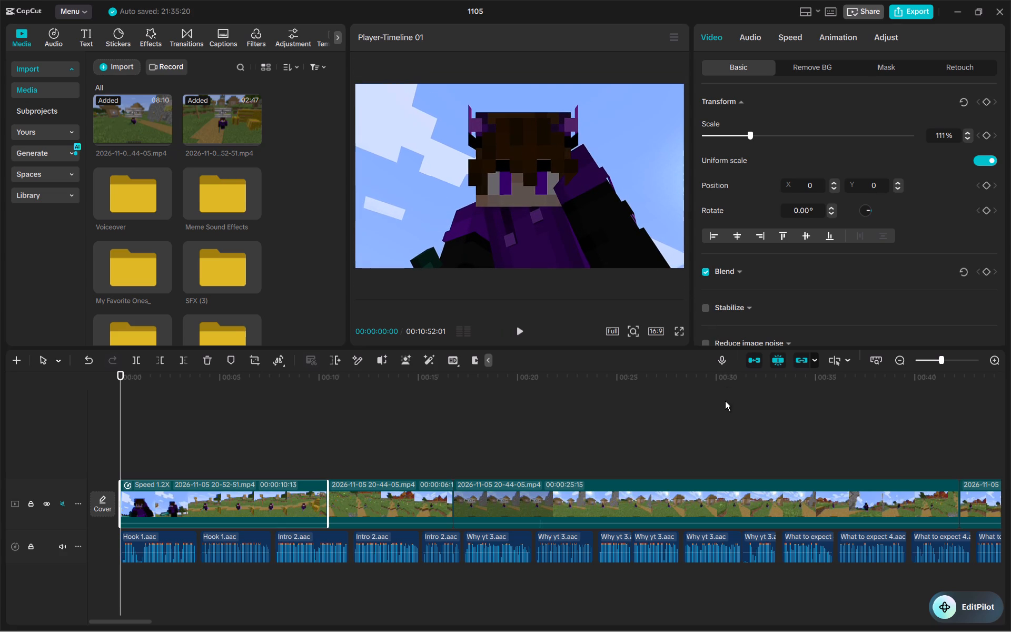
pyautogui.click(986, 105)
# Scrub through the enlarged opening piece to its end and back, comparing its framing with the following piece.
pyautogui.moveTo(123, 439); pyautogui.dragTo(143, 442)
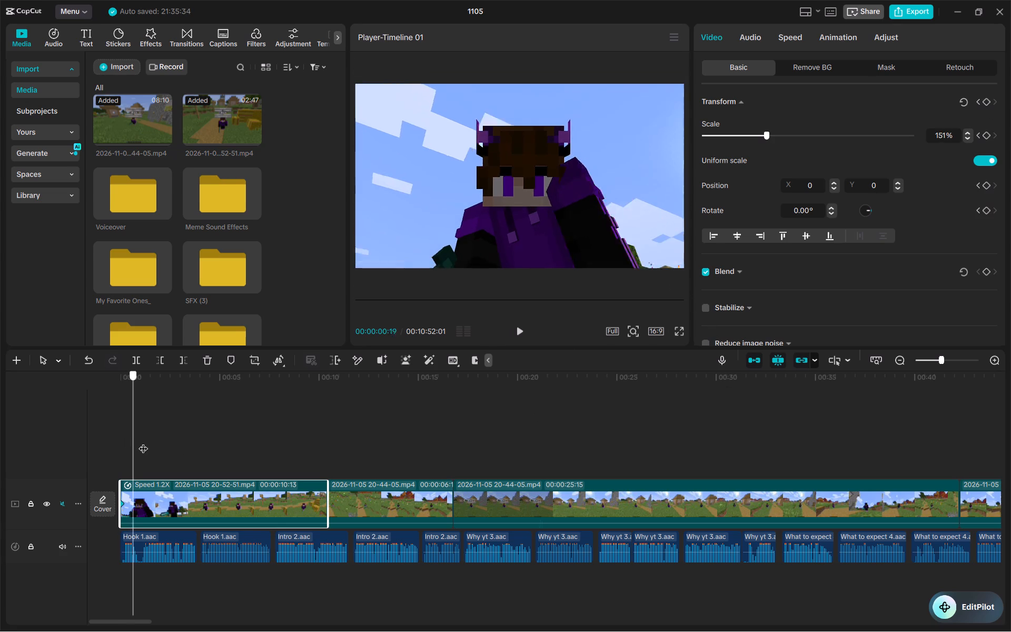
pyautogui.moveTo(143, 442); pyautogui.dragTo(329, 475)
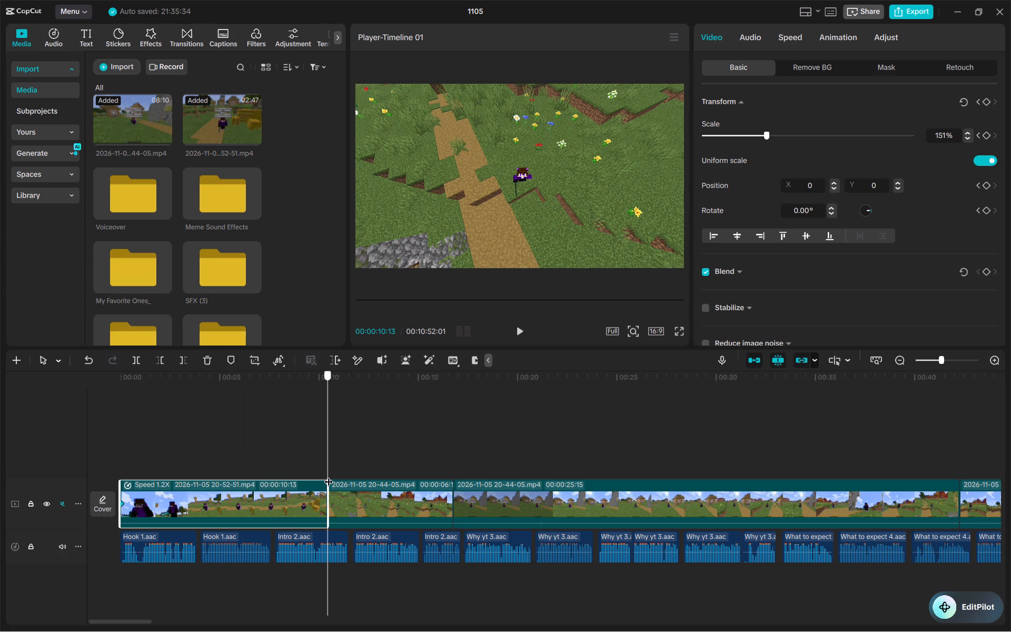
pyautogui.moveTo(329, 475); pyautogui.dragTo(322, 473)
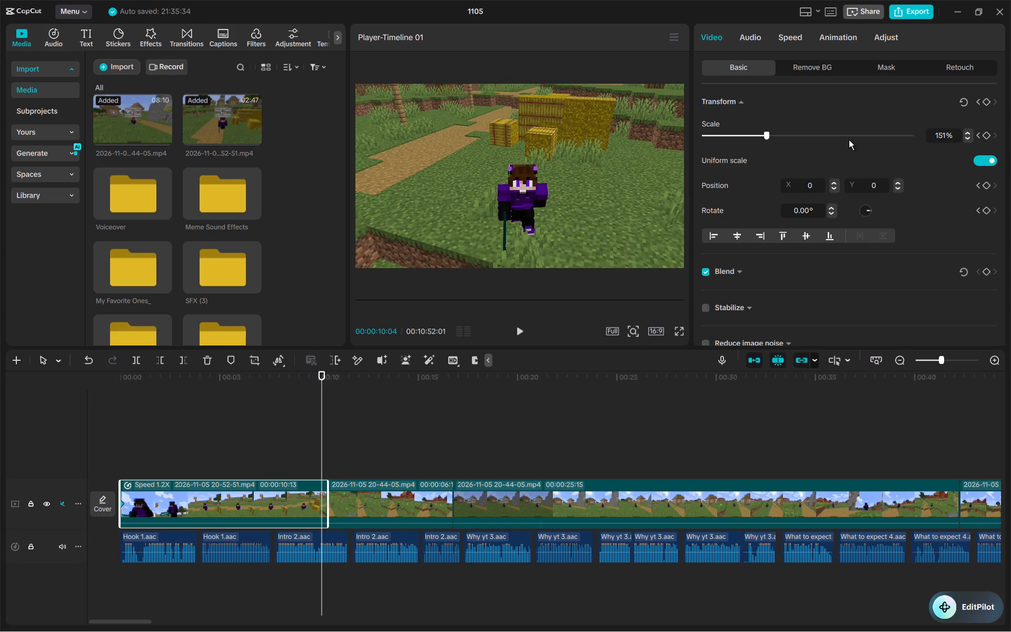
pyautogui.click(455, 232)
pyautogui.click(227, 501)
pyautogui.moveTo(321, 402); pyautogui.dragTo(269, 414)
pyautogui.click(343, 481)
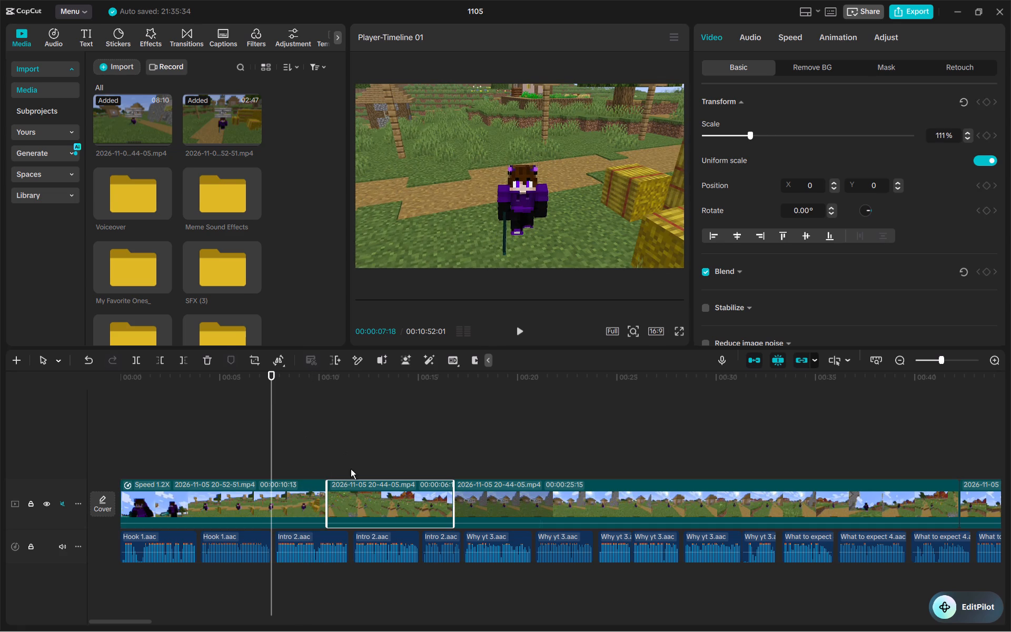
pyautogui.click(361, 442)
pyautogui.click(342, 499)
pyautogui.click(270, 493)
pyautogui.click(266, 445)
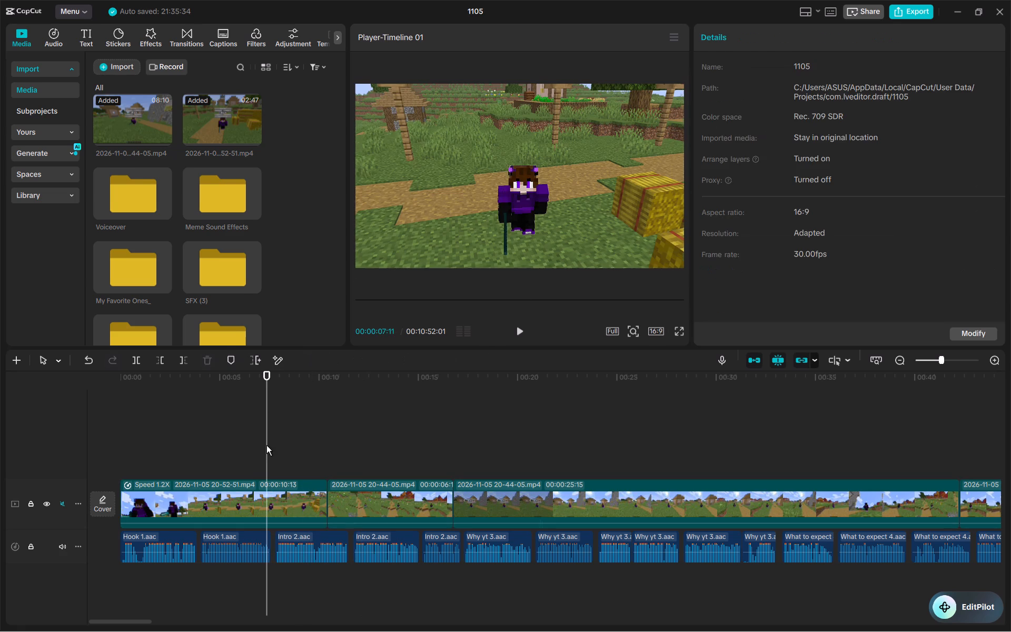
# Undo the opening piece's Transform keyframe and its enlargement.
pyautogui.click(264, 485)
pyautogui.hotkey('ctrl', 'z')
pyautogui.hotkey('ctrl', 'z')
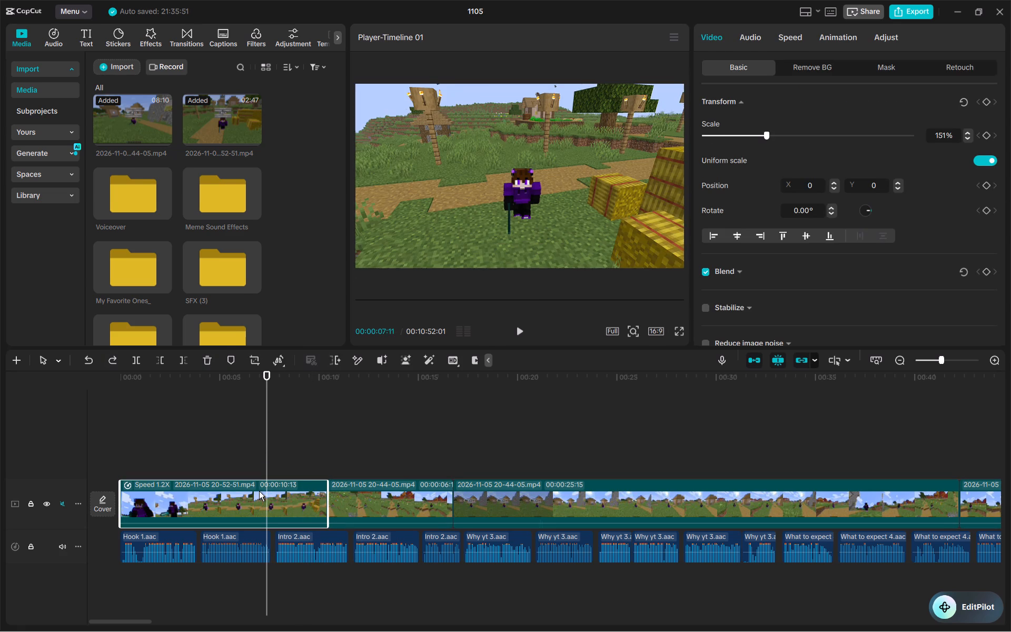
pyautogui.click(257, 458)
pyautogui.click(252, 496)
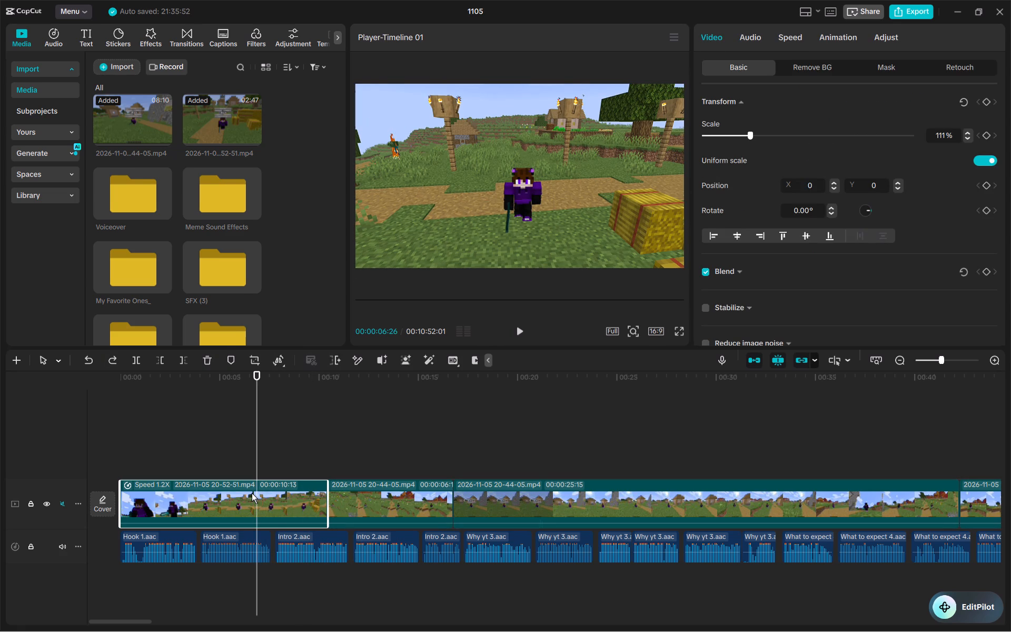
pyautogui.hotkey('ctrl', 'c')
pyautogui.hotkey('ctrl', 'v')
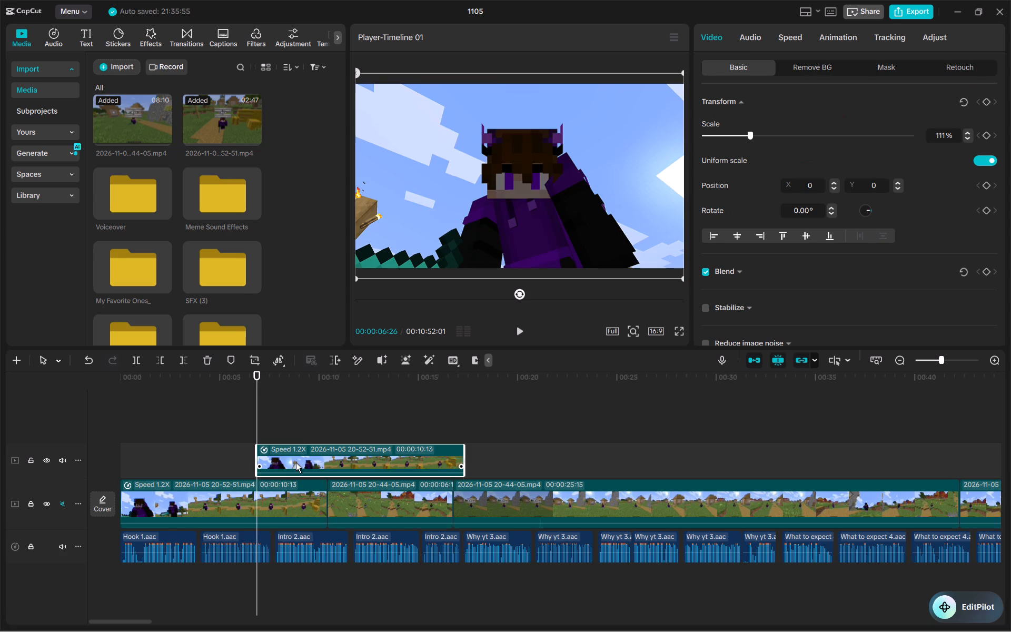
pyautogui.click(270, 486)
pyautogui.press('Delete')
pyautogui.moveTo(291, 459); pyautogui.dragTo(291, 459)
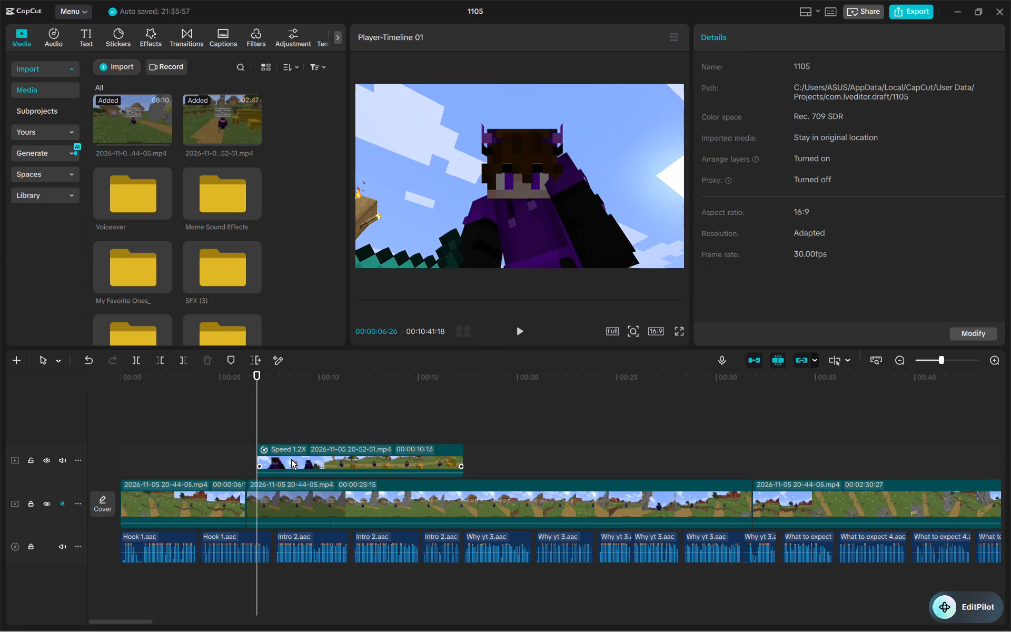
pyautogui.moveTo(291, 459); pyautogui.dragTo(160, 496)
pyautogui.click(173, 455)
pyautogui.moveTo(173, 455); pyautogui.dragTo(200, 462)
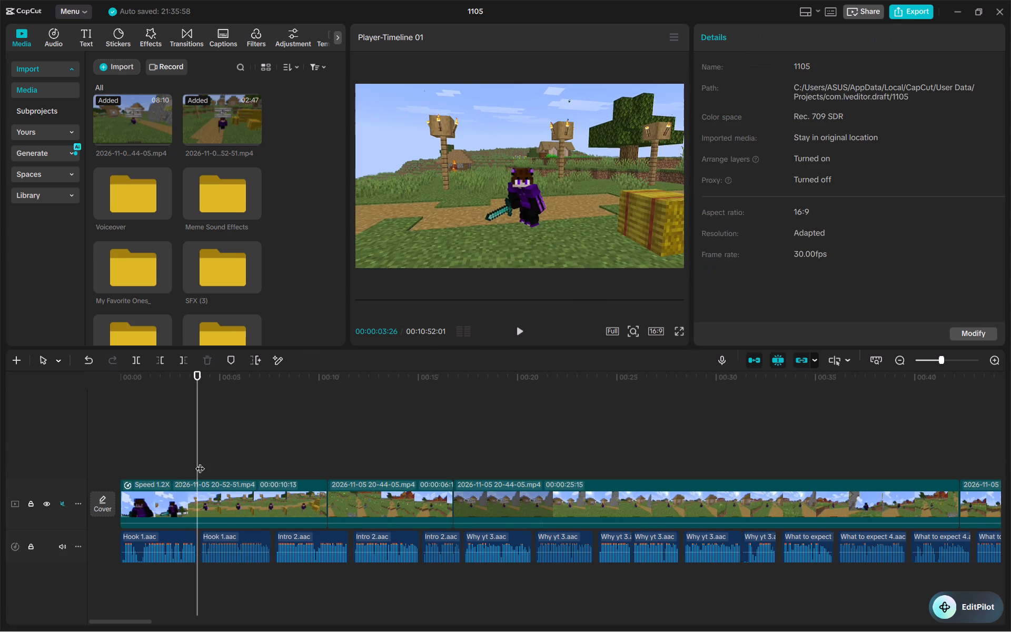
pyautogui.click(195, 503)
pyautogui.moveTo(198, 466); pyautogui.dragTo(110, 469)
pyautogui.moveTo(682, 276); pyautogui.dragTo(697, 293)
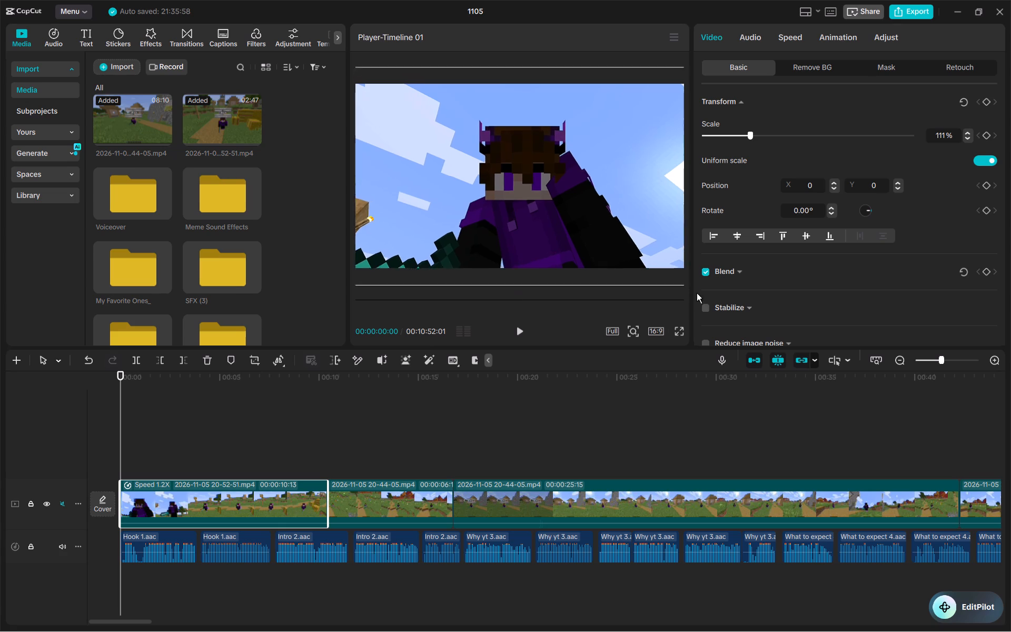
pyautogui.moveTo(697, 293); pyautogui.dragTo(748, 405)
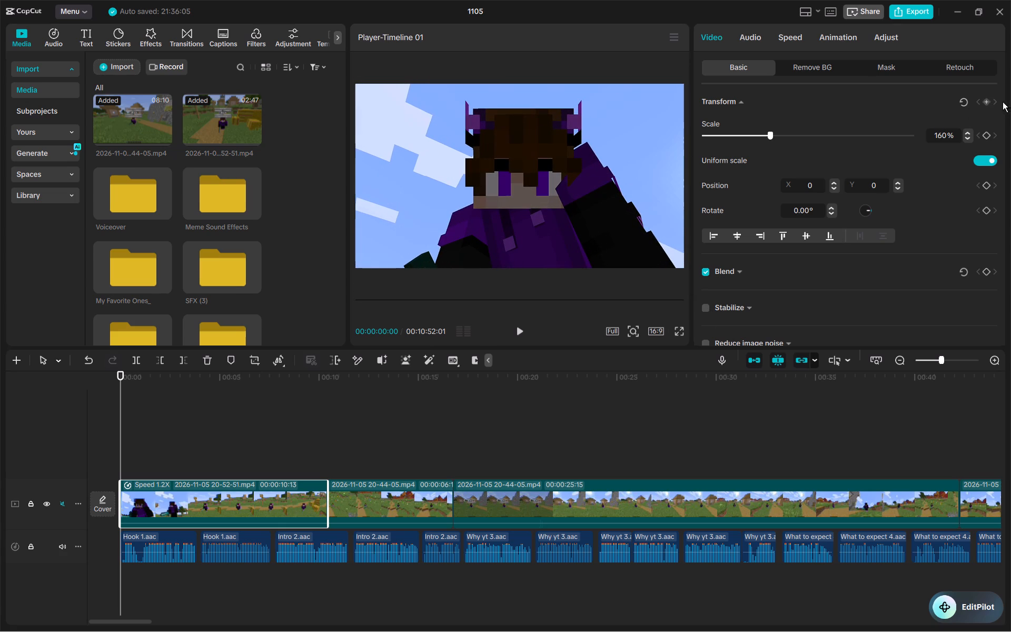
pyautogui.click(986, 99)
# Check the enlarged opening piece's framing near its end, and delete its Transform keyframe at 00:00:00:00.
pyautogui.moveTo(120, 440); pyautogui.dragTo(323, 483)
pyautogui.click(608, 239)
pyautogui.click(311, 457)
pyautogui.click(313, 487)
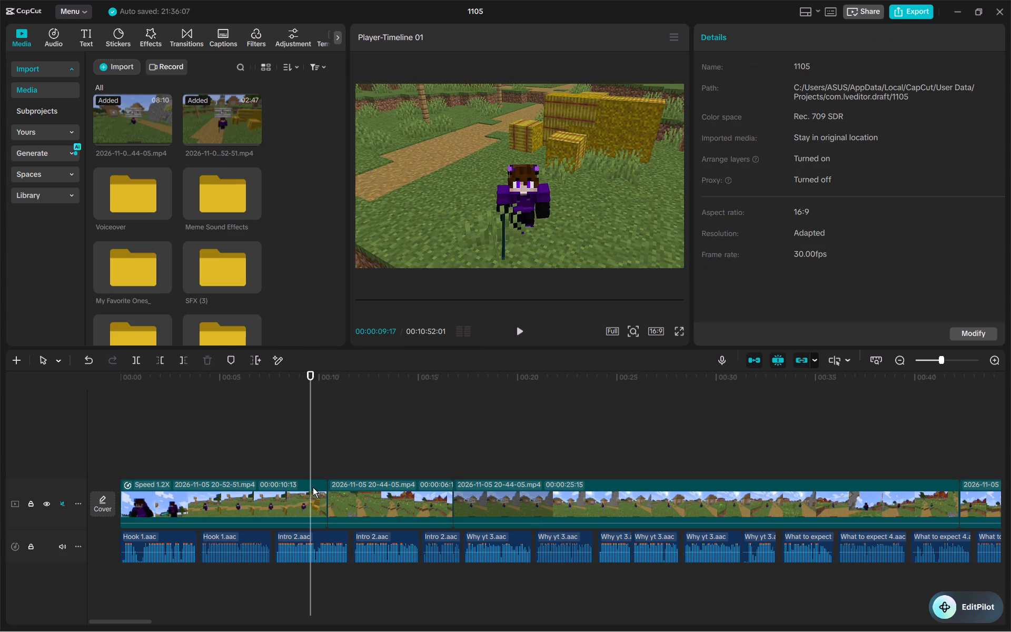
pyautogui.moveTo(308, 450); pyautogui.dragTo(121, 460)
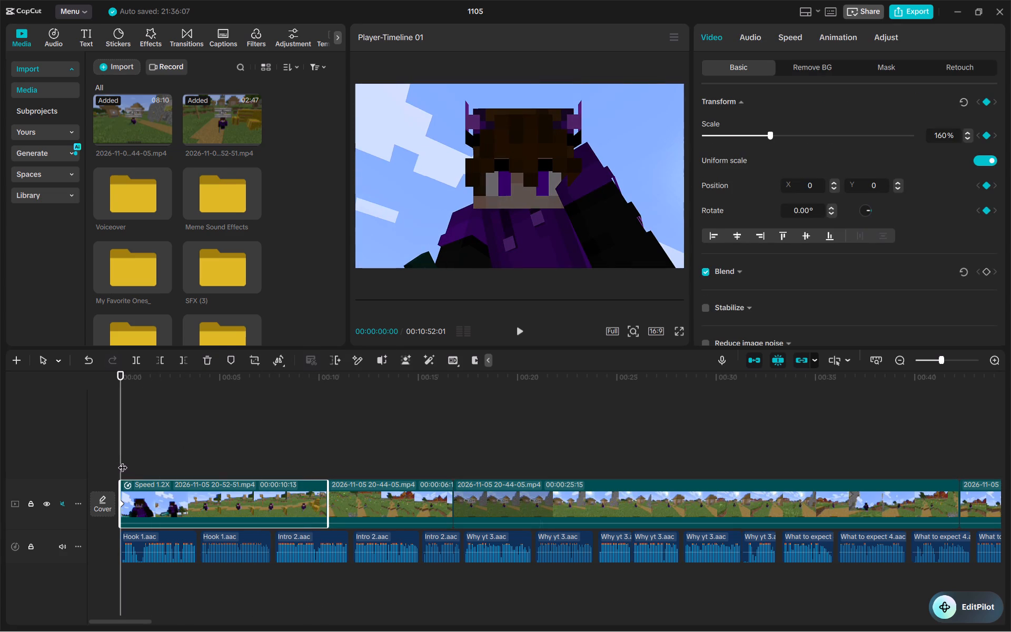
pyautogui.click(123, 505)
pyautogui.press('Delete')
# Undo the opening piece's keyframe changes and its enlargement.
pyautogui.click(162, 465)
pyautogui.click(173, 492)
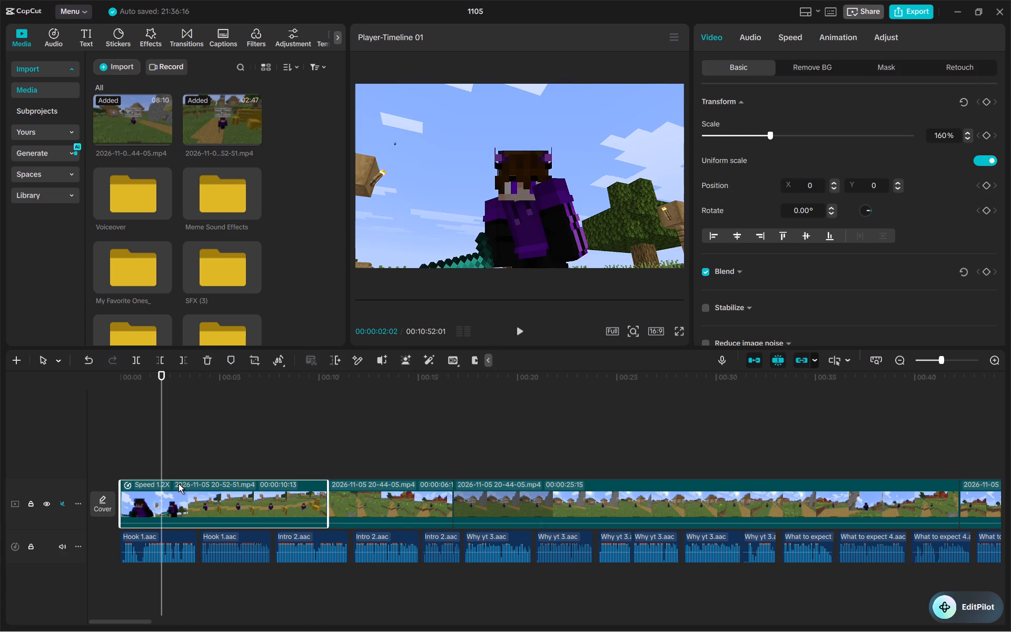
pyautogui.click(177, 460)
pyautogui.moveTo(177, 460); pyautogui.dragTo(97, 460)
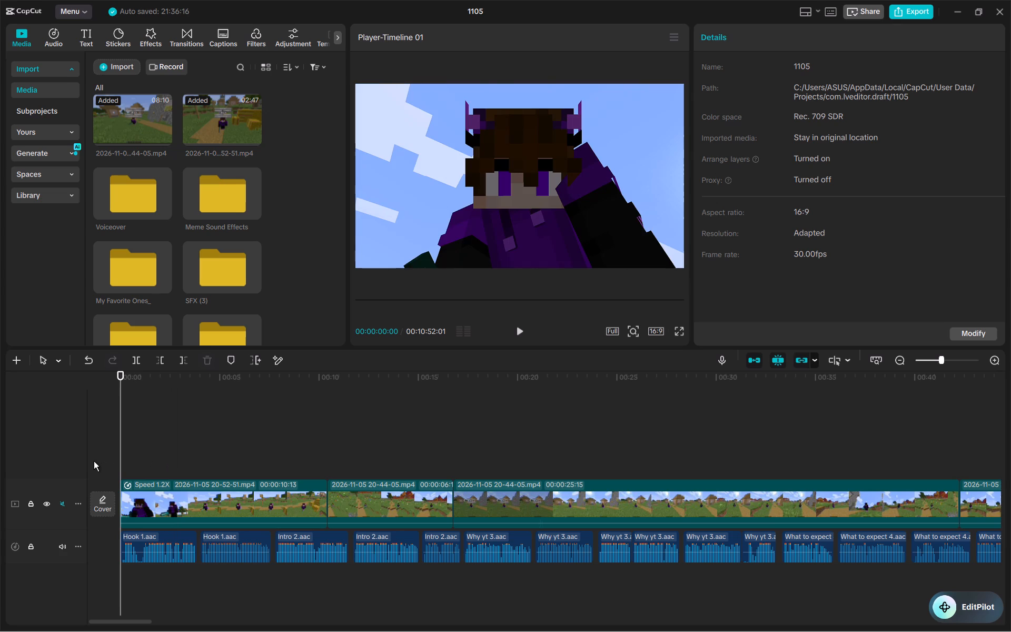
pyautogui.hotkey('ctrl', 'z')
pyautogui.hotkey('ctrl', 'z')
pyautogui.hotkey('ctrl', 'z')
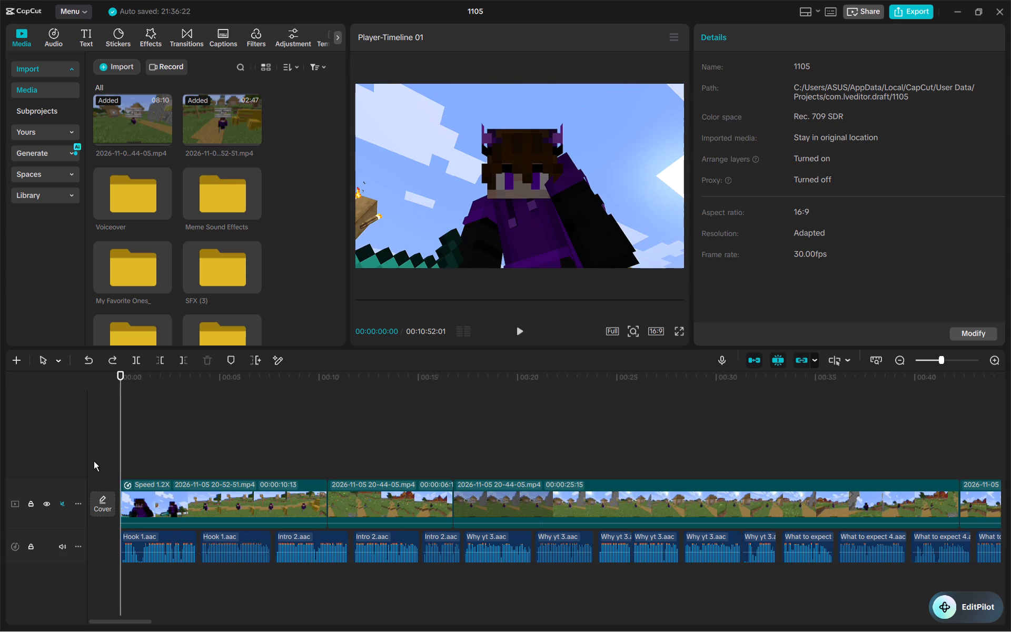
# Play the timeline from the start into the second piece, replaying the transition between them from 00:00:07:24.
pyautogui.press('space')
pyautogui.click(188, 511)
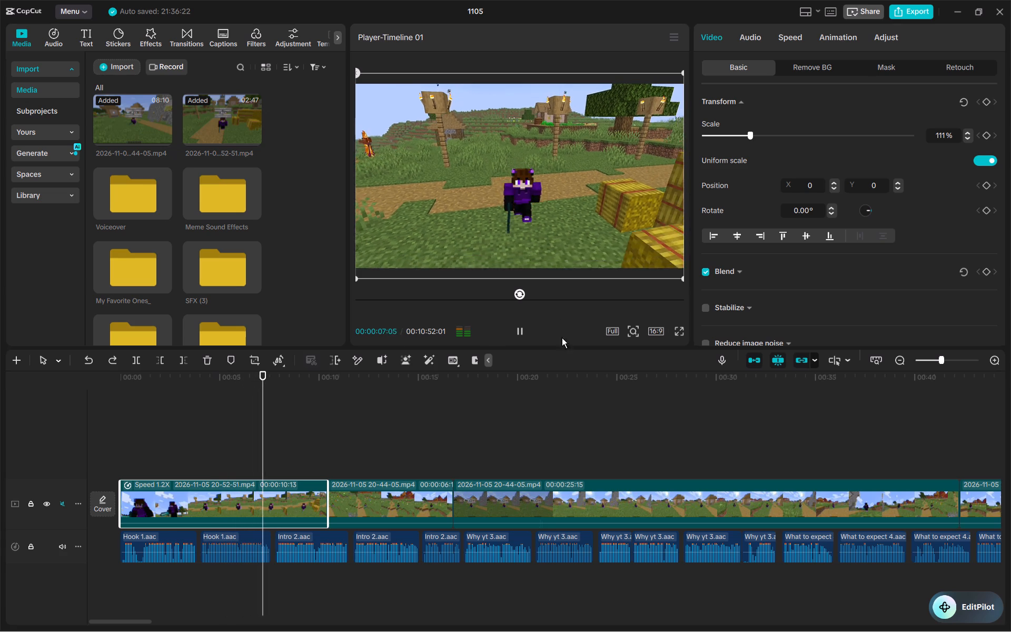
pyautogui.press('space')
pyautogui.press('space')
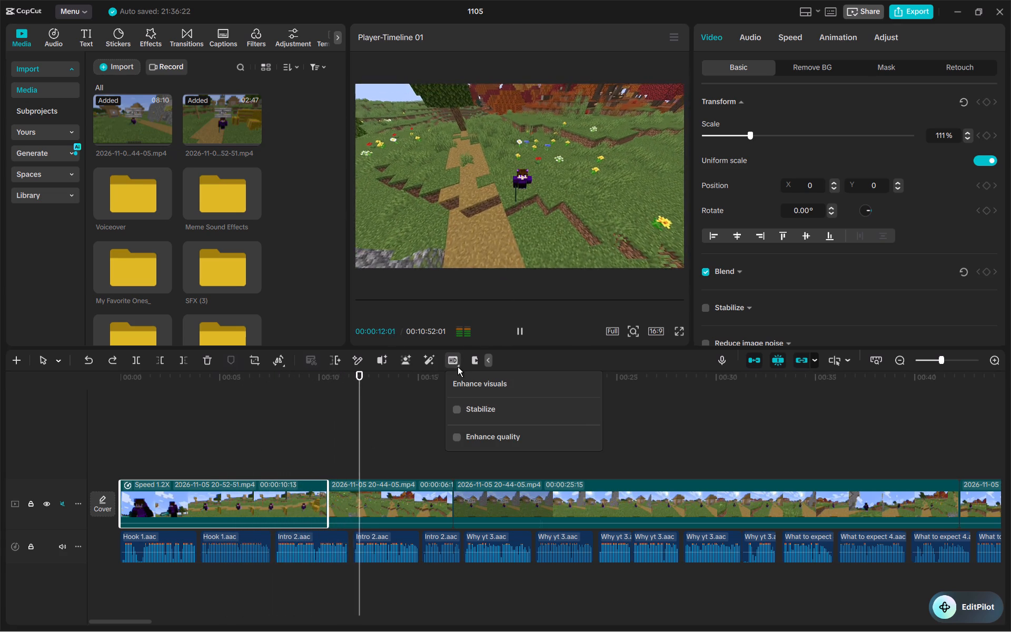
pyautogui.press('space')
pyautogui.click(356, 415)
pyautogui.moveTo(356, 415); pyautogui.dragTo(275, 447)
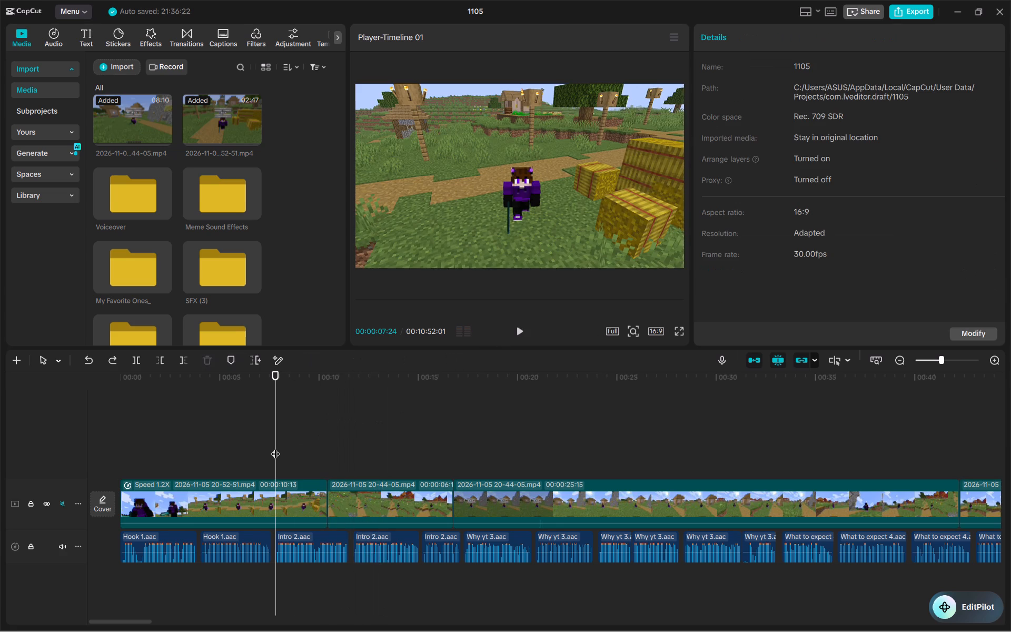
pyautogui.press('space')
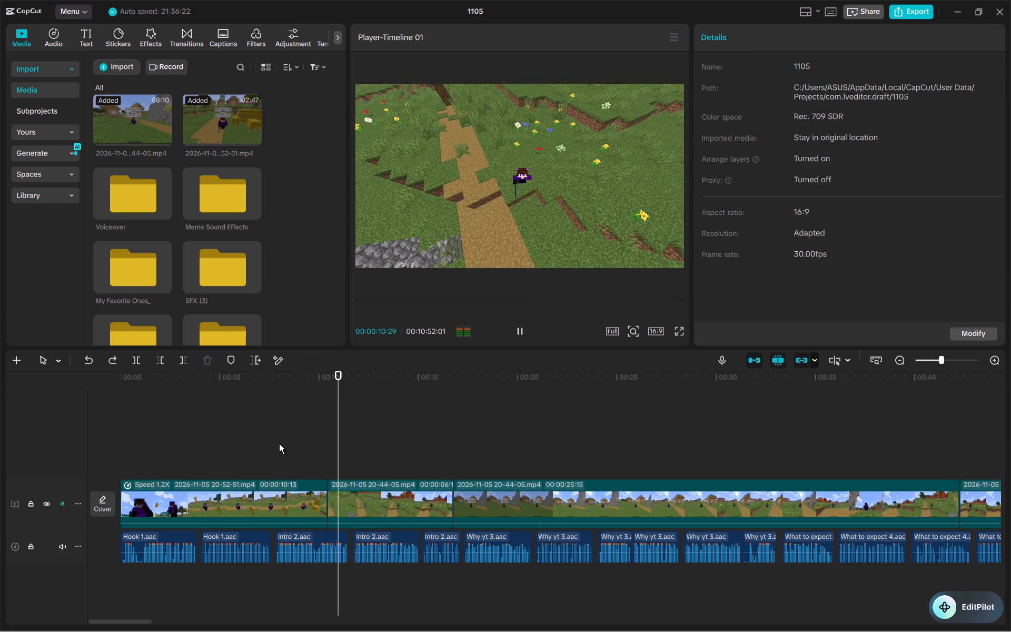
pyautogui.press('space')
pyautogui.click(361, 491)
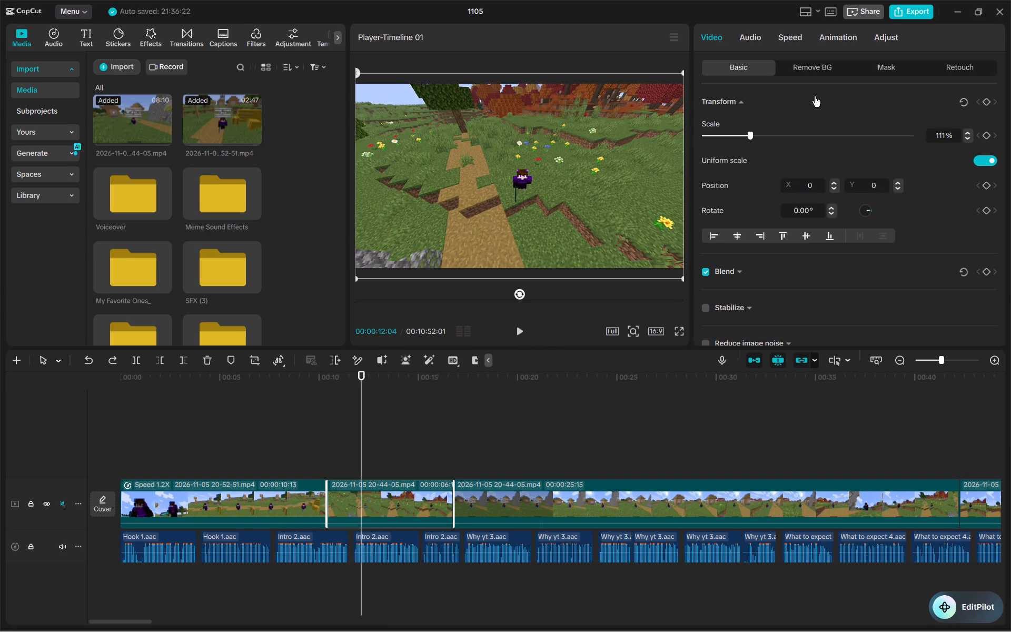
pyautogui.scroll(-3, 787, 177)
pyautogui.click(706, 130)
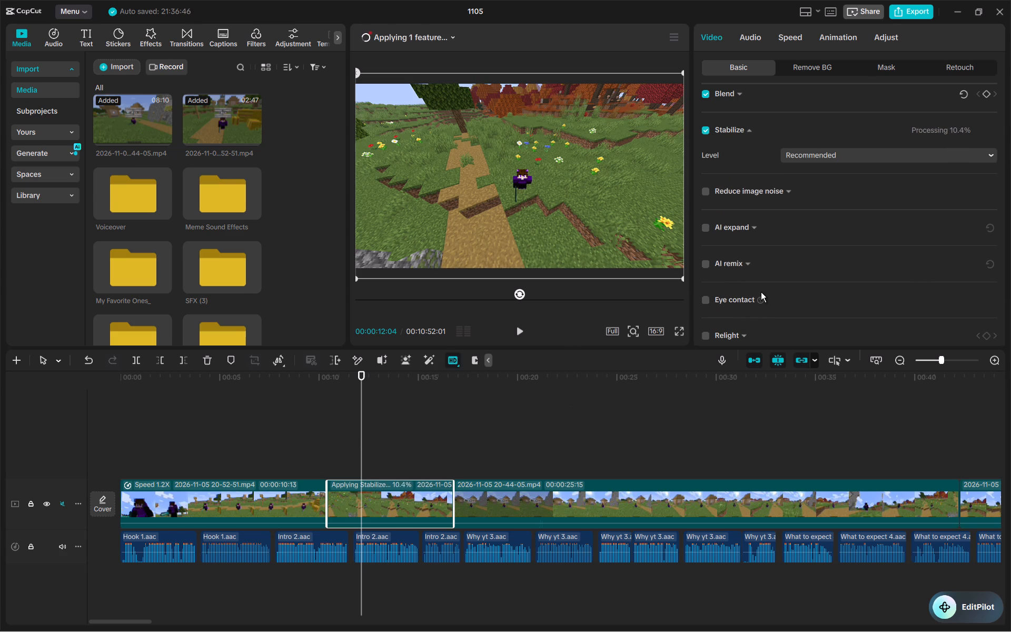
# Look through the remaining Basic video settings of the piece being stabilized, from Transform down to Canvas.
pyautogui.scroll(-1, 761, 292)
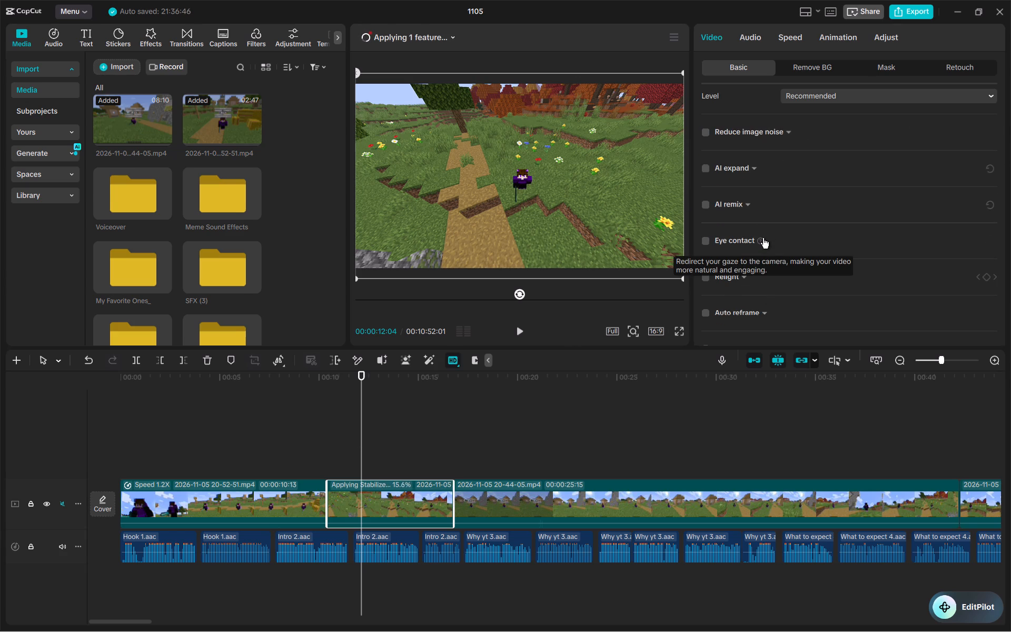
pyautogui.scroll(-2, 759, 254)
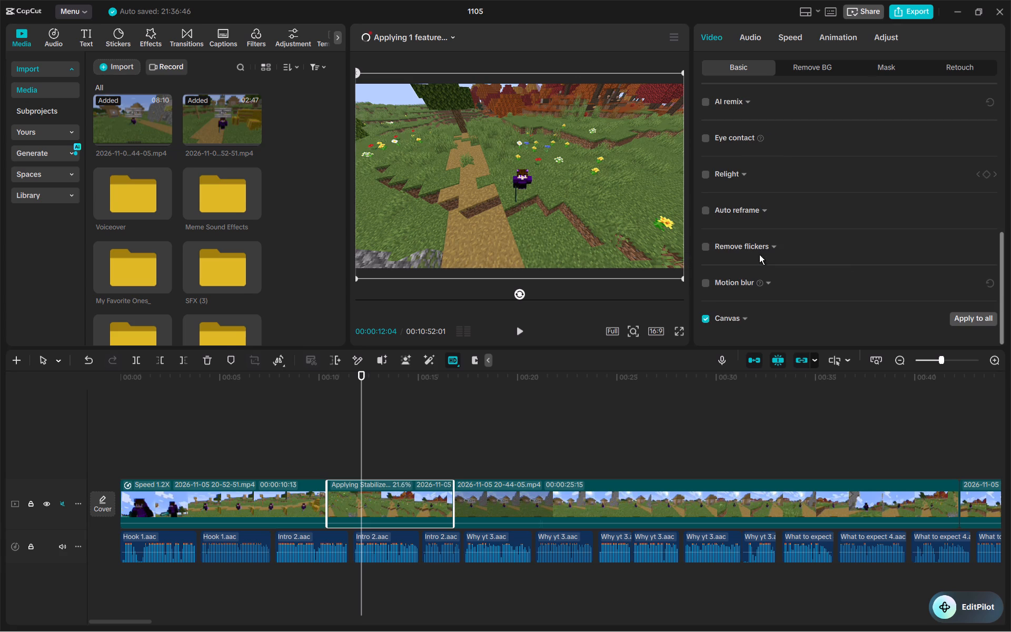
pyautogui.scroll(-2, 759, 254)
pyautogui.scroll(3, 759, 255)
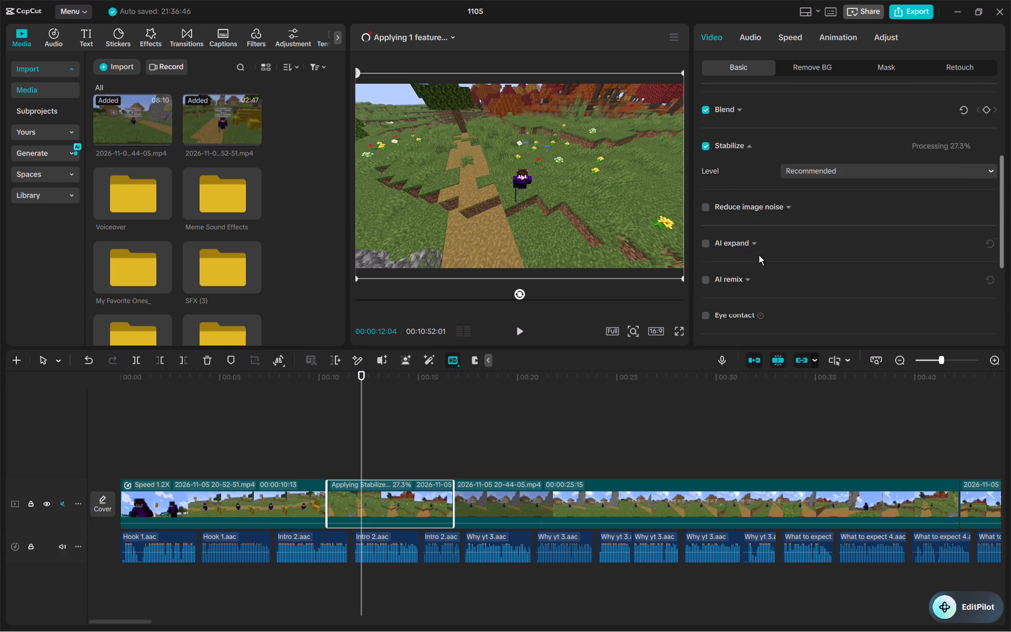
pyautogui.scroll(4, 759, 255)
pyautogui.scroll(-1, 759, 255)
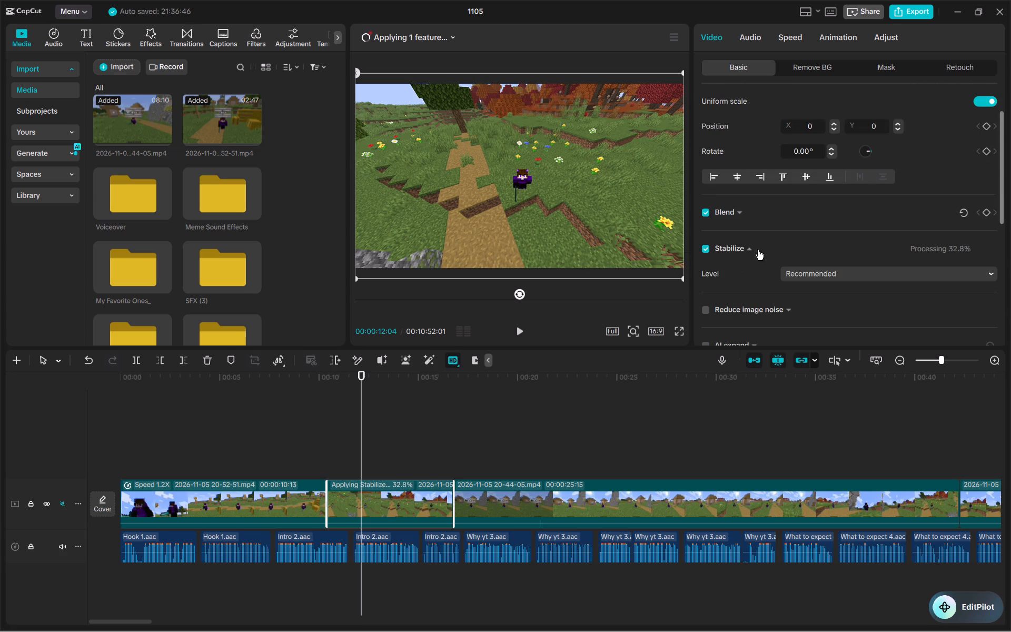
pyautogui.click(741, 217)
pyautogui.click(741, 217)
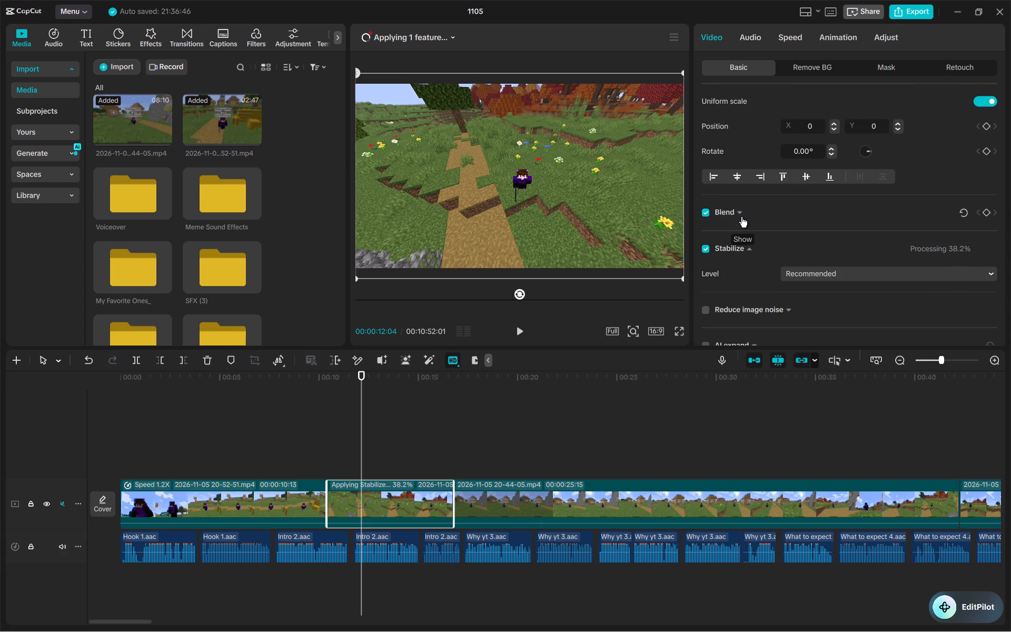
# Play the second piece from 00:00:12:04 and move the playhead on to 00:00:52:27.
pyautogui.press('space')
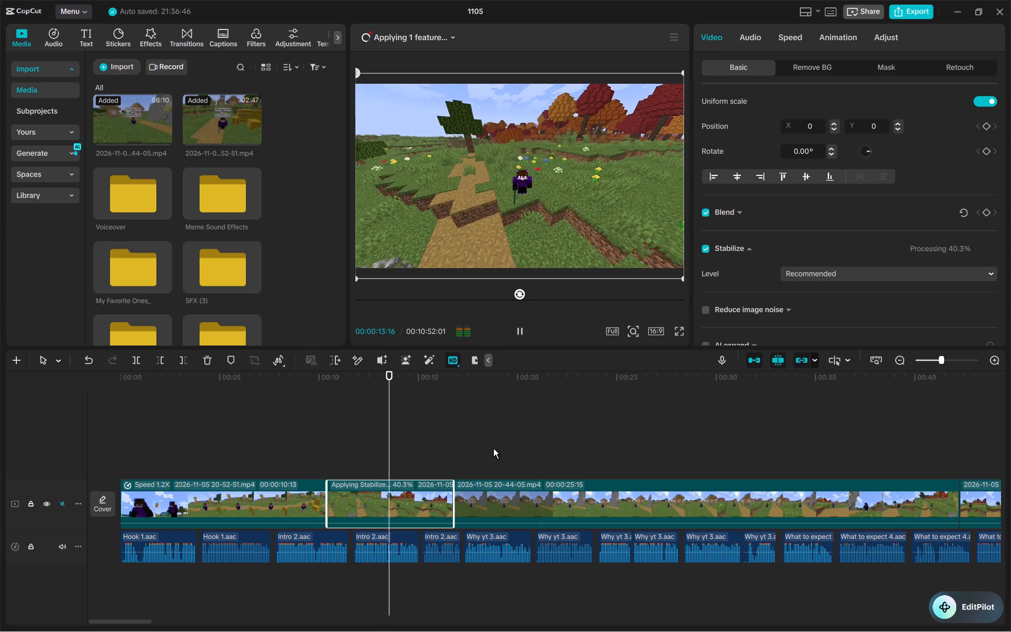
pyautogui.doubleClick(493, 448)
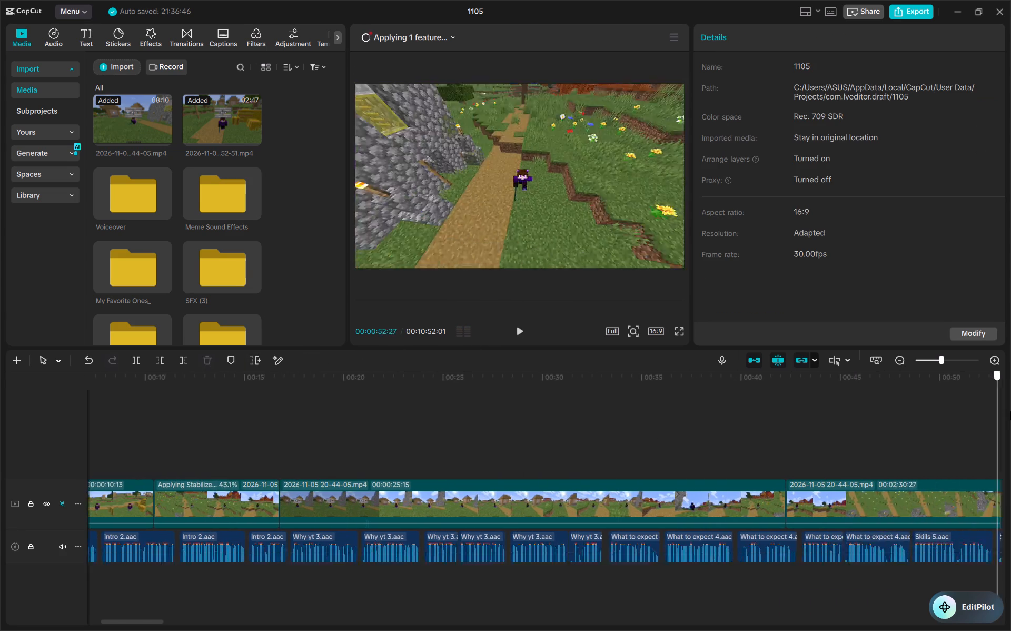